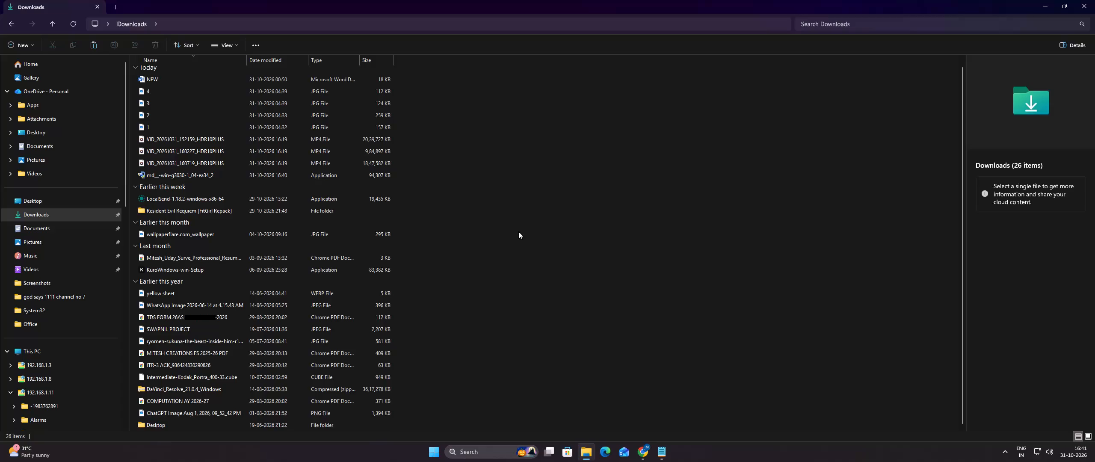
Check the three new VID recordings in Downloads and rename VID_20261031_152159_HDR10PLUS as 1.
{"action": "scroll", "coordinate": [518, 231], "scroll_direction": "up", "scroll_amount": 4}
{"action": "left_click", "coordinate": [519, 142]}
{"action": "left_click", "coordinate": [230, 150]}
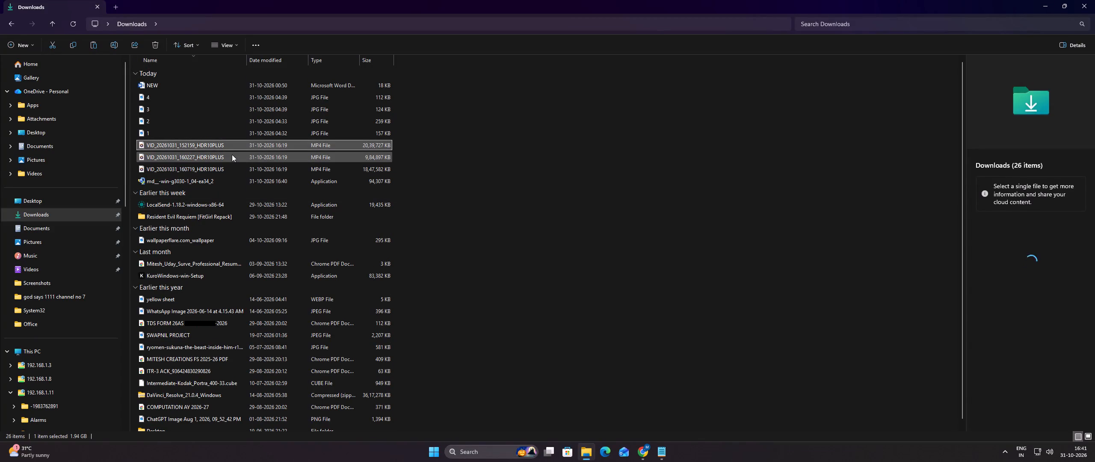
{"action": "left_click", "coordinate": [232, 154]}
{"action": "left_click", "coordinate": [241, 167]}
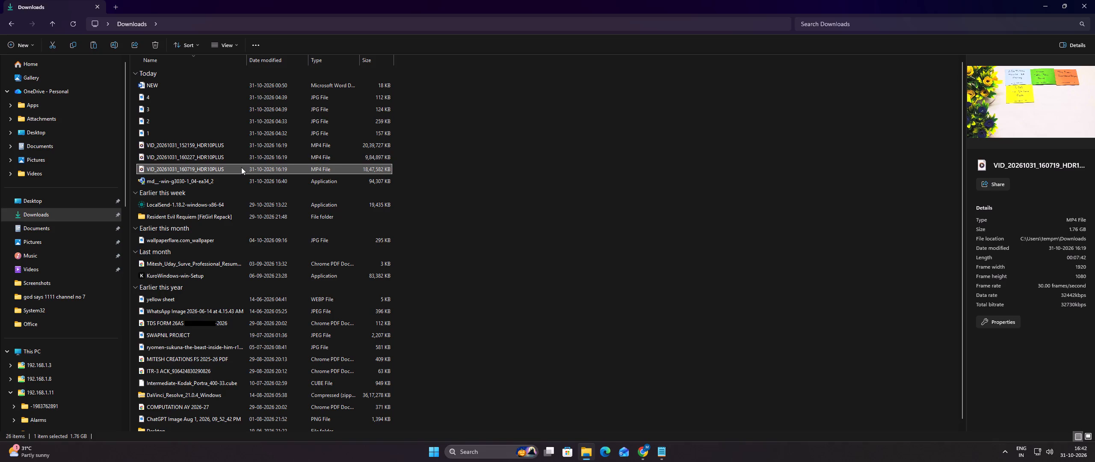
{"action": "left_click", "coordinate": [246, 148]}
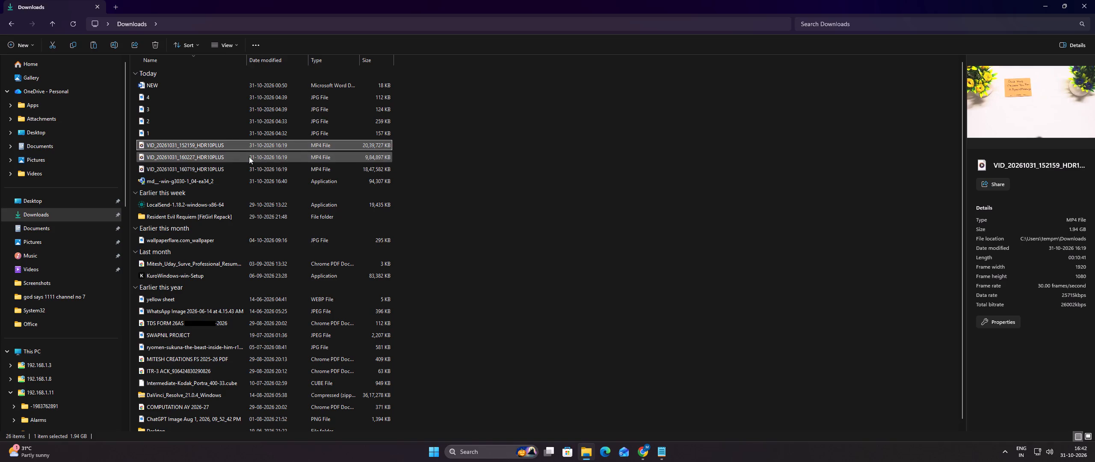
{"action": "left_click", "coordinate": [249, 157]}
{"action": "left_click", "coordinate": [259, 146]}
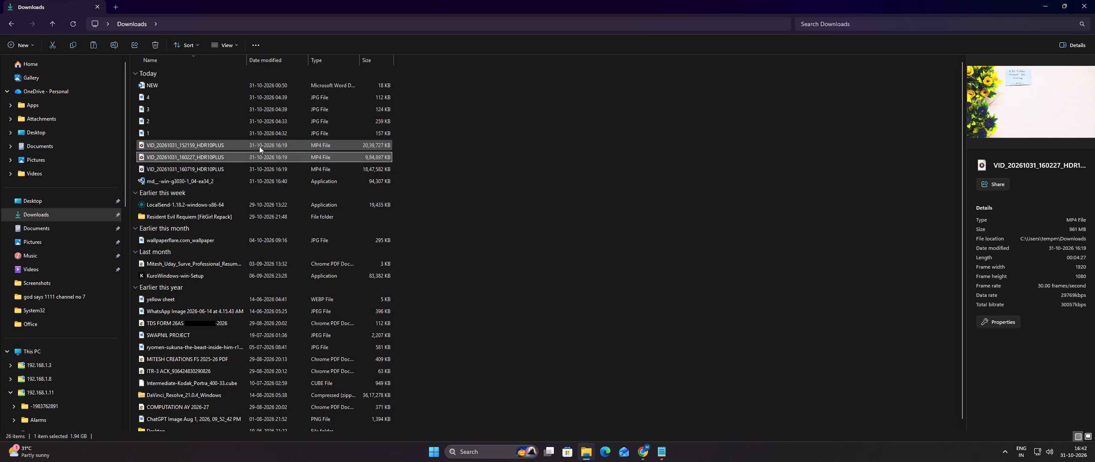
{"action": "right_click", "coordinate": [259, 146]}
{"action": "right_click", "coordinate": [259, 146]}
{"action": "left_click", "coordinate": [321, 159]}
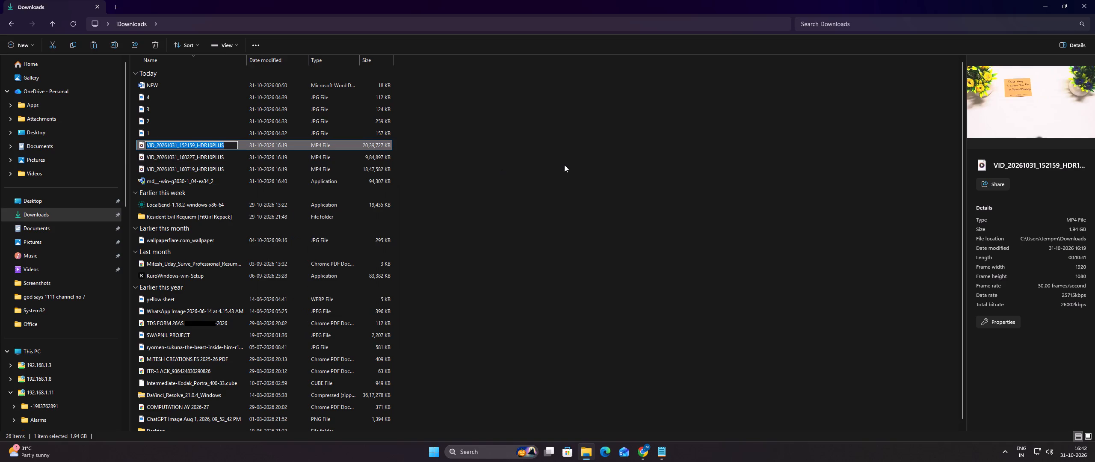
{"action": "key", "text": "1"}
{"action": "left_click", "coordinate": [556, 152]}
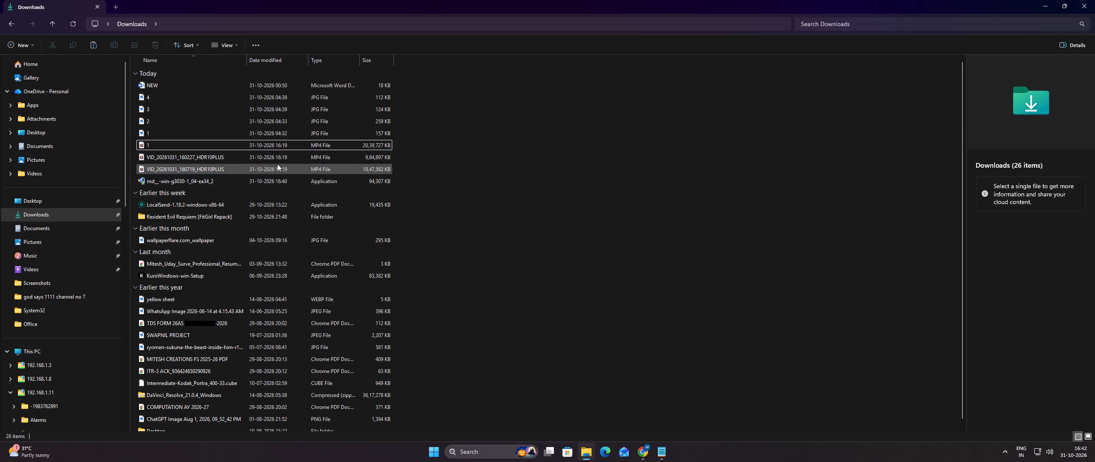
Compare the two remaining VID recordings and play VID_20261031_160227_HDR10PLUS in Media Player, skipping to its final seconds.
{"action": "left_click", "coordinate": [230, 164]}
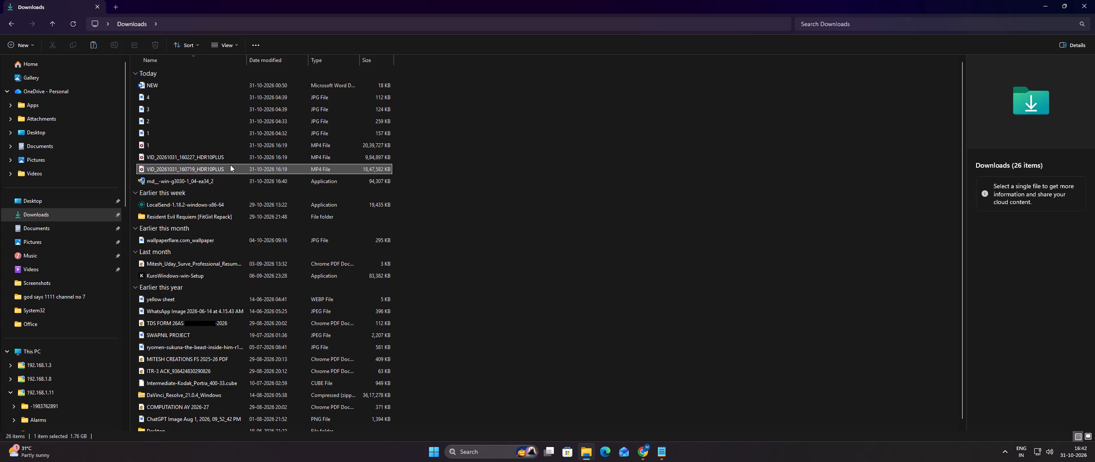
{"action": "left_click", "coordinate": [236, 159]}
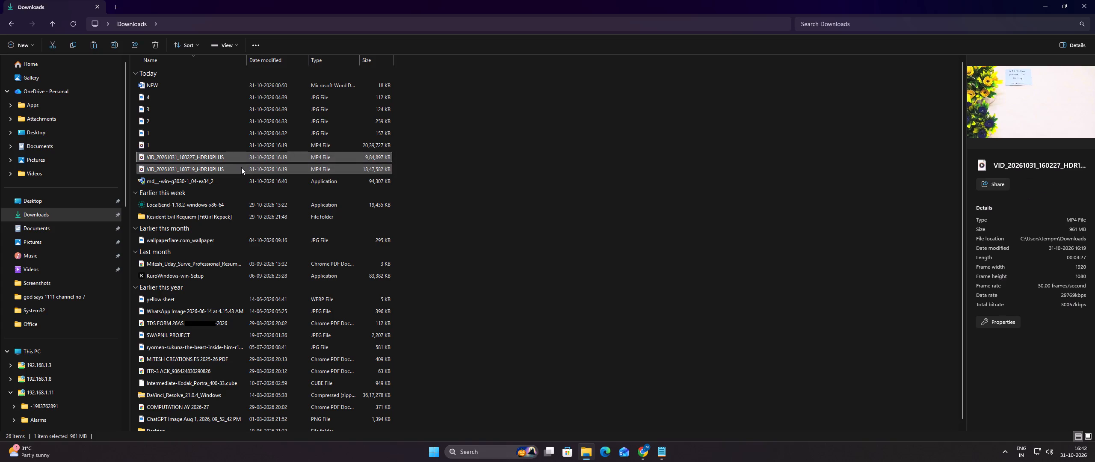
{"action": "left_click", "coordinate": [241, 167]}
{"action": "left_click", "coordinate": [257, 158]}
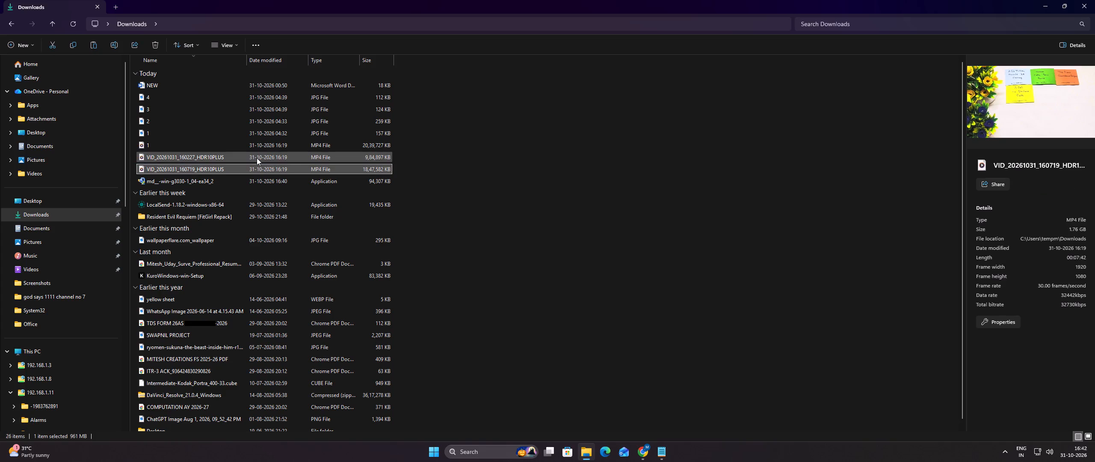
{"action": "double_click", "coordinate": [257, 158]}
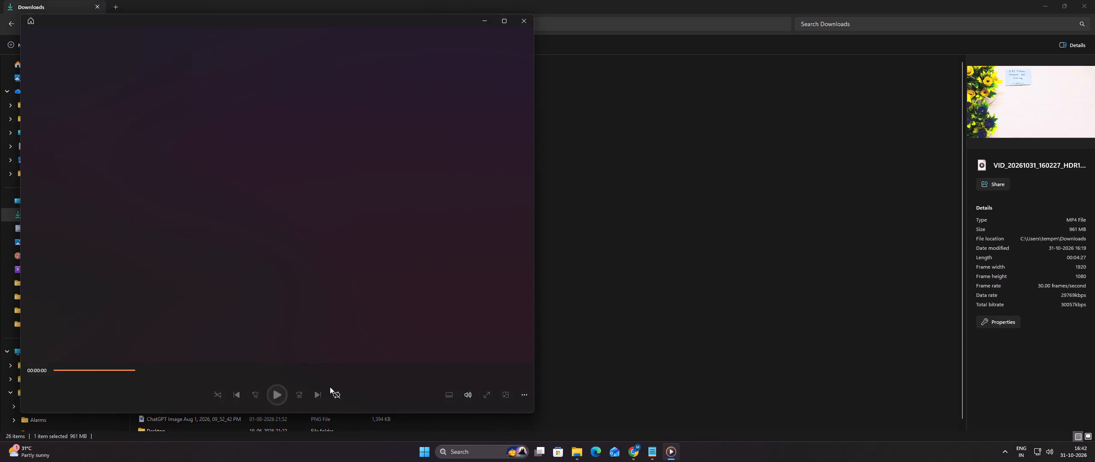
{"action": "left_click", "coordinate": [419, 371]}
{"action": "left_click", "coordinate": [459, 369]}
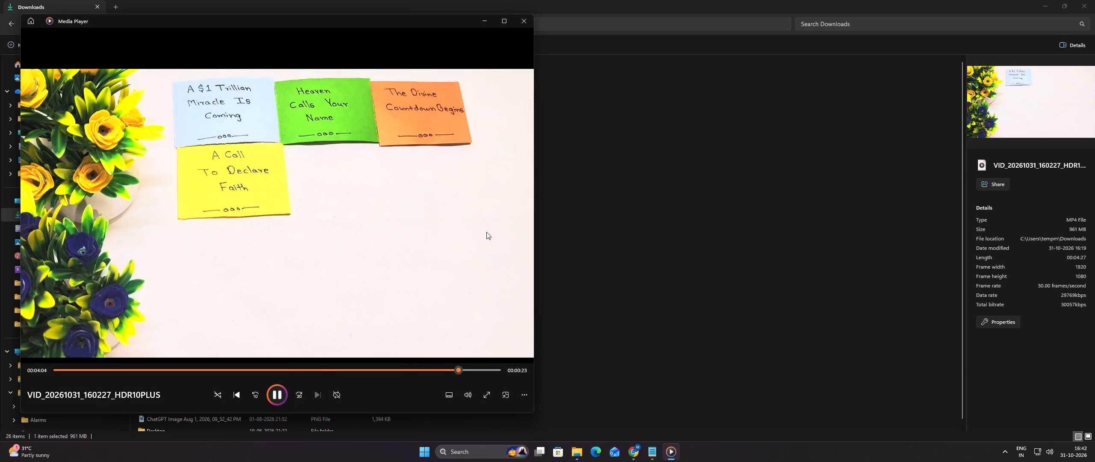
{"action": "left_click", "coordinate": [480, 371]}
{"action": "left_click", "coordinate": [486, 370]}
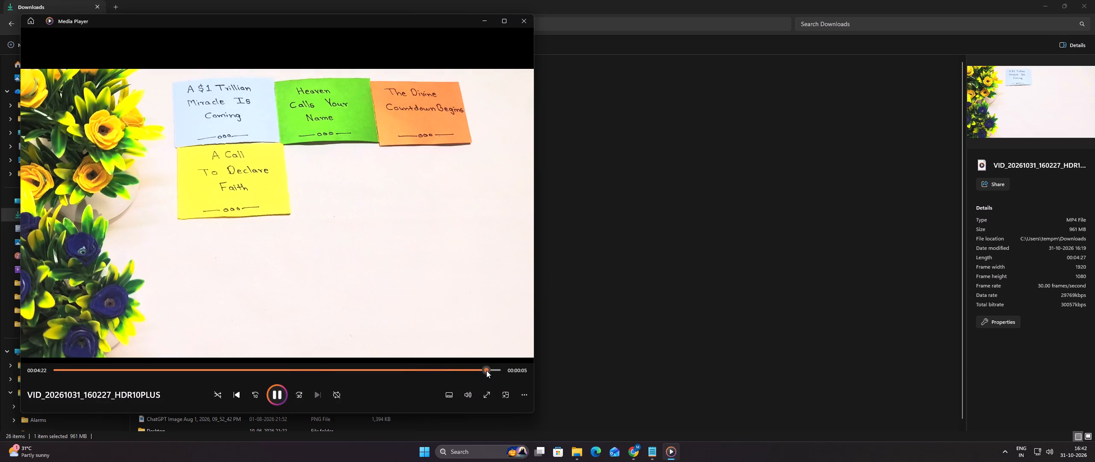
{"action": "left_click", "coordinate": [524, 24]}
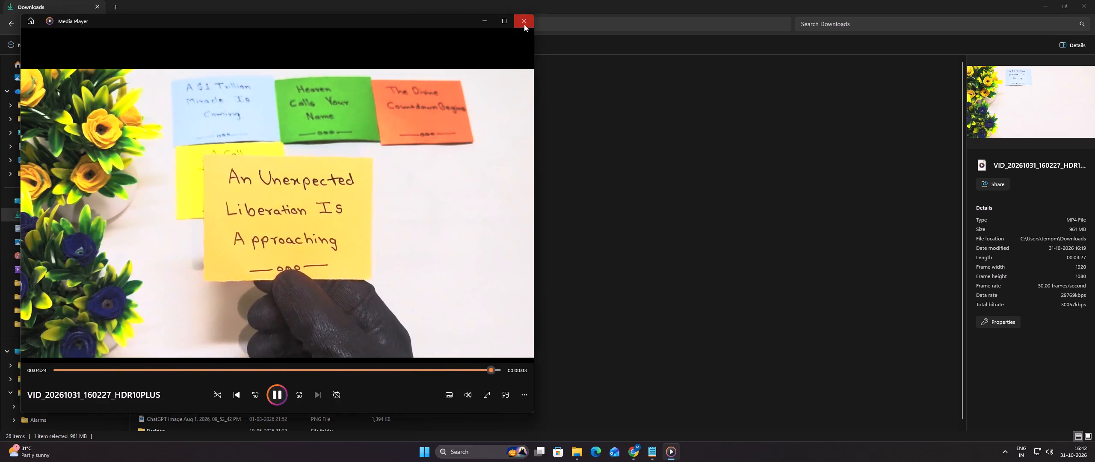
Rename the video VID_20261031_160227_HDR10PLUS as 2.
{"action": "right_click", "coordinate": [243, 158]}
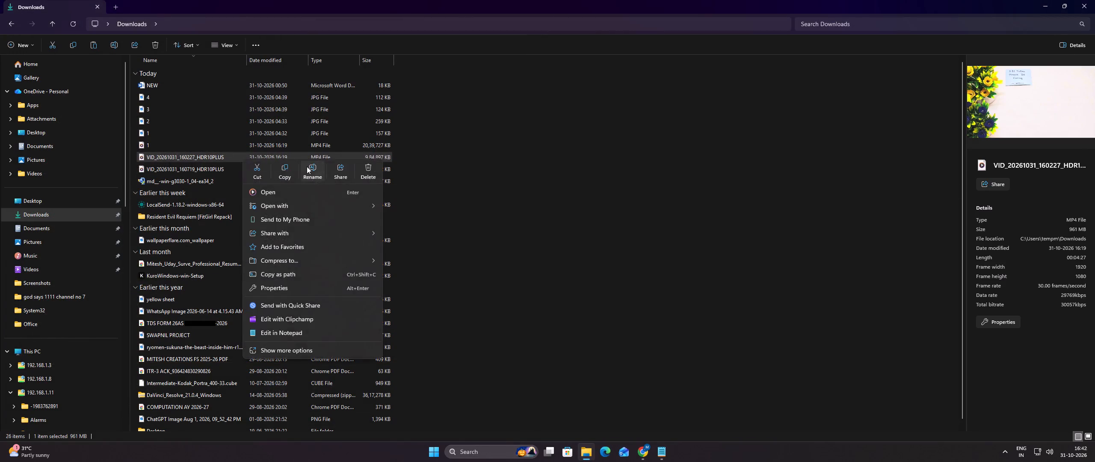
{"action": "left_click", "coordinate": [307, 166]}
{"action": "key", "text": "2"}
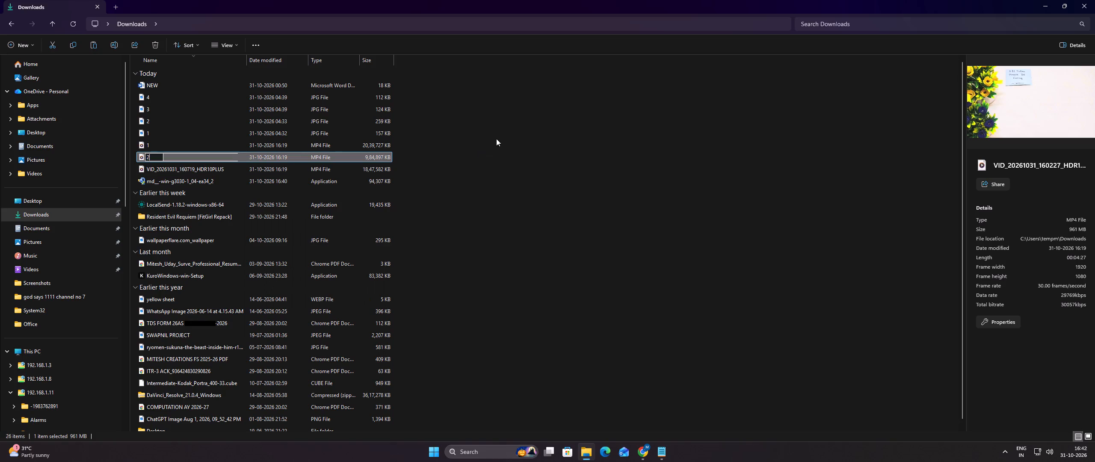
{"action": "left_click", "coordinate": [496, 139]}
Rename the video VID_20261031_160719_HDR10PLUS as 2-1.
{"action": "left_click", "coordinate": [234, 168]}
{"action": "right_click", "coordinate": [234, 168]}
{"action": "left_click", "coordinate": [305, 179]}
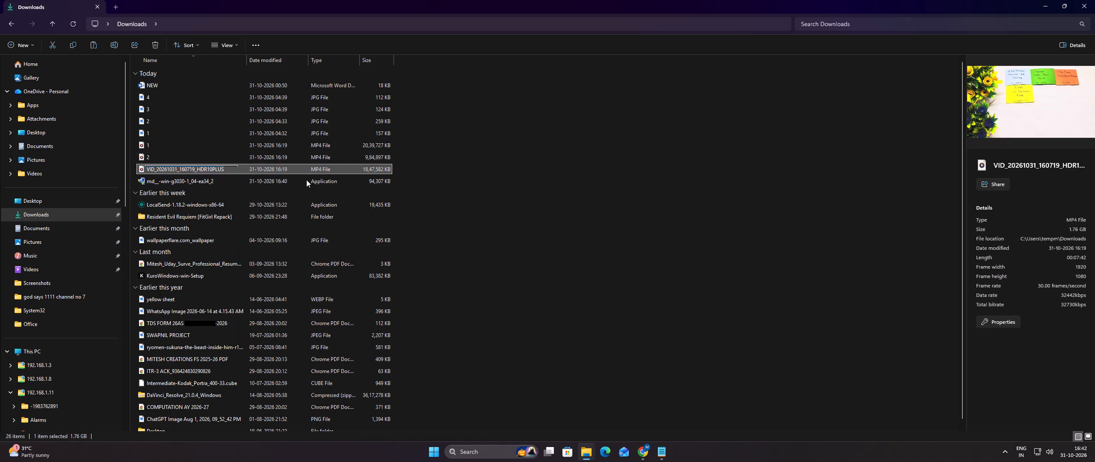
{"action": "key", "text": "2"}
{"action": "type", "text": "-1"}
{"action": "left_click", "coordinate": [403, 169]}
Go to the desktop and launch CapCut.
{"action": "left_click", "coordinate": [1043, 7]}
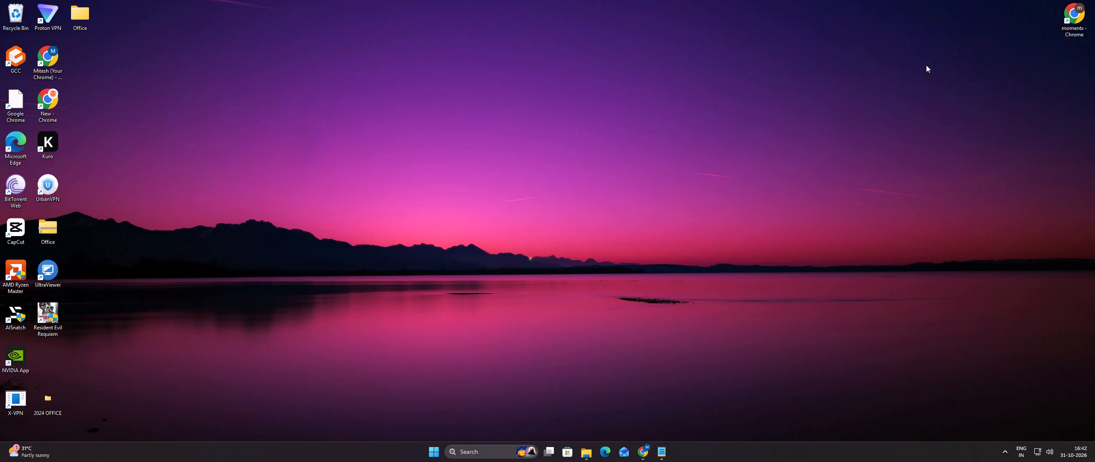
{"action": "double_click", "coordinate": [6, 238]}
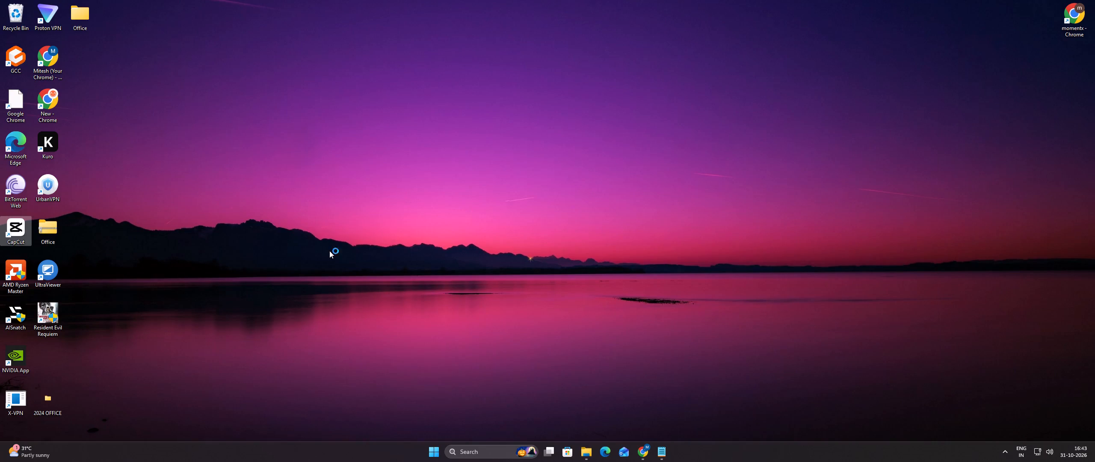
Launch Proton VPN, connect to the fastest free server and close its window.
{"action": "double_click", "coordinate": [52, 21]}
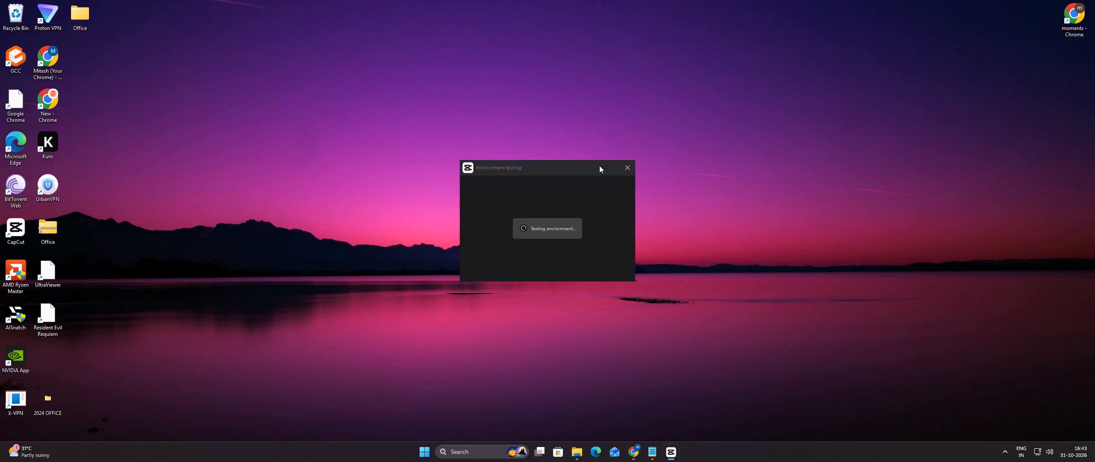
{"action": "left_click", "coordinate": [624, 163]}
{"action": "double_click", "coordinate": [38, 13]}
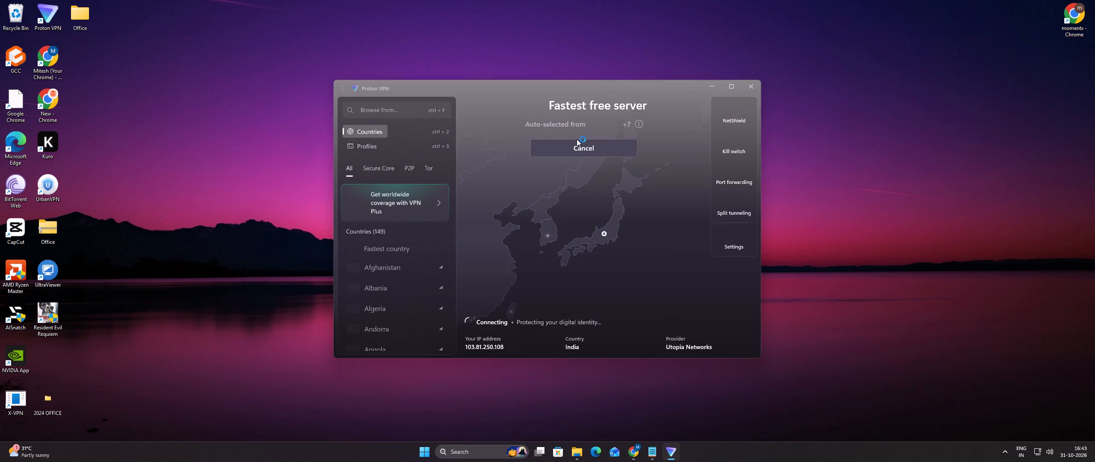
{"action": "left_click", "coordinate": [577, 138]}
{"action": "left_click", "coordinate": [586, 157]}
{"action": "left_click", "coordinate": [750, 85]}
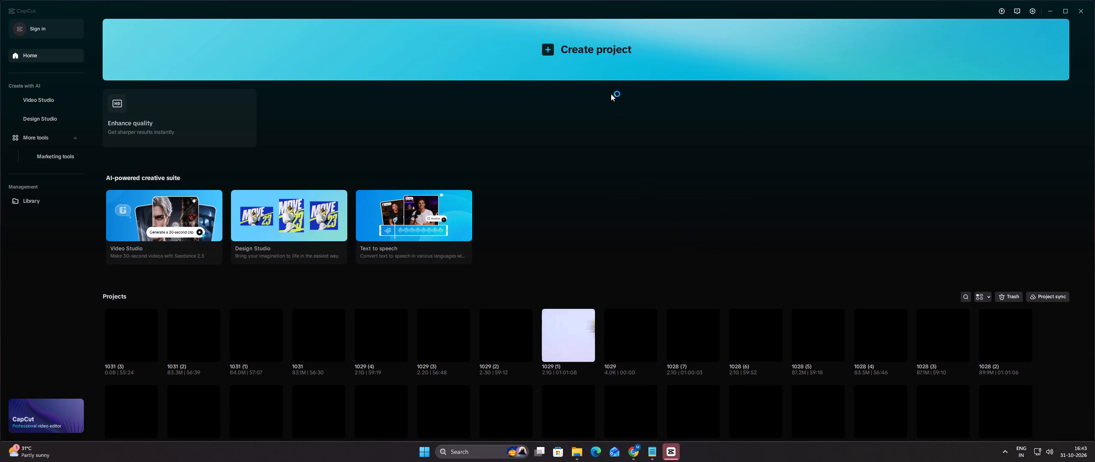
Create a new project in CapCut.
{"action": "left_click", "coordinate": [805, 67]}
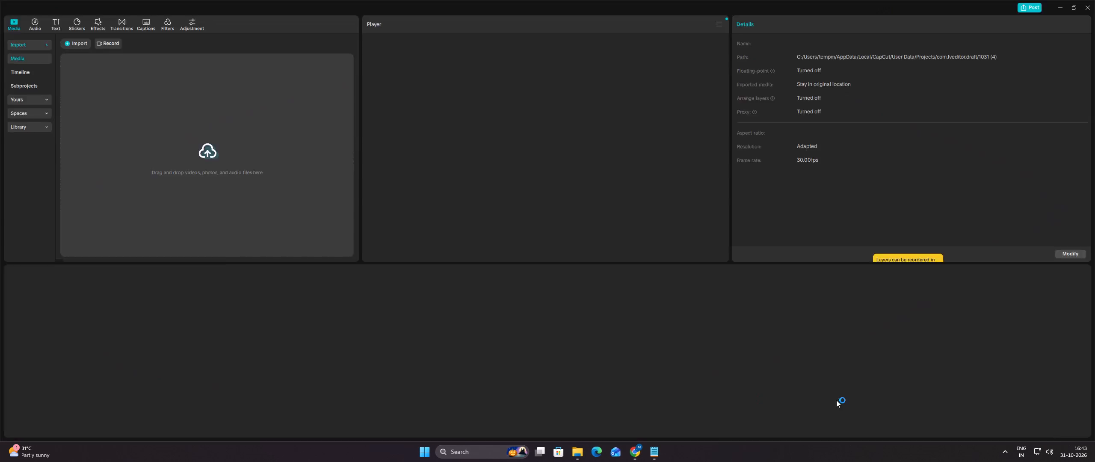
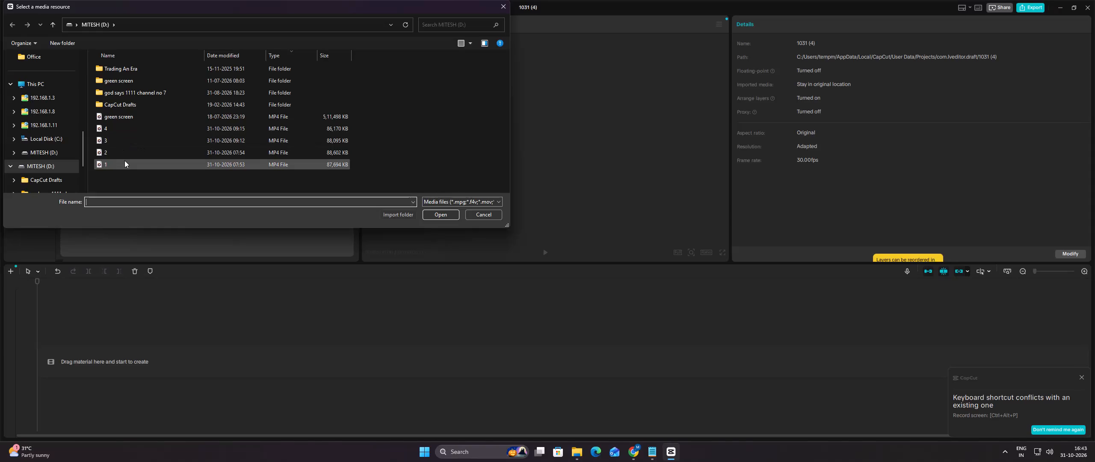
Import the video 1 from the D: drive into the project media.
{"action": "double_click", "coordinate": [125, 161]}
{"action": "left_click", "coordinate": [125, 161]}
Import the recorded video 1 from the Downloads folder into the project media.
{"action": "left_click", "coordinate": [84, 44]}
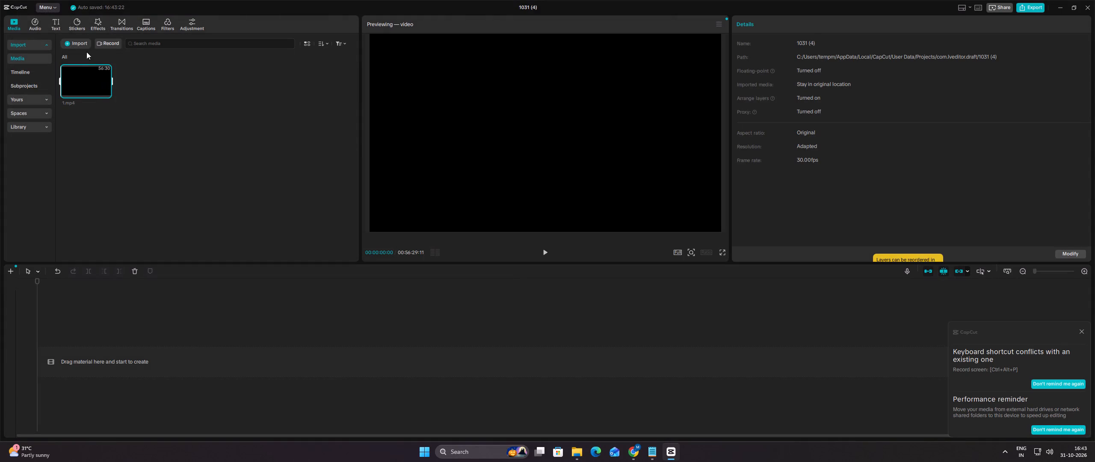
{"action": "left_click", "coordinate": [93, 57]}
{"action": "scroll", "coordinate": [50, 139], "scroll_direction": "up", "scroll_amount": 4}
{"action": "double_click", "coordinate": [51, 133]}
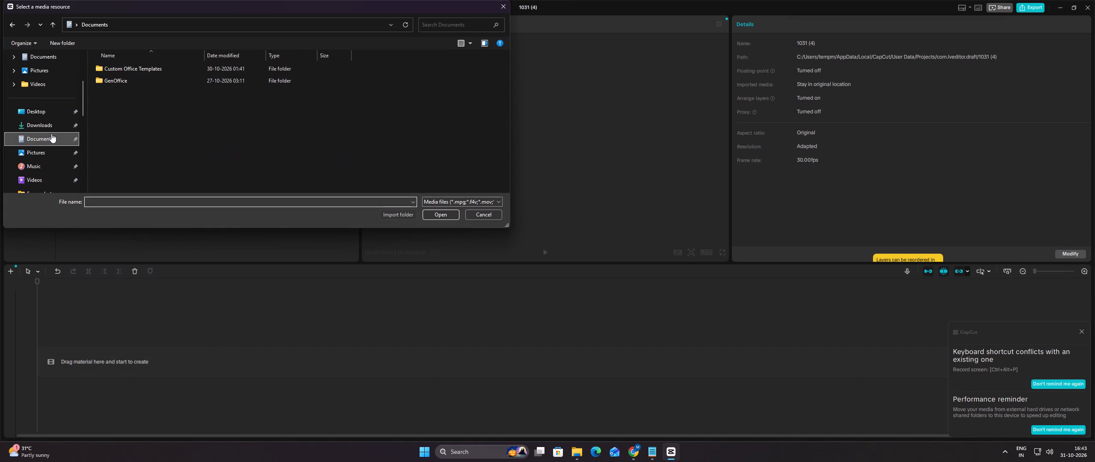
{"action": "left_click", "coordinate": [54, 129]}
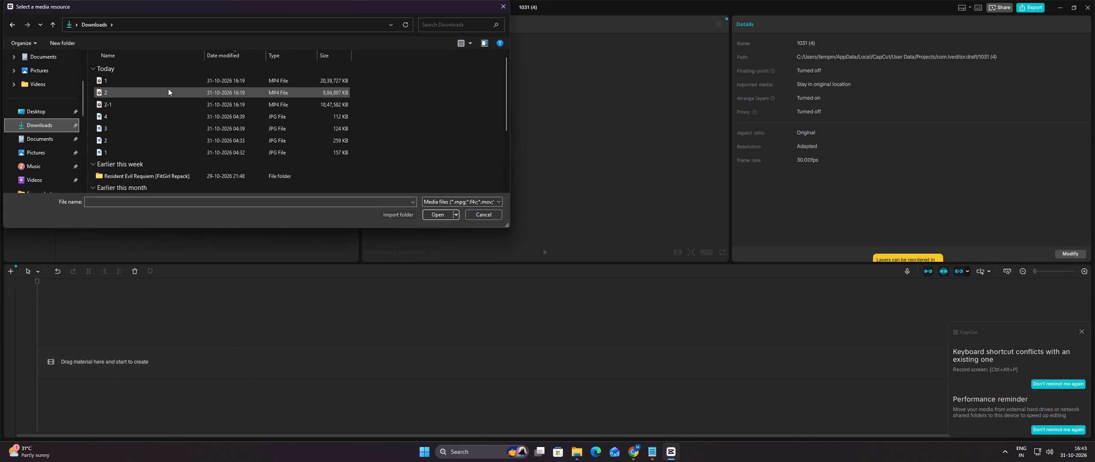
{"action": "double_click", "coordinate": [169, 81]}
{"action": "left_click", "coordinate": [175, 146]}
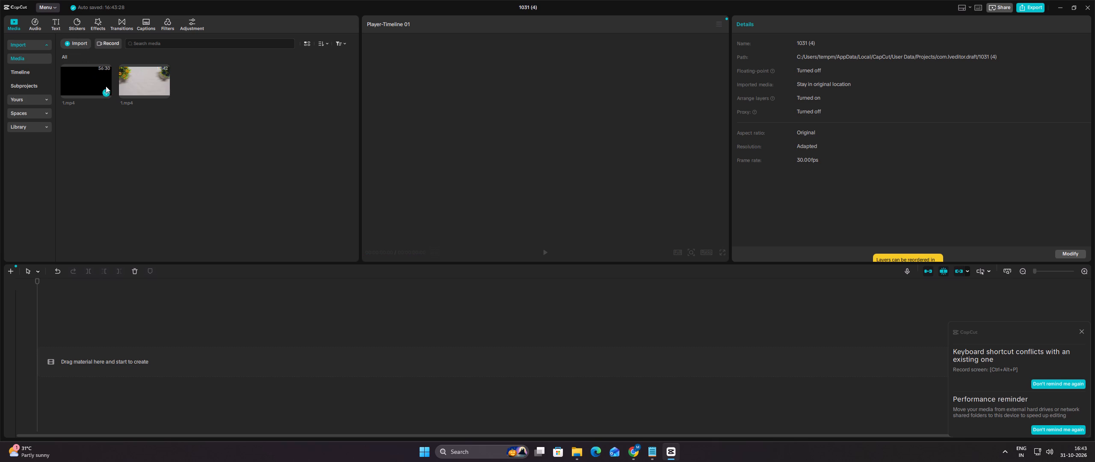
Add the black 1.mp4 to the timeline as audio only, extracting its sound and deleting the video clip.
{"action": "left_click_drag", "start_coordinate": [89, 83], "coordinate": [52, 391]}
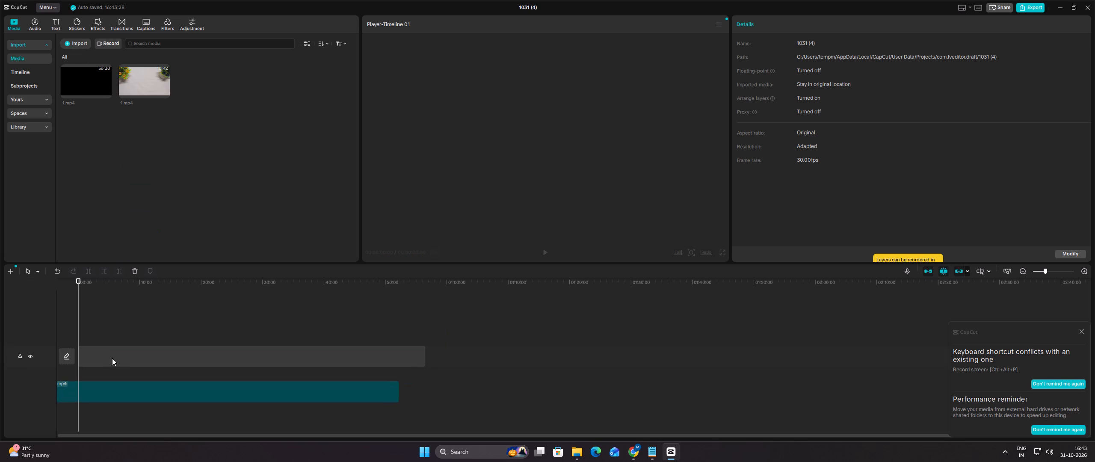
{"action": "right_click", "coordinate": [112, 358]}
{"action": "left_click", "coordinate": [218, 239]}
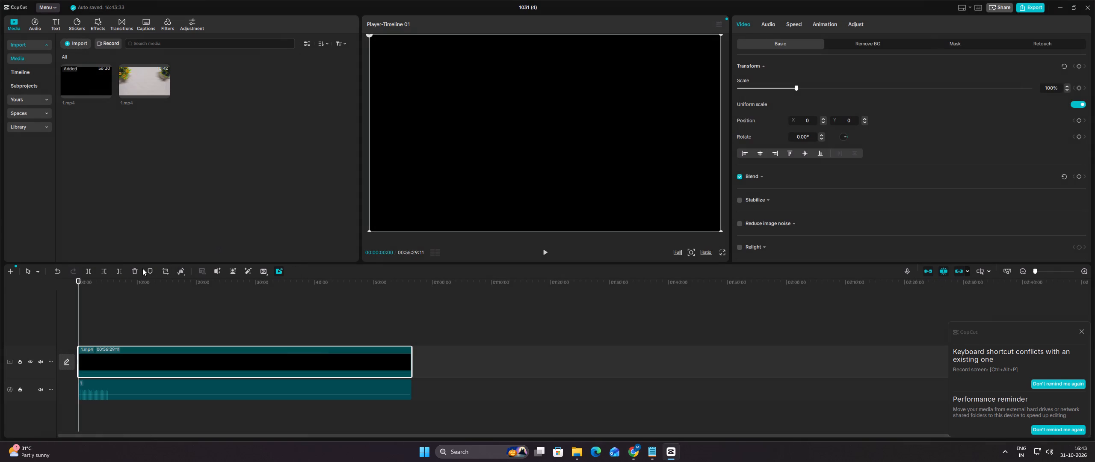
{"action": "left_click", "coordinate": [133, 272]}
Place the flower-background 1.mp4 at the timeline start on a track above the main one, accepting the SDR colour space.
{"action": "left_click", "coordinate": [109, 296]}
{"action": "left_click_drag", "start_coordinate": [109, 296], "coordinate": [67, 293]}
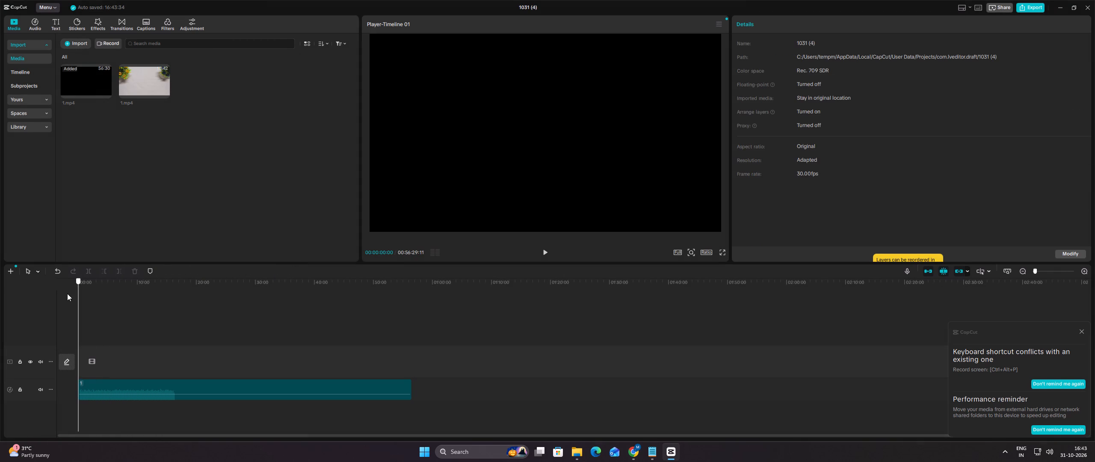
{"action": "left_click_drag", "start_coordinate": [67, 293], "coordinate": [67, 293]}
{"action": "left_click_drag", "start_coordinate": [136, 72], "coordinate": [77, 322]}
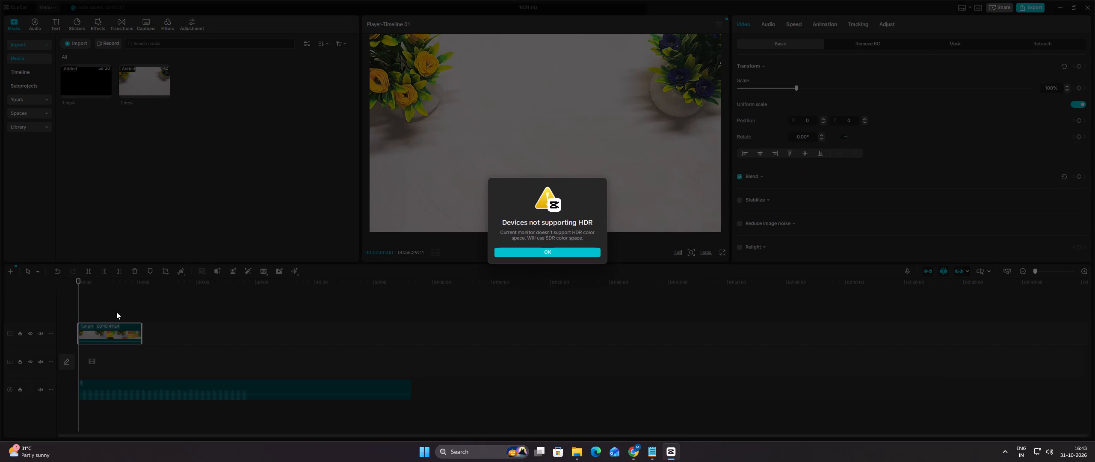
{"action": "left_click", "coordinate": [550, 246]}
{"action": "left_click", "coordinate": [546, 254]}
Set the project's aspect ratio to 16:9.
{"action": "left_click", "coordinate": [707, 251]}
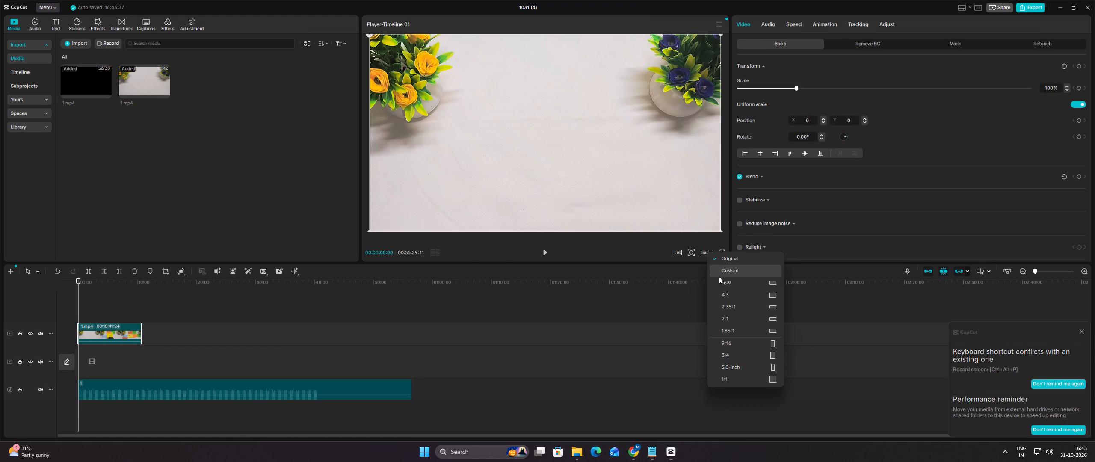
{"action": "left_click", "coordinate": [722, 278]}
Mute the flower-background clip by lowering its volume to the minimum, and dismiss the notifications.
{"action": "left_click", "coordinate": [770, 27]}
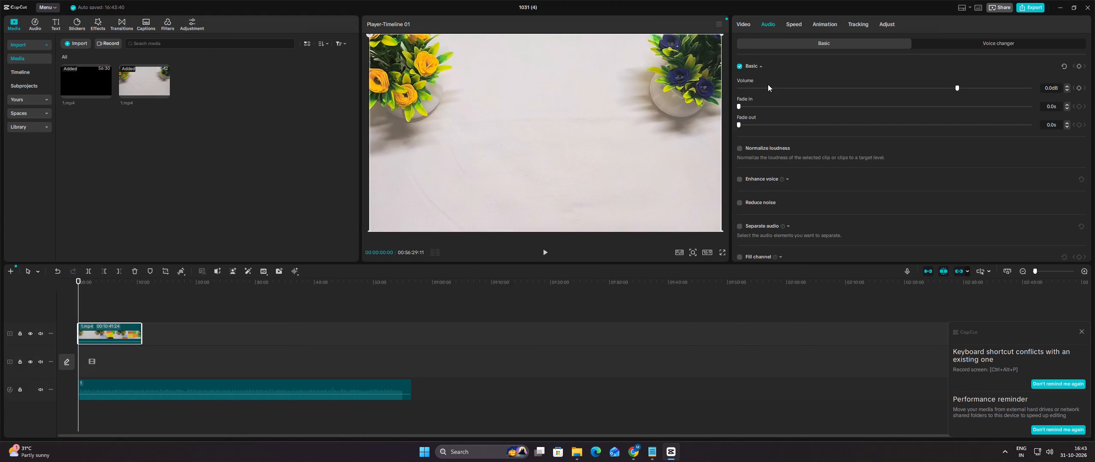
{"action": "left_click_drag", "start_coordinate": [759, 89], "coordinate": [717, 91]}
{"action": "left_click", "coordinate": [1082, 330]}
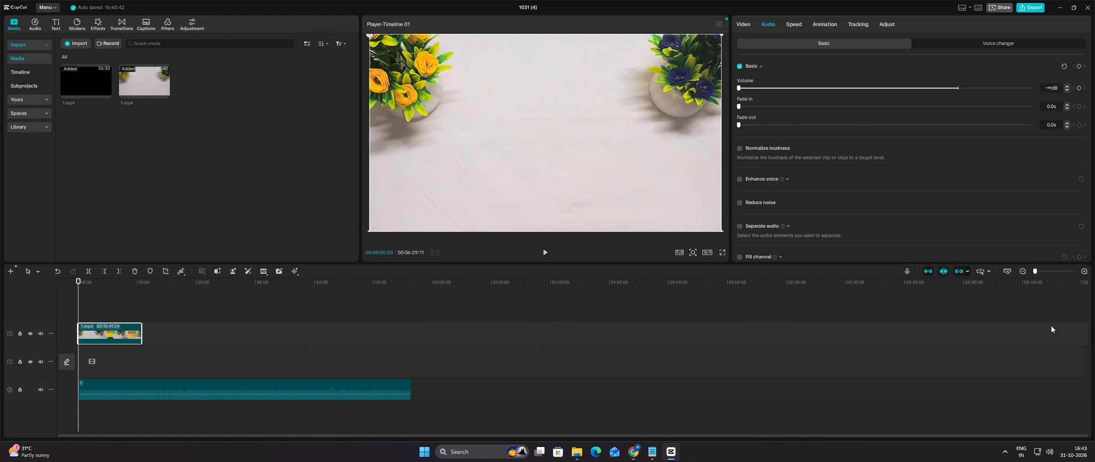
Trim off the flower clip's opening before about 00:00:13:04 and move the rest to the timeline start.
{"action": "scroll", "coordinate": [422, 321], "scroll_direction": "up", "scroll_amount": 9, "text": "ctrl"}
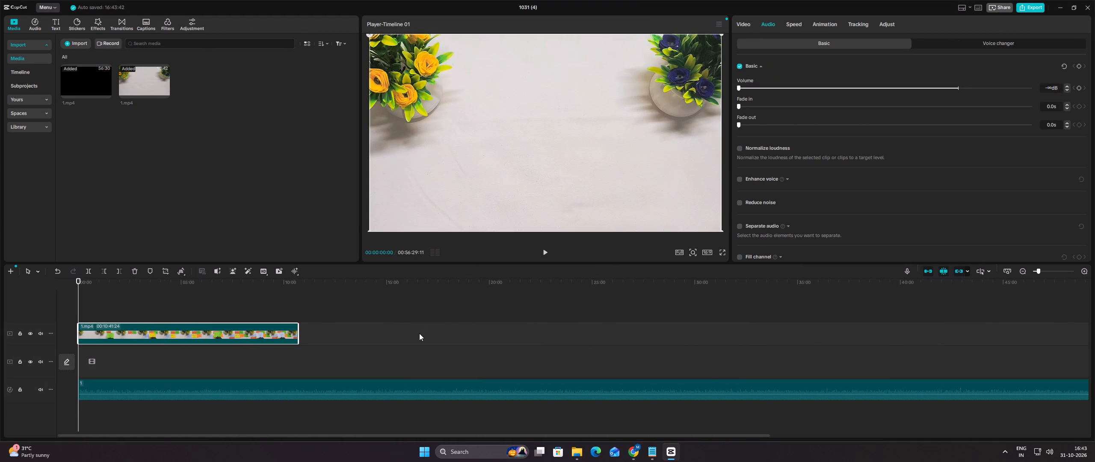
{"action": "scroll", "coordinate": [470, 327], "scroll_direction": "up", "scroll_amount": 14, "text": "ctrl"}
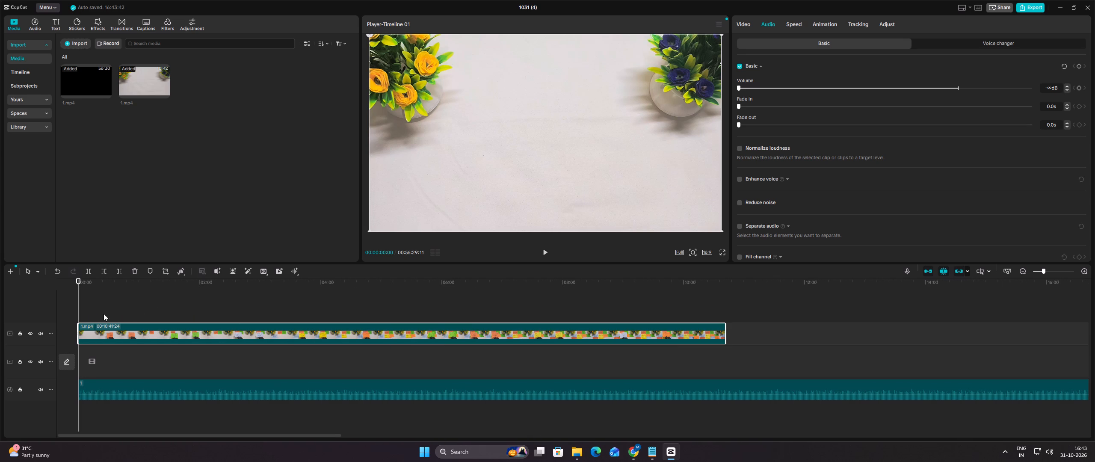
{"action": "left_click", "coordinate": [87, 311]}
{"action": "left_click_drag", "start_coordinate": [87, 311], "coordinate": [92, 311]}
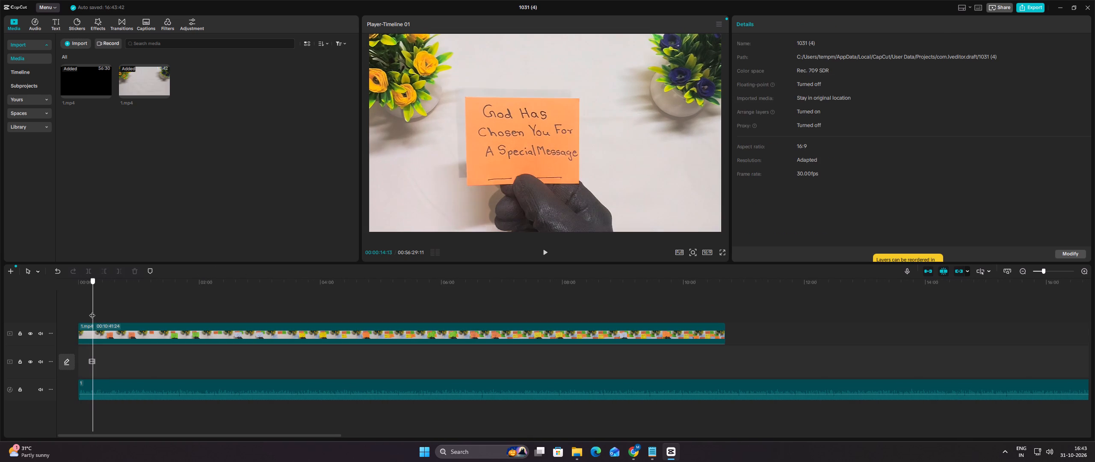
{"action": "left_click_drag", "start_coordinate": [92, 311], "coordinate": [92, 311]}
{"action": "left_click", "coordinate": [94, 332]}
{"action": "left_click", "coordinate": [106, 275]}
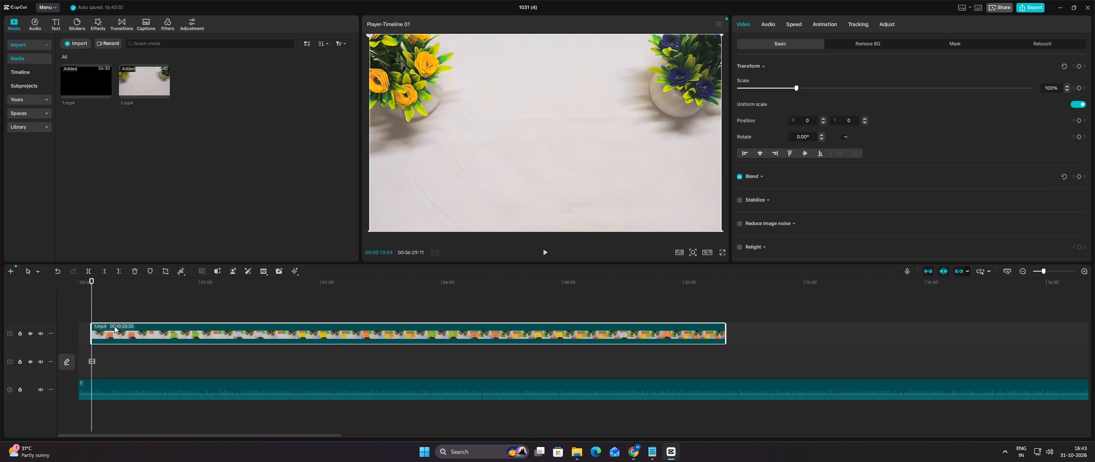
{"action": "left_click_drag", "start_coordinate": [113, 329], "coordinate": [74, 327]}
Split the flower clip at about 00:01:03:06, after the orange note has been laid down and the hand is gone.
{"action": "left_click", "coordinate": [74, 312]}
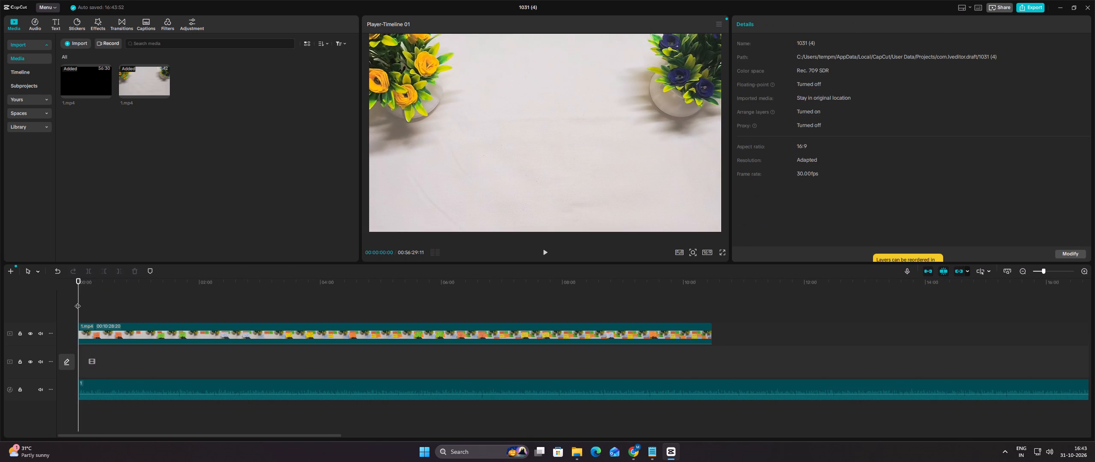
{"action": "left_click", "coordinate": [77, 302]}
{"action": "left_click_drag", "start_coordinate": [77, 302], "coordinate": [109, 301]}
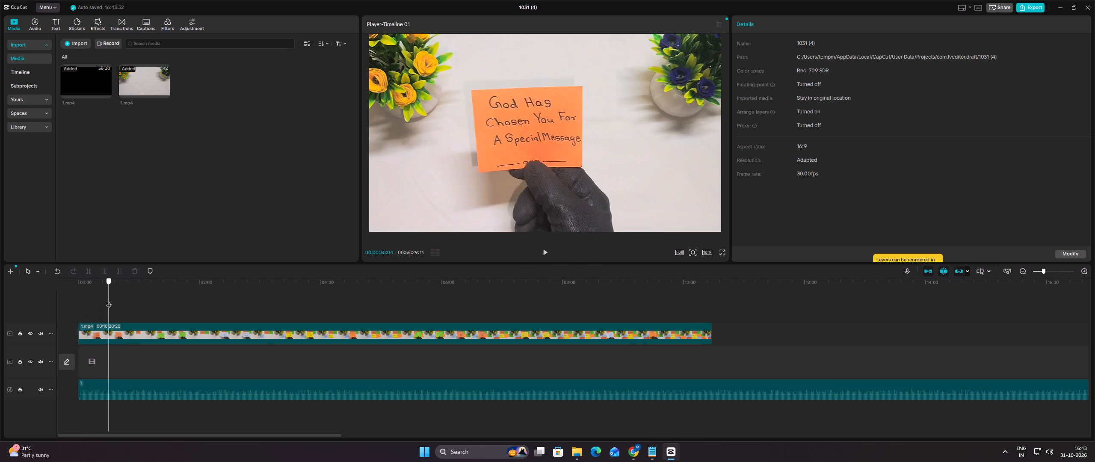
{"action": "left_click_drag", "start_coordinate": [109, 301], "coordinate": [134, 301]}
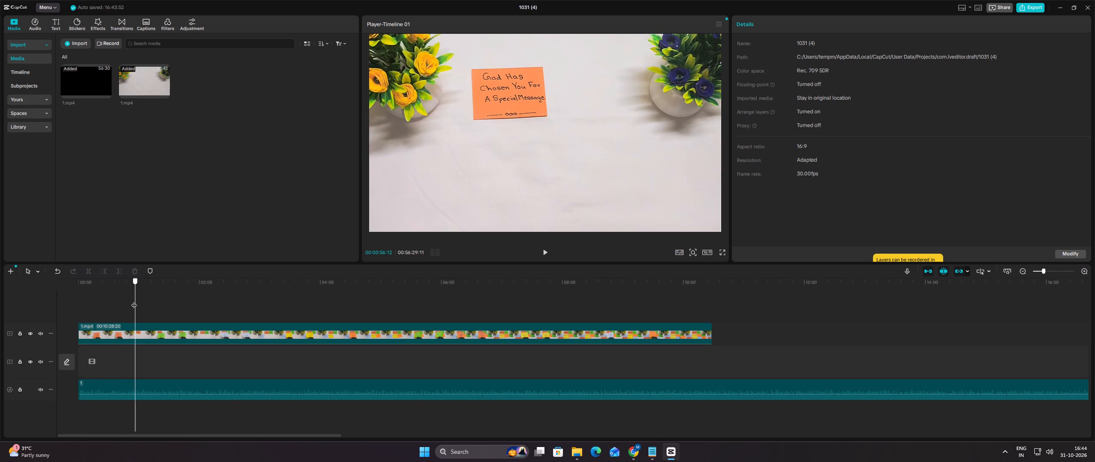
{"action": "left_click_drag", "start_coordinate": [134, 301], "coordinate": [134, 300]}
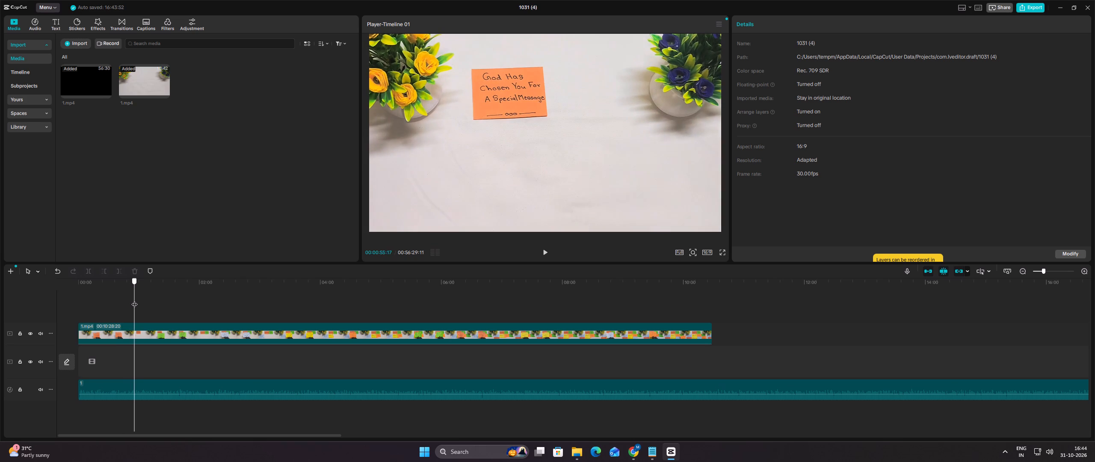
{"action": "left_click_drag", "start_coordinate": [134, 300], "coordinate": [142, 300]}
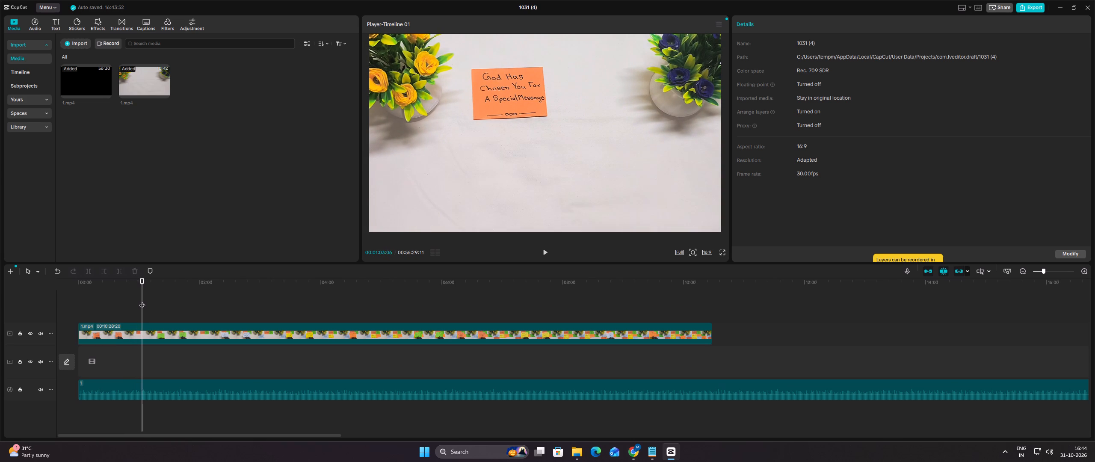
{"action": "left_click", "coordinate": [142, 326]}
{"action": "left_click", "coordinate": [93, 275]}
Move the long remaining part of the flower clip to a new upper track, starting at about 2:30.
{"action": "left_click_drag", "start_coordinate": [174, 333], "coordinate": [256, 314]}
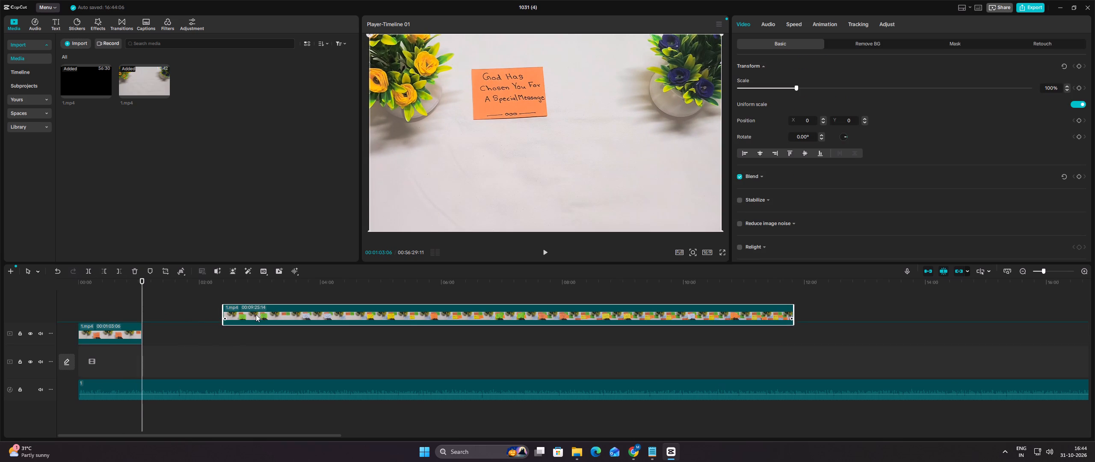
{"action": "left_click_drag", "start_coordinate": [256, 314], "coordinate": [262, 311]}
Split the first flower segment at about 00:00:57, once the hand has left the orange note.
{"action": "left_click", "coordinate": [106, 325]}
{"action": "left_click", "coordinate": [112, 314]}
{"action": "left_click_drag", "start_coordinate": [112, 314], "coordinate": [127, 315]}
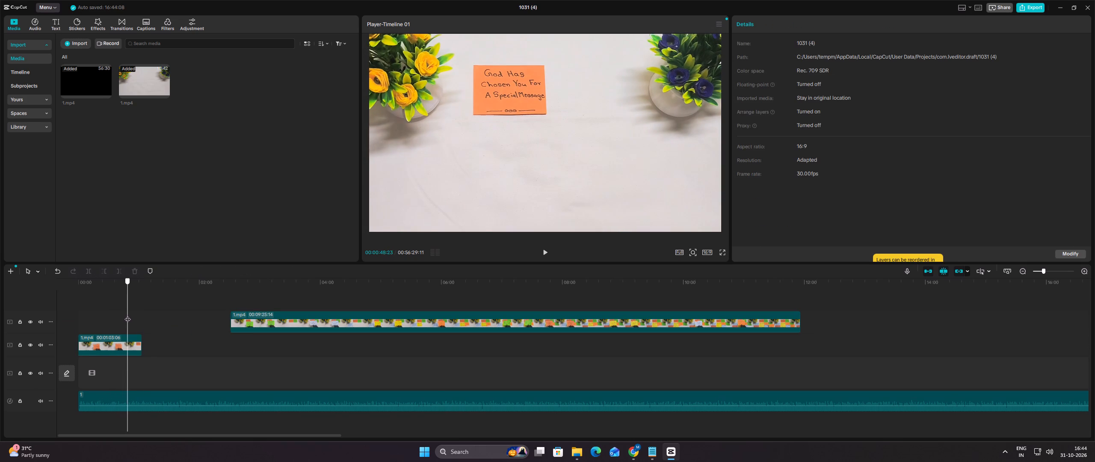
{"action": "left_click_drag", "start_coordinate": [127, 315], "coordinate": [135, 315]}
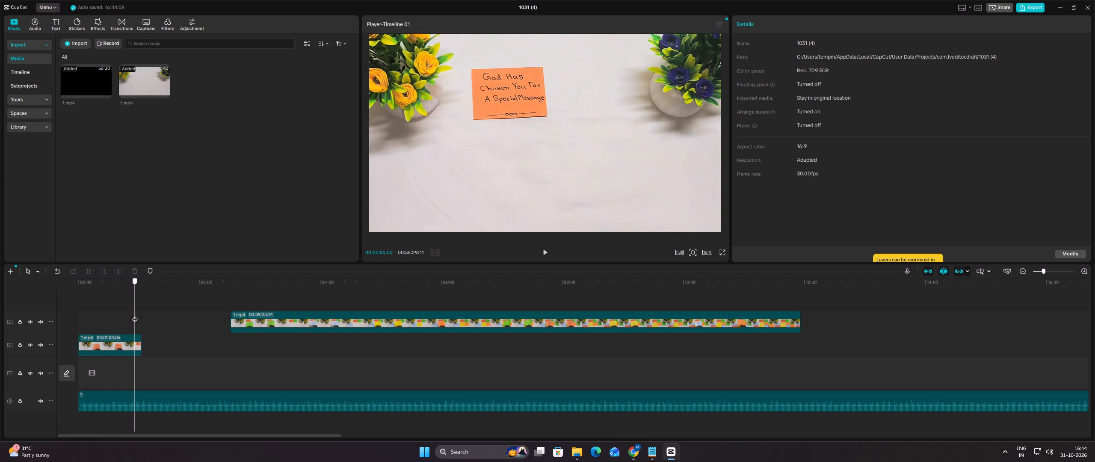
{"action": "left_click_drag", "start_coordinate": [135, 315], "coordinate": [133, 315]}
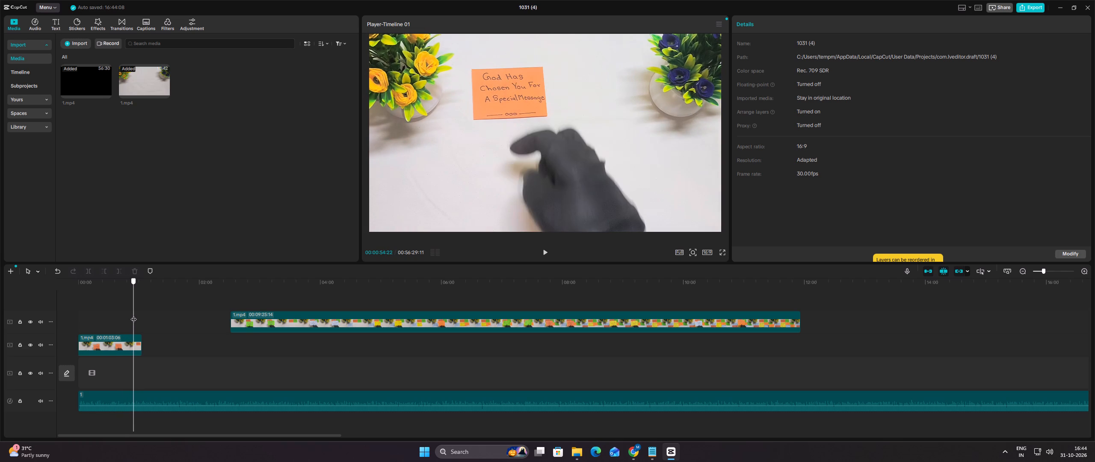
{"action": "left_click_drag", "start_coordinate": [133, 315], "coordinate": [136, 315]}
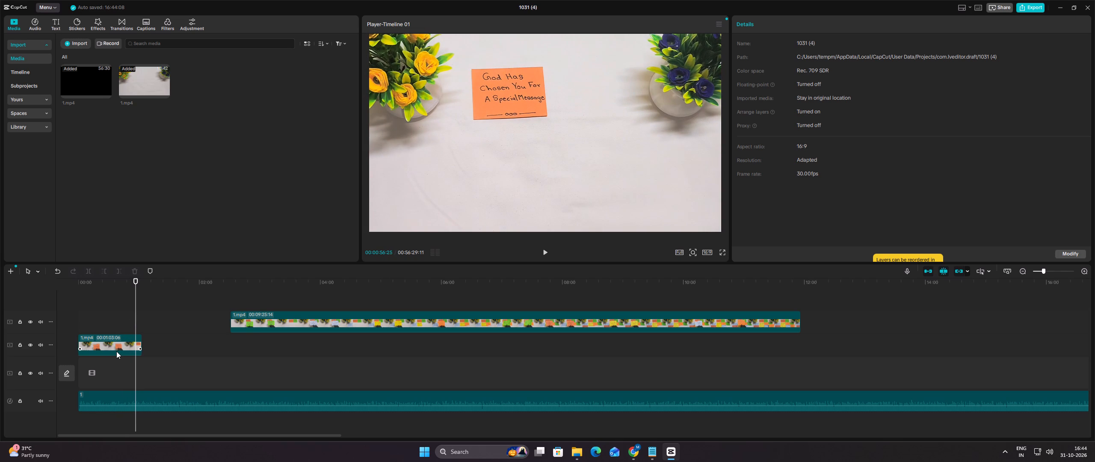
{"action": "left_click", "coordinate": [116, 351]}
{"action": "left_click", "coordinate": [86, 270]}
Copy the short hand-free segment of the orange note and paste four copies one after another behind it.
{"action": "double_click", "coordinate": [137, 320]}
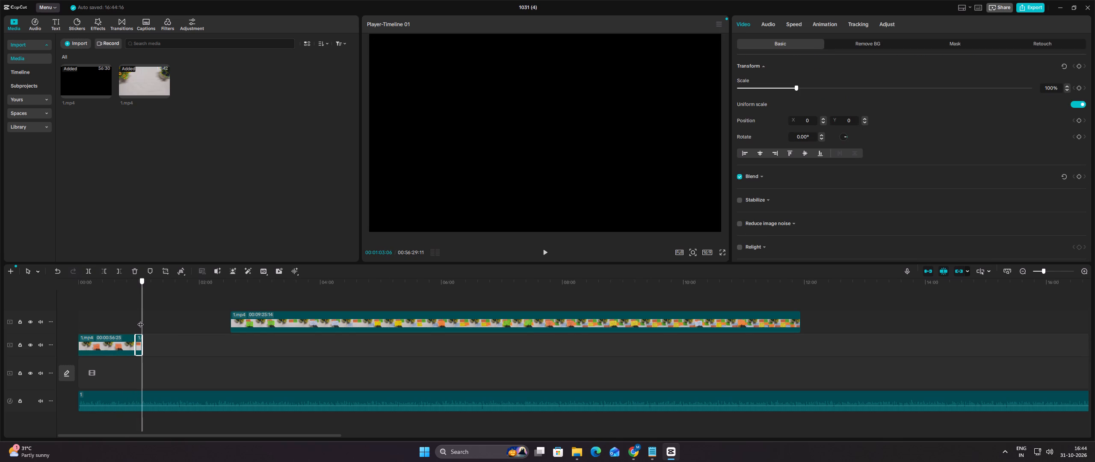
{"action": "right_click", "coordinate": [136, 343]}
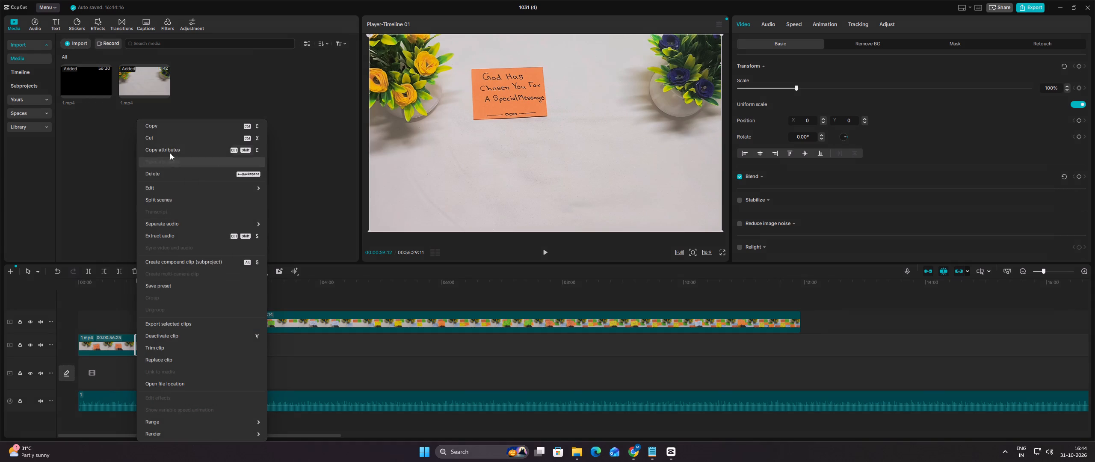
{"action": "left_click", "coordinate": [176, 128]}
{"action": "left_click", "coordinate": [147, 315]}
{"action": "left_click_drag", "start_coordinate": [147, 315], "coordinate": [141, 314]}
{"action": "key", "text": "ctrl+v"}
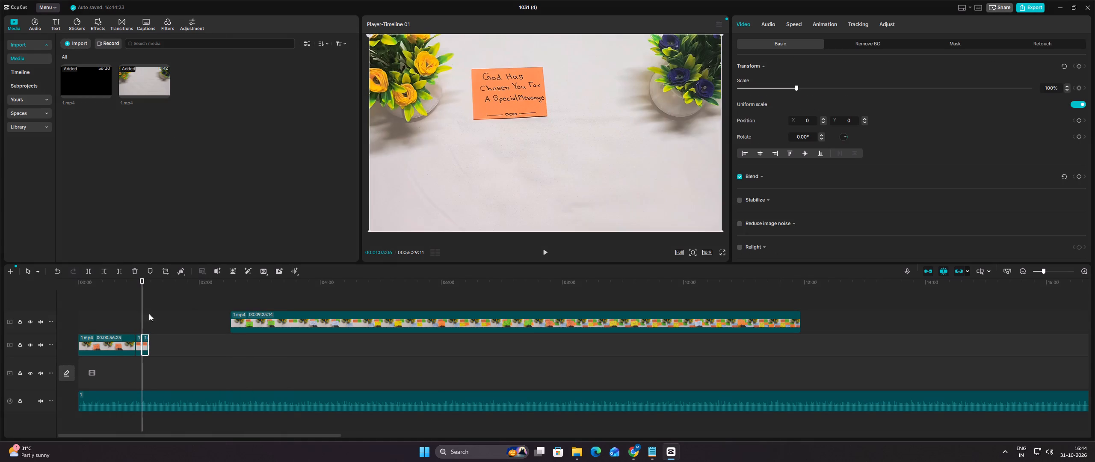
{"action": "left_click", "coordinate": [149, 314], "text": "ctrl"}
{"action": "key", "text": "ctrl+v"}
{"action": "left_click", "coordinate": [157, 316], "text": "ctrl"}
{"action": "key", "text": "ctrl+v"}
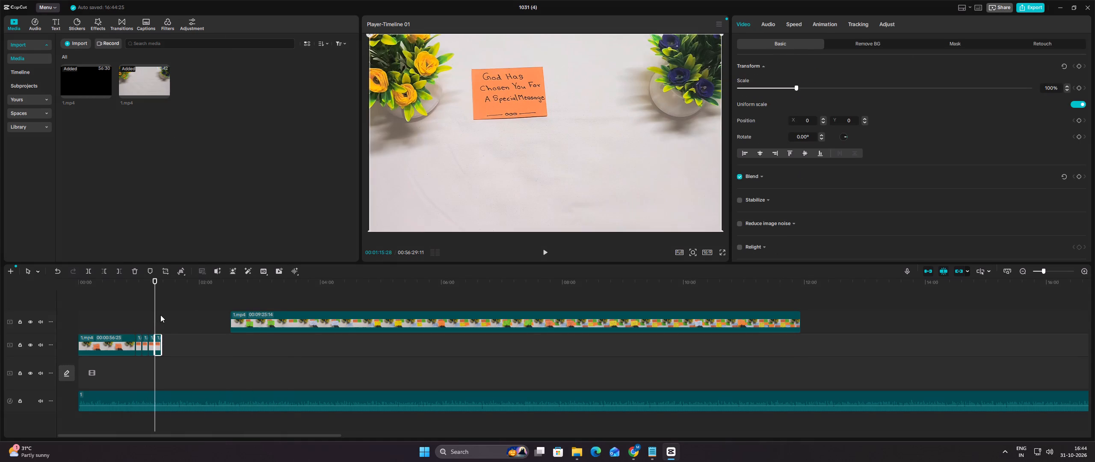
{"action": "left_click", "coordinate": [160, 315], "text": "ctrl"}
{"action": "key", "text": "ctrl+v"}
Paste one more copy of the hand-free orange note segment at the end of the row and check the playback position.
{"action": "left_click", "coordinate": [124, 311]}
{"action": "left_click_drag", "start_coordinate": [124, 311], "coordinate": [154, 311]}
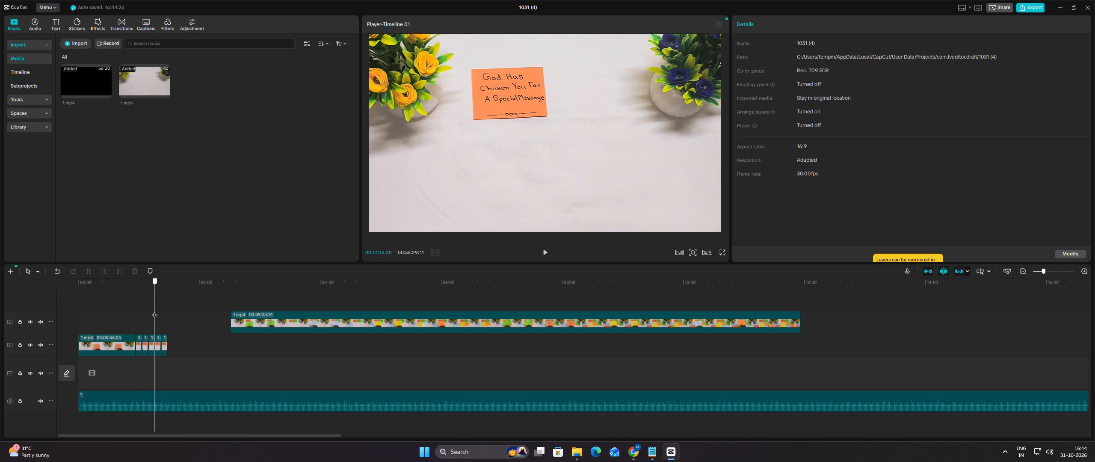
{"action": "left_click_drag", "start_coordinate": [154, 311], "coordinate": [163, 311]}
{"action": "left_click", "coordinate": [120, 313]}
{"action": "left_click_drag", "start_coordinate": [121, 313], "coordinate": [147, 312]}
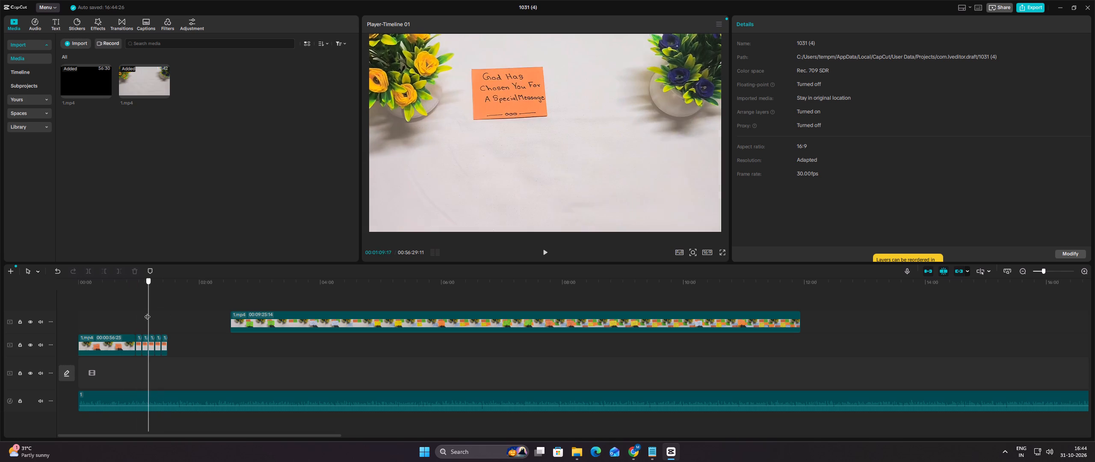
{"action": "left_click_drag", "start_coordinate": [147, 312], "coordinate": [168, 313]}
{"action": "key", "text": "ctrl+v"}
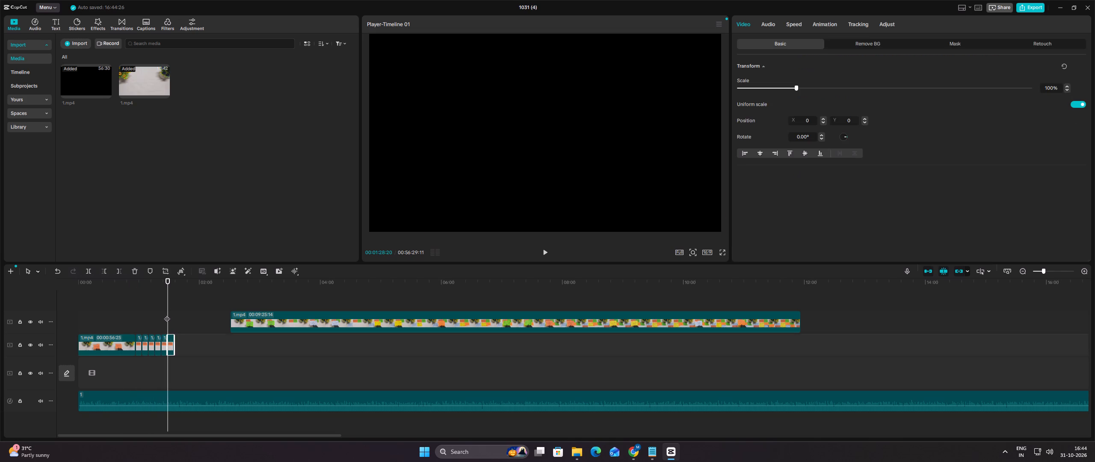
{"action": "left_click", "coordinate": [151, 312]}
{"action": "left_click_drag", "start_coordinate": [151, 312], "coordinate": [169, 311]}
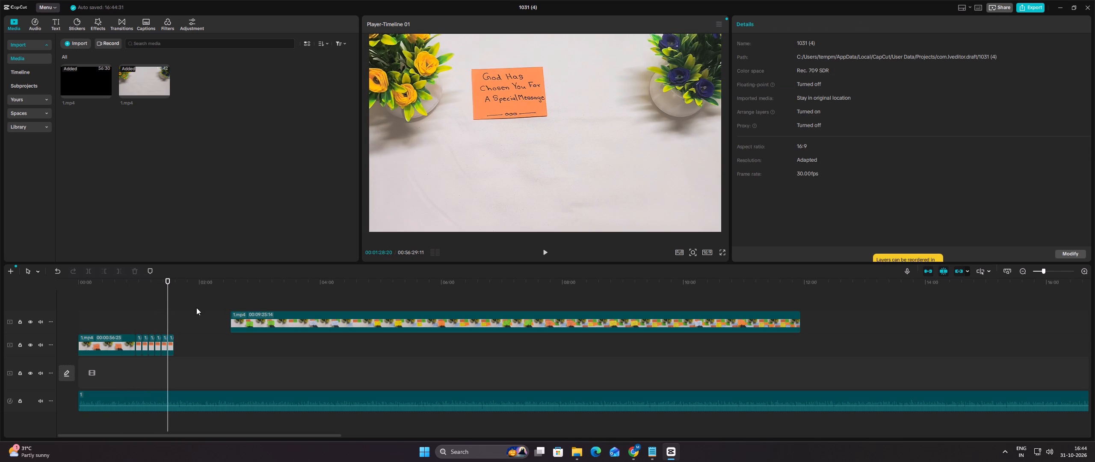
Split the long clip on the upper track at about 3:29, after the green note is placed and before the white note appears.
{"action": "left_click", "coordinate": [231, 296]}
{"action": "left_click_drag", "start_coordinate": [231, 296], "coordinate": [269, 300]}
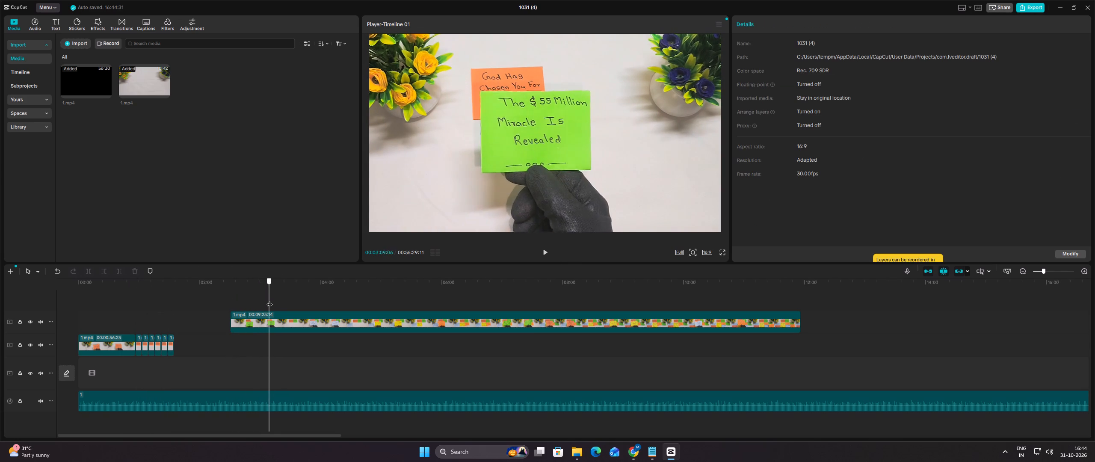
{"action": "left_click_drag", "start_coordinate": [269, 300], "coordinate": [266, 301]}
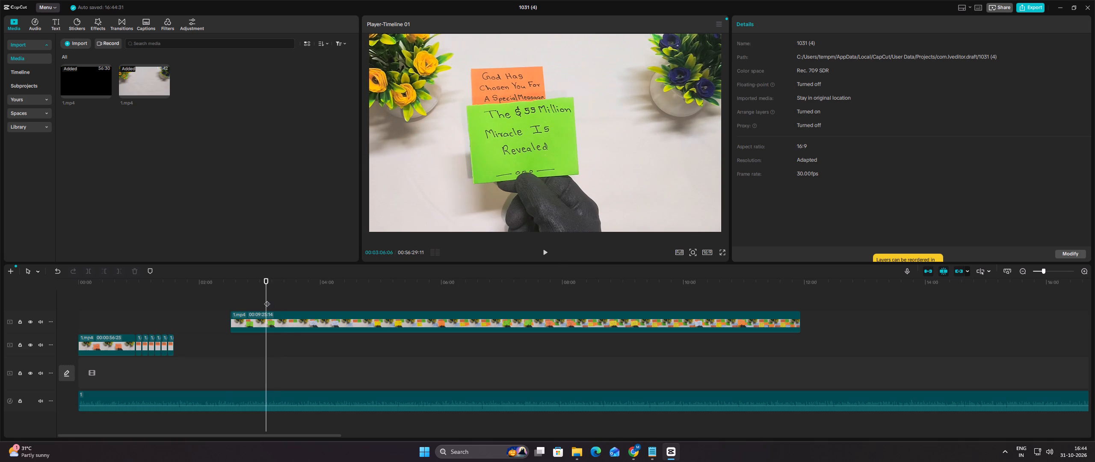
{"action": "left_click", "coordinate": [267, 299]}
{"action": "left_click_drag", "start_coordinate": [267, 299], "coordinate": [243, 299]}
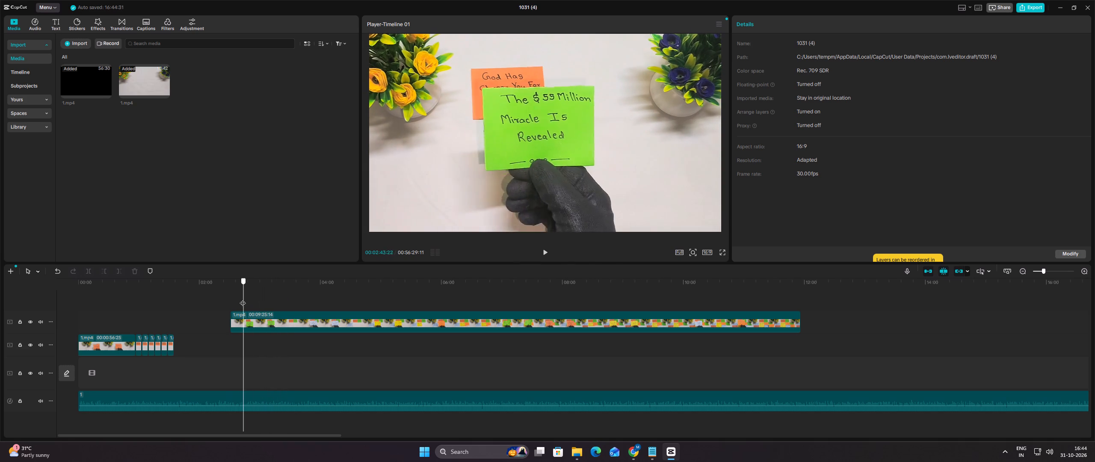
{"action": "left_click_drag", "start_coordinate": [243, 299], "coordinate": [293, 302]}
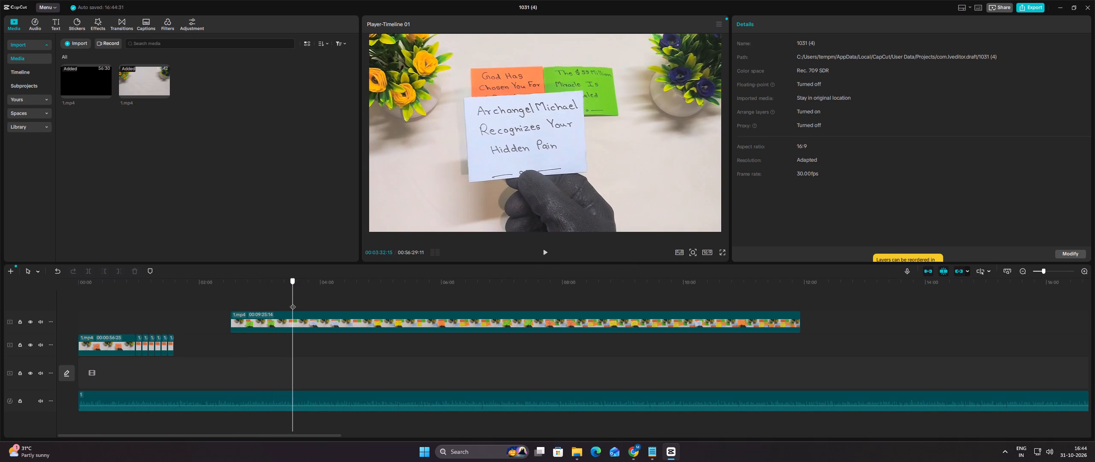
{"action": "left_click_drag", "start_coordinate": [293, 302], "coordinate": [289, 302]}
{"action": "left_click", "coordinate": [289, 317]}
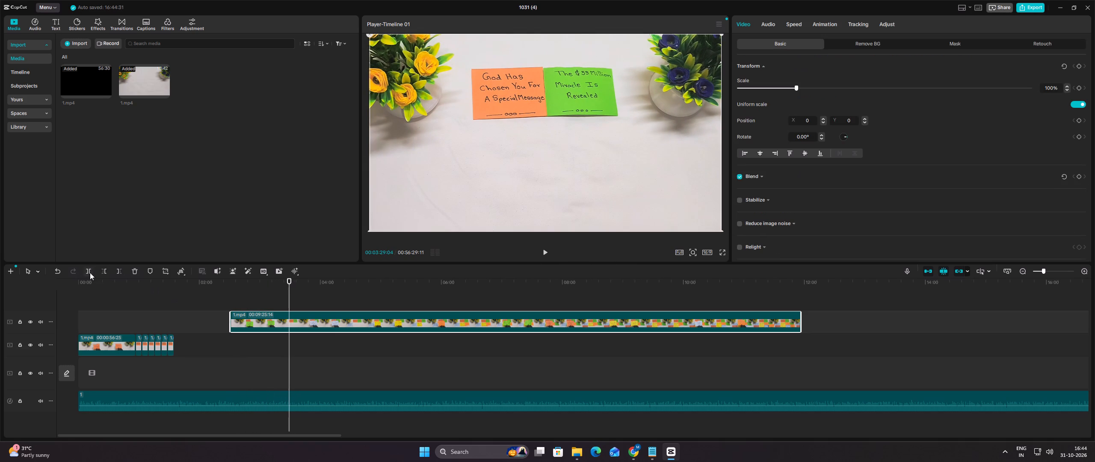
{"action": "left_click", "coordinate": [90, 272]}
Move the split-off green note segment to the lower track, directly behind the orange note copies.
{"action": "left_click_drag", "start_coordinate": [248, 323], "coordinate": [191, 348]}
Split the green note segment at about 2:24, once the hand has left the placed note.
{"action": "left_click", "coordinate": [191, 317]}
{"action": "left_click_drag", "start_coordinate": [191, 317], "coordinate": [214, 320]}
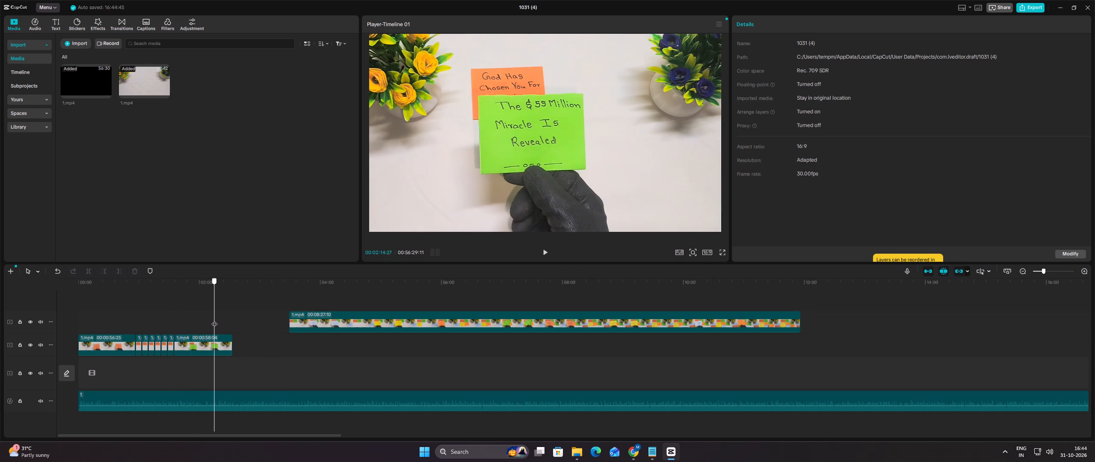
{"action": "left_click_drag", "start_coordinate": [214, 320], "coordinate": [222, 320]}
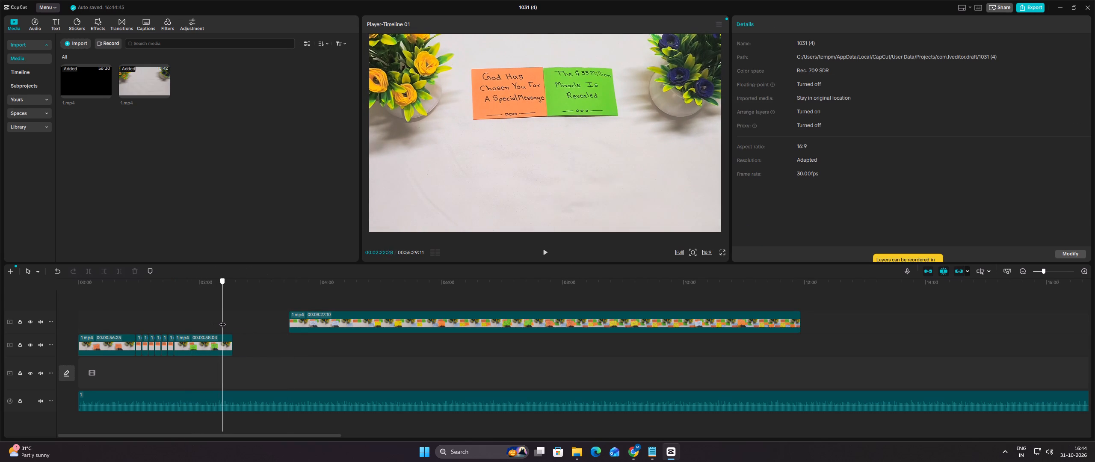
{"action": "left_click_drag", "start_coordinate": [222, 320], "coordinate": [223, 320]}
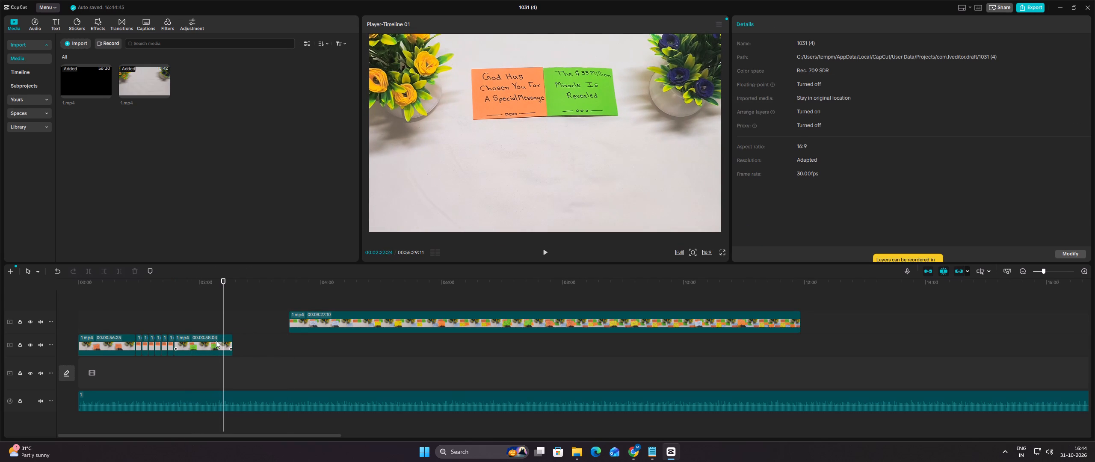
{"action": "left_click", "coordinate": [216, 343]}
{"action": "left_click", "coordinate": [90, 272]}
Copy the short hand-free segment of the green note and paste two copies behind it.
{"action": "left_click", "coordinate": [227, 317]}
{"action": "left_click_drag", "start_coordinate": [227, 317], "coordinate": [232, 317]}
{"action": "right_click", "coordinate": [231, 338]}
{"action": "left_click", "coordinate": [287, 127]}
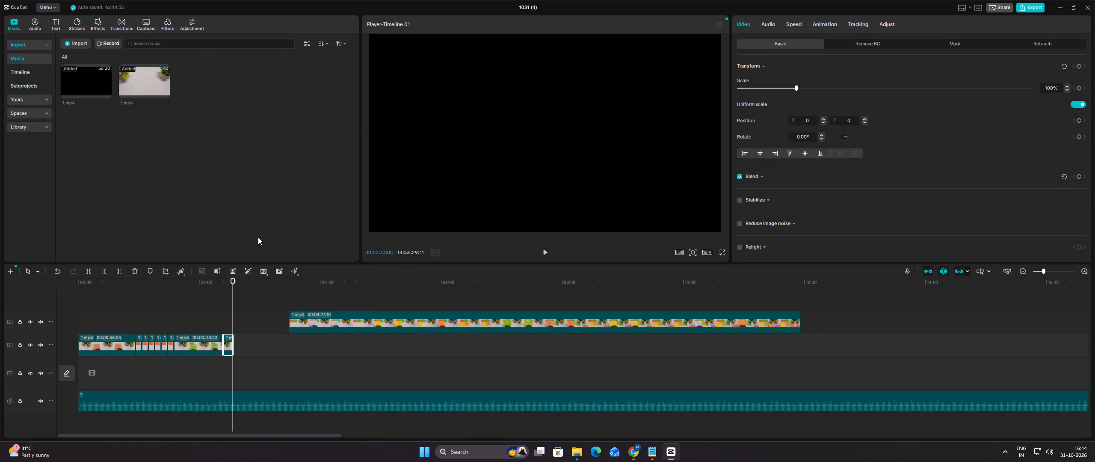
{"action": "key", "text": "ctrl+v"}
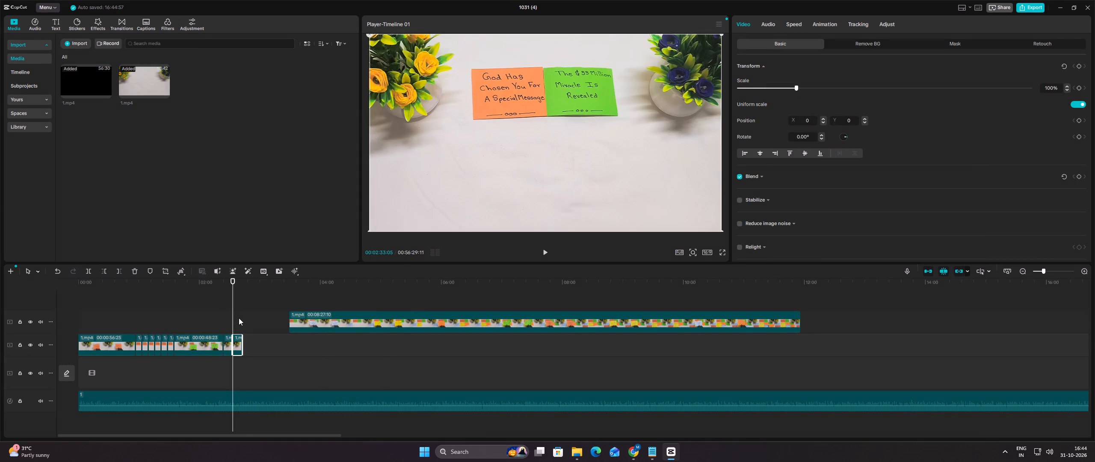
{"action": "left_click", "coordinate": [246, 317], "text": "ctrl"}
{"action": "key", "text": "ctrl+v"}
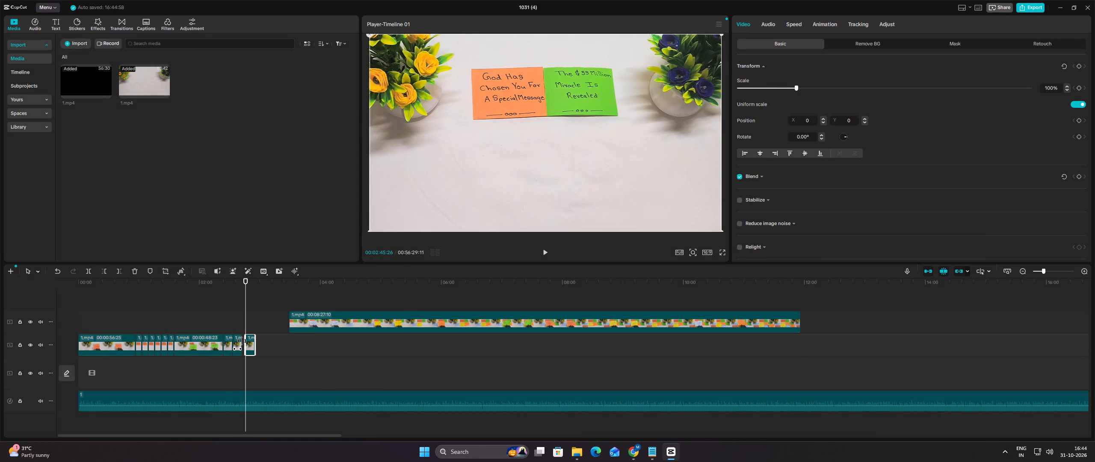
Delete the gaps between the pasted green note copies so the segments sit directly behind one another.
{"action": "right_click", "coordinate": [242, 341]}
{"action": "left_click", "coordinate": [262, 346]}
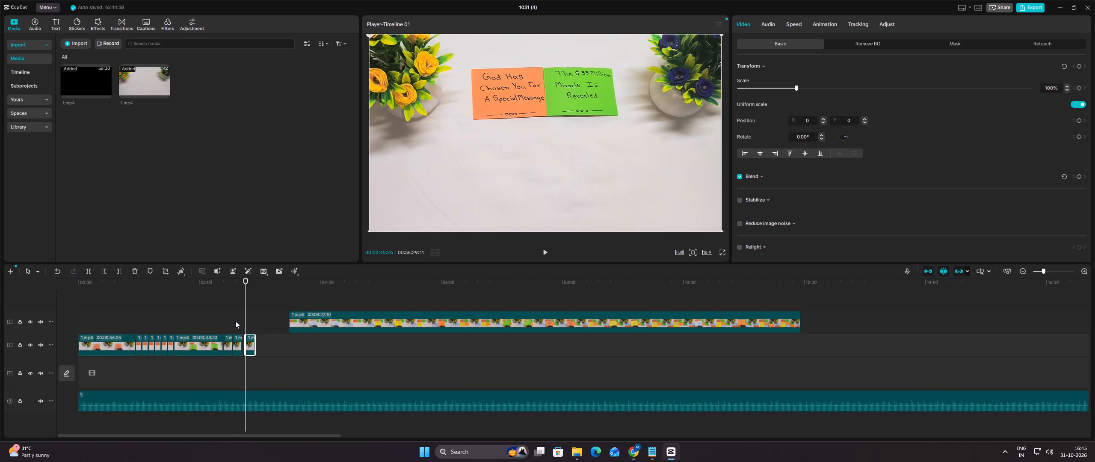
{"action": "left_click", "coordinate": [234, 320]}
{"action": "right_click", "coordinate": [242, 339]}
{"action": "left_click", "coordinate": [256, 345]}
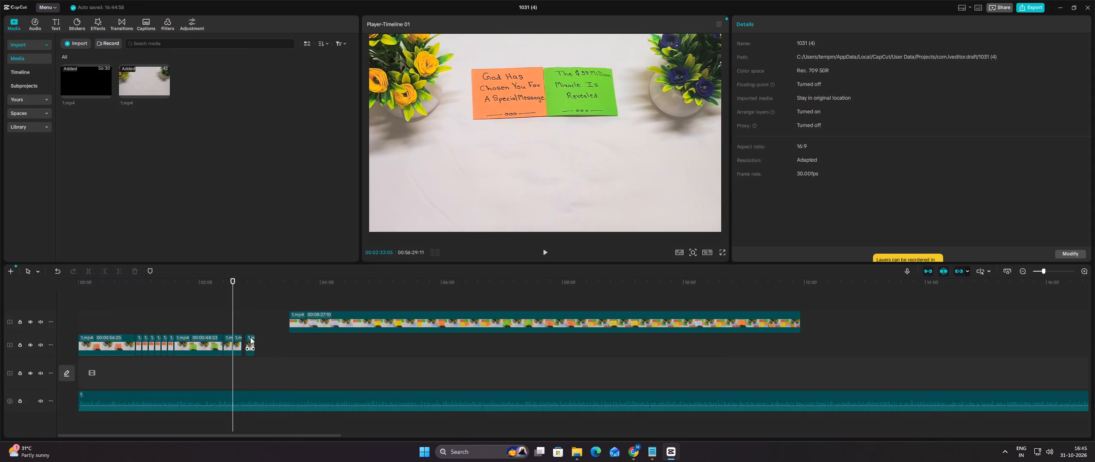
{"action": "right_click", "coordinate": [243, 338]}
{"action": "left_click", "coordinate": [265, 344]}
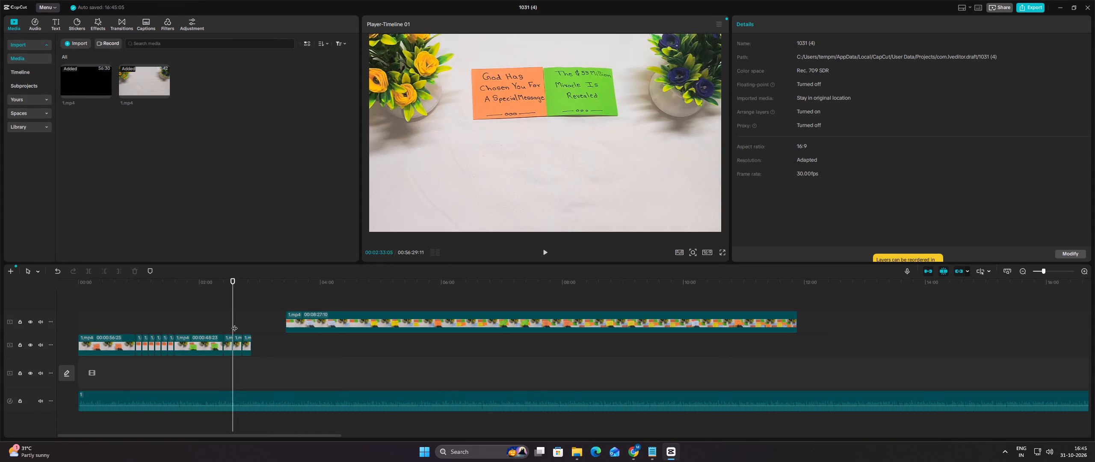
Paste two more copies of the hand-free green note segment at the end of the row.
{"action": "left_click", "coordinate": [234, 323]}
{"action": "left_click_drag", "start_coordinate": [234, 323], "coordinate": [252, 325]}
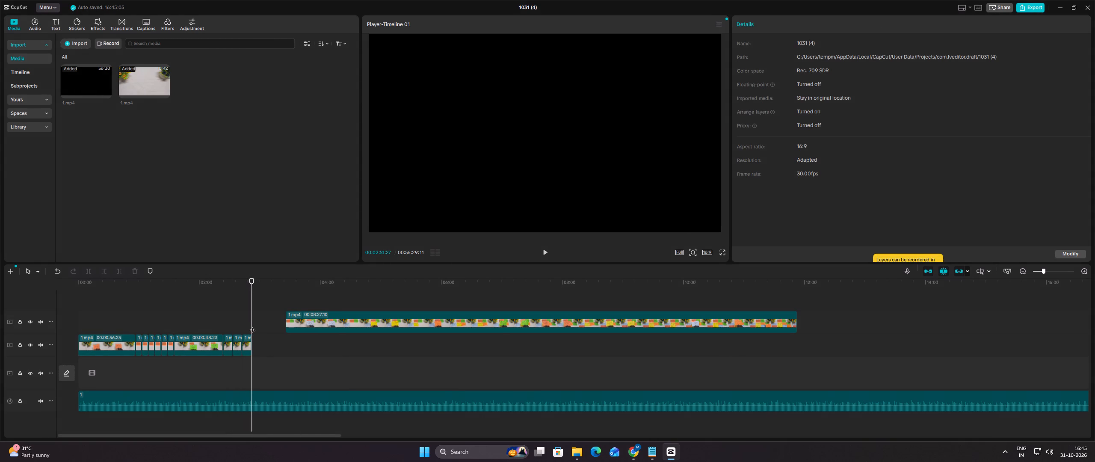
{"action": "key", "text": "ctrl+v"}
{"action": "left_click", "coordinate": [260, 324], "text": "ctrl"}
{"action": "key", "text": "ctrl+v"}
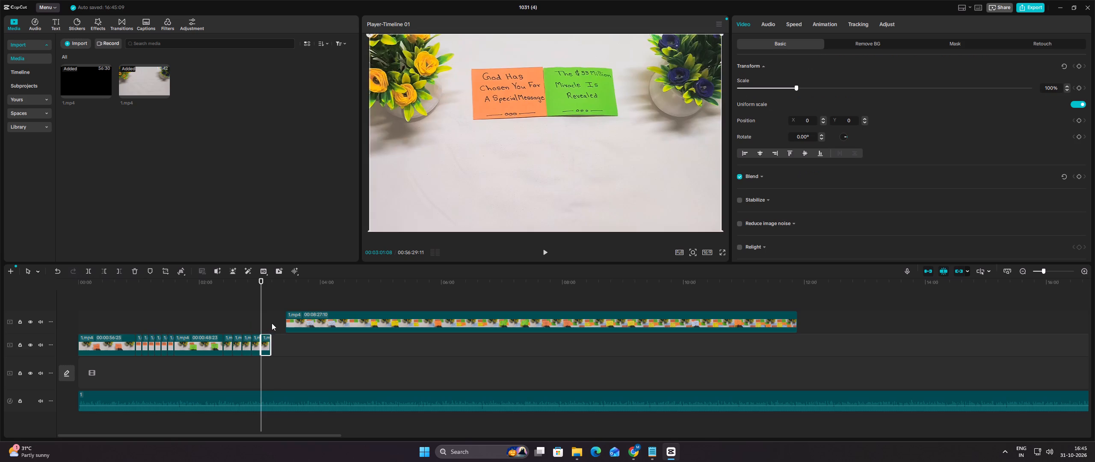
{"action": "left_click", "coordinate": [272, 323], "text": "ctrl"}
Move the long remaining clip further along the upper track to start at about 7:13.
{"action": "left_click_drag", "start_coordinate": [299, 322], "coordinate": [425, 322]}
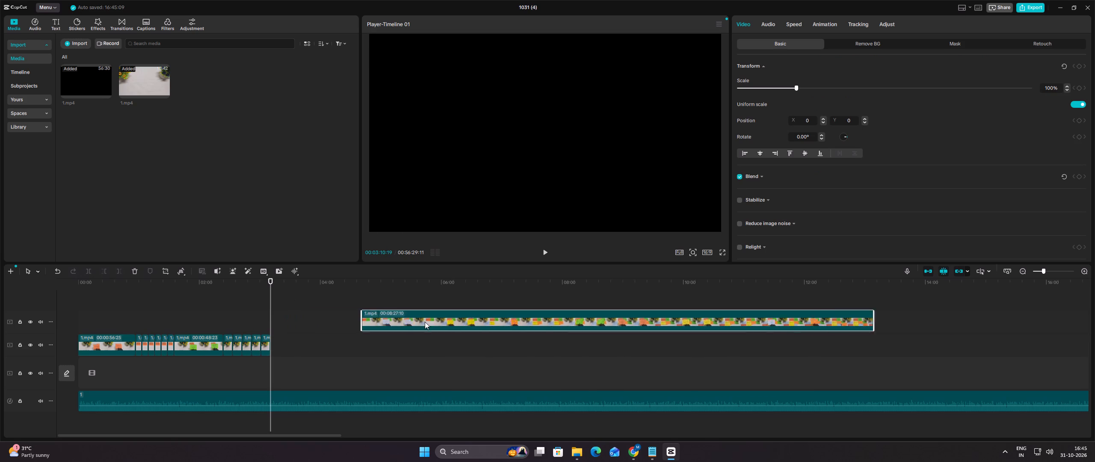
{"action": "left_click_drag", "start_coordinate": [425, 322], "coordinate": [528, 319]}
Split the long remaining clip at about 8:18, after the white Archangel Michael note is placed and the hand has gone.
{"action": "left_click", "coordinate": [519, 299]}
{"action": "left_click", "coordinate": [518, 295]}
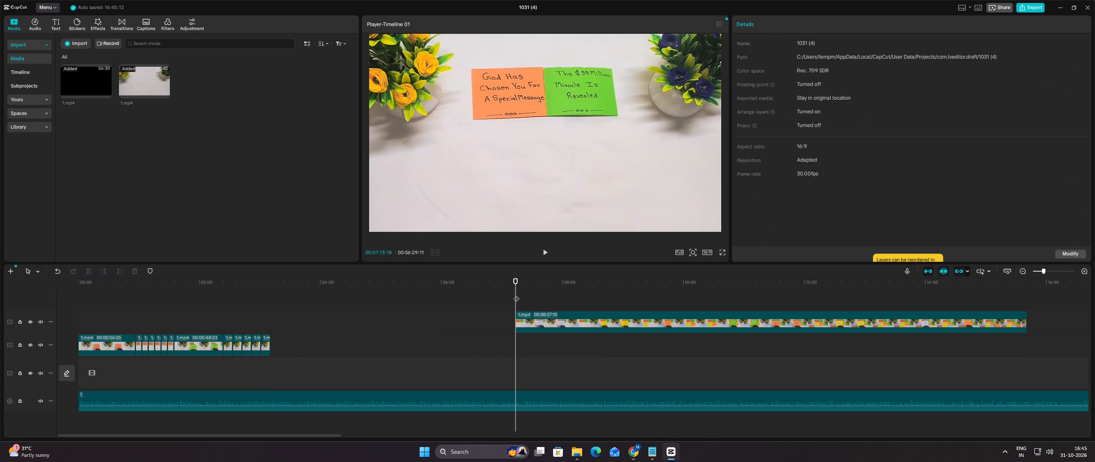
{"action": "left_click_drag", "start_coordinate": [517, 297], "coordinate": [534, 297]}
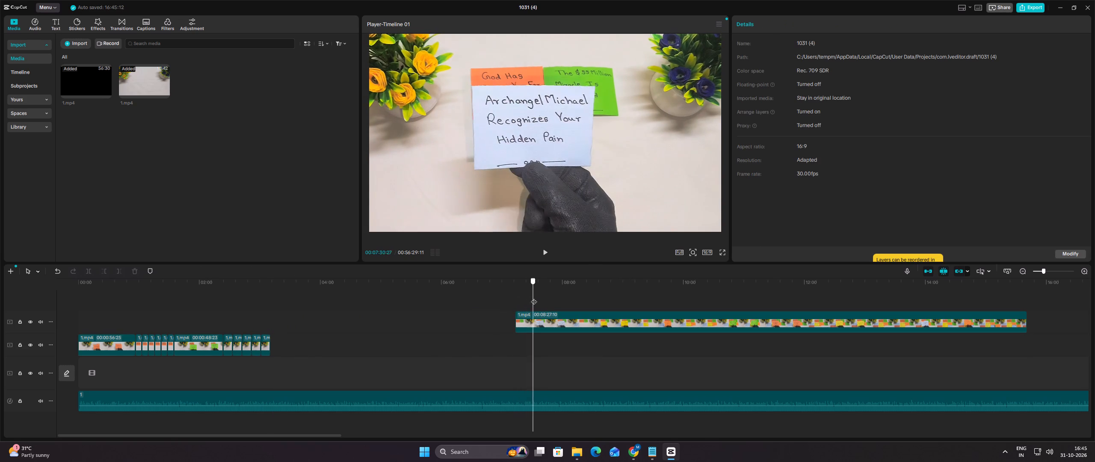
{"action": "left_click_drag", "start_coordinate": [534, 297], "coordinate": [577, 302]}
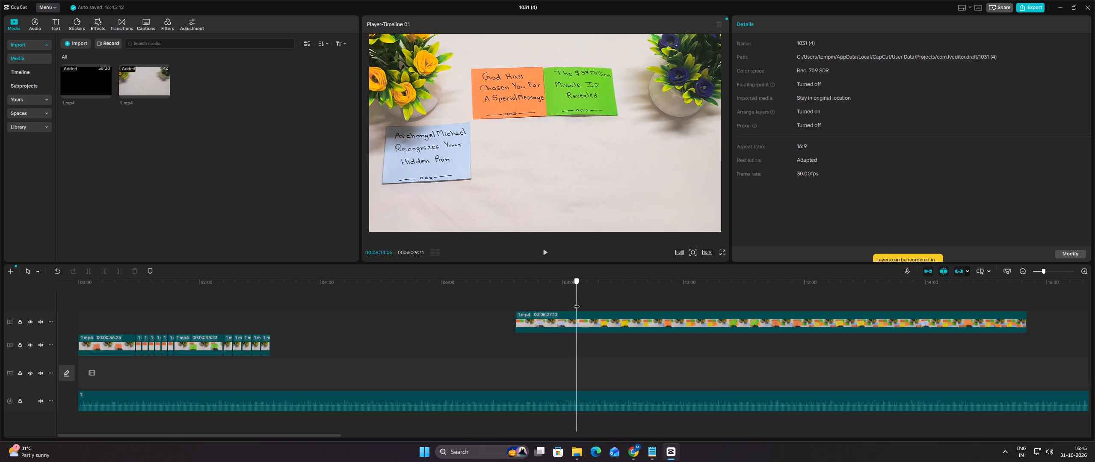
{"action": "left_click_drag", "start_coordinate": [577, 302], "coordinate": [580, 303]}
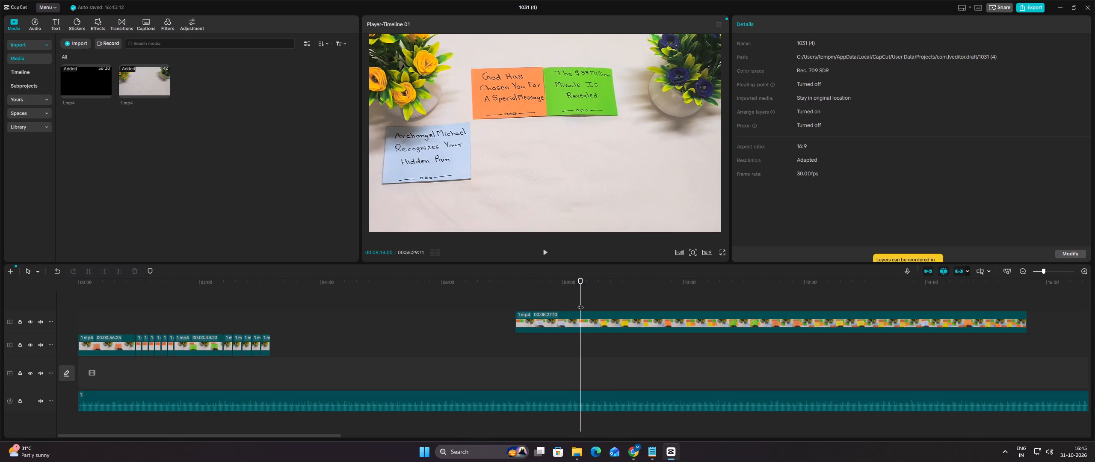
{"action": "left_click", "coordinate": [575, 324]}
{"action": "left_click", "coordinate": [90, 273]}
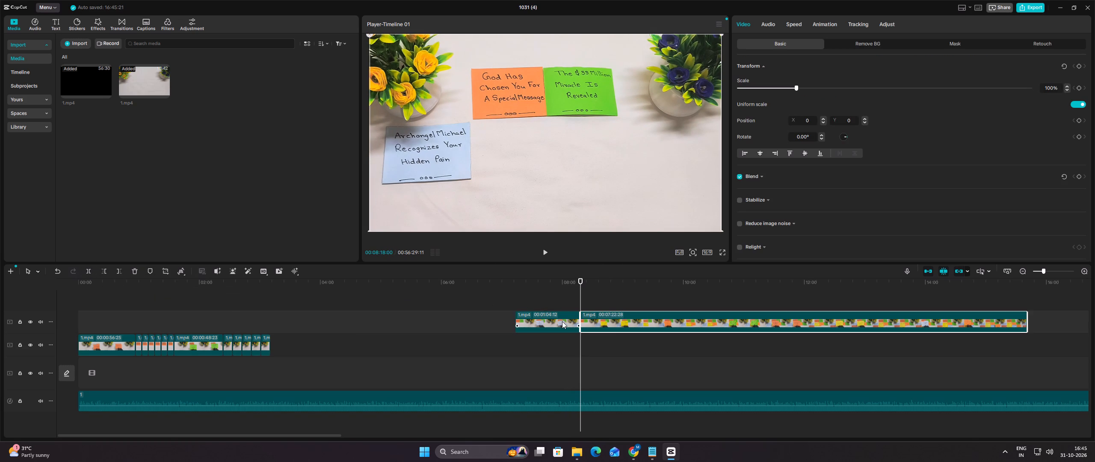
Move the split-off white note segment back along the upper track to start at about 3:30.
{"action": "left_click_drag", "start_coordinate": [555, 323], "coordinate": [330, 323]}
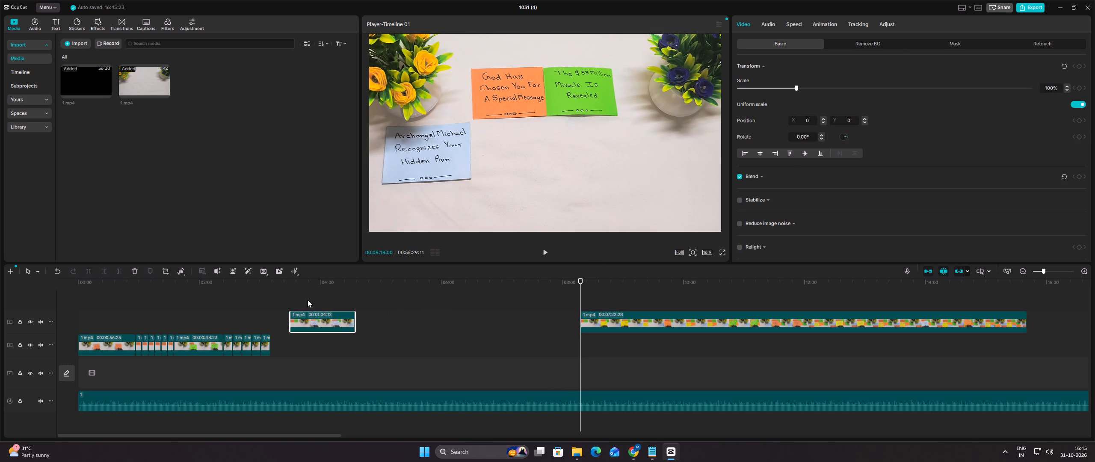
Split the white note segment at about 4:22, once the hand has left the placed note.
{"action": "left_click", "coordinate": [299, 292]}
{"action": "left_click_drag", "start_coordinate": [299, 292], "coordinate": [291, 291]}
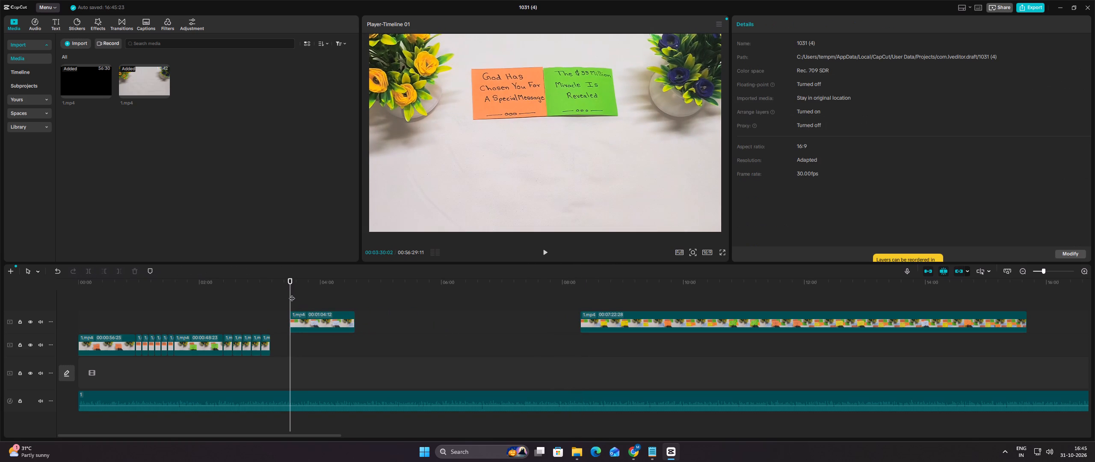
{"action": "left_click_drag", "start_coordinate": [292, 294], "coordinate": [333, 298]}
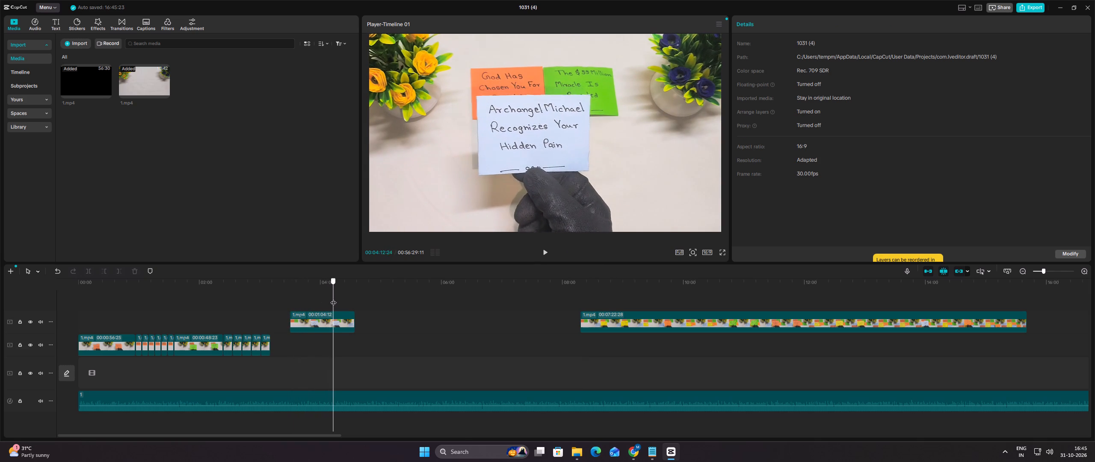
{"action": "left_click_drag", "start_coordinate": [333, 298], "coordinate": [341, 299]}
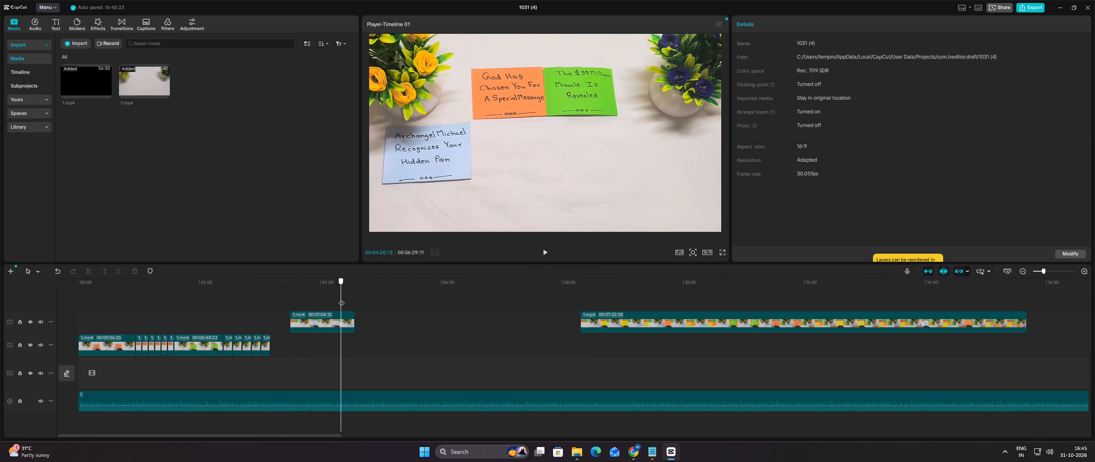
{"action": "left_click_drag", "start_coordinate": [341, 299], "coordinate": [333, 299]}
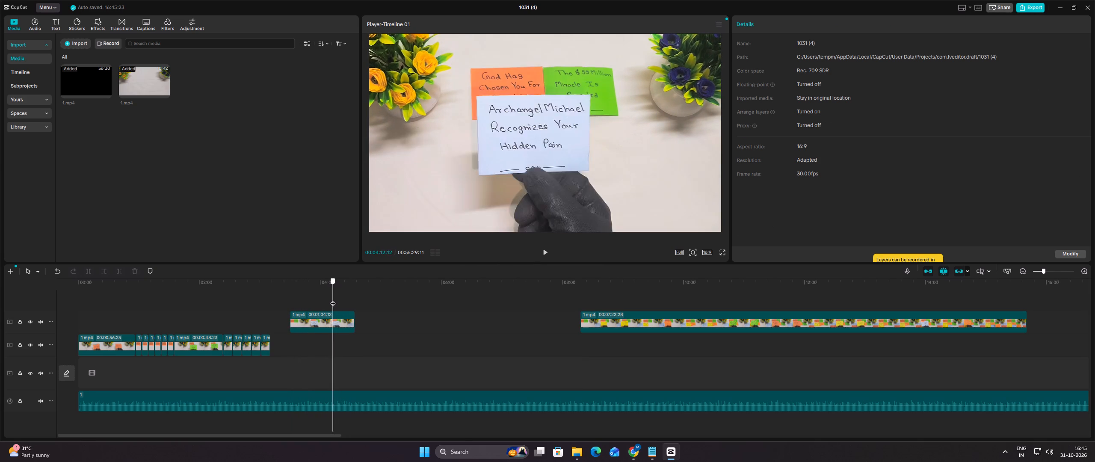
{"action": "left_click_drag", "start_coordinate": [333, 299], "coordinate": [342, 299]}
{"action": "left_click", "coordinate": [340, 315]}
{"action": "left_click", "coordinate": [89, 272]}
Copy the short hand-free segment of the white note and paste four copies one after another behind it.
{"action": "left_click", "coordinate": [346, 295]}
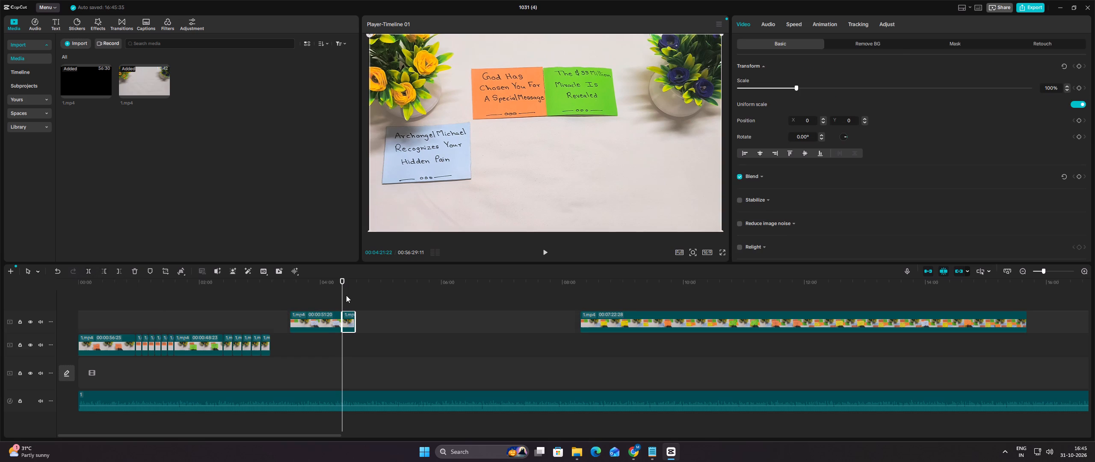
{"action": "left_click_drag", "start_coordinate": [346, 295], "coordinate": [354, 296]}
{"action": "right_click", "coordinate": [353, 317]}
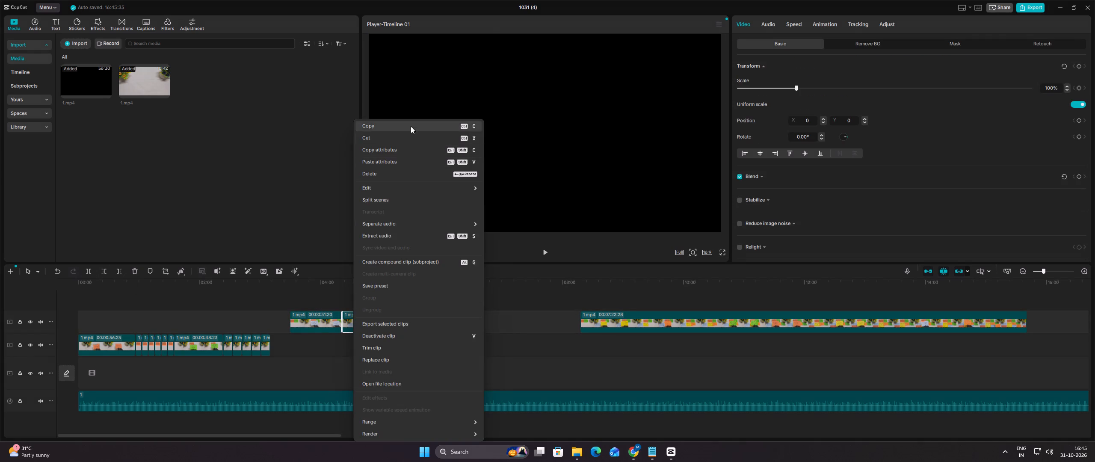
{"action": "left_click", "coordinate": [411, 126]}
{"action": "key", "text": "ctrl+v"}
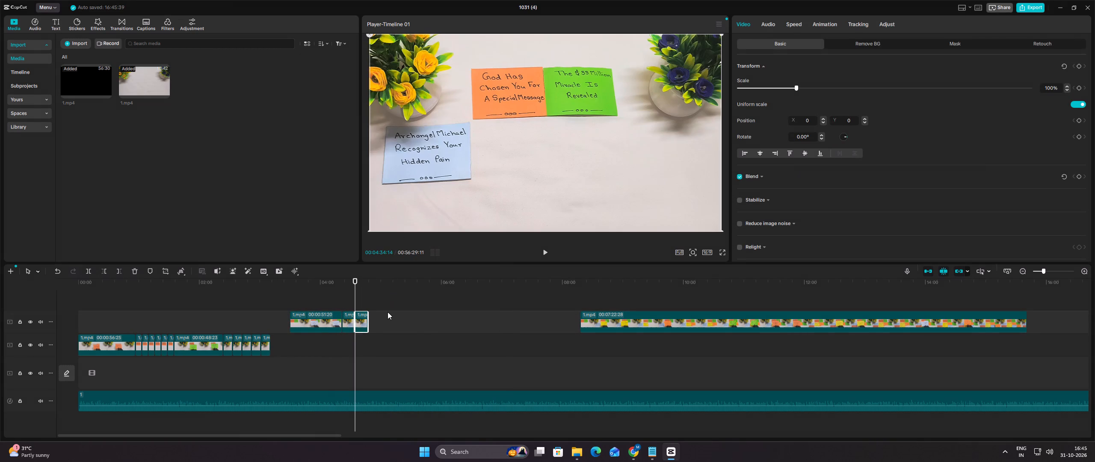
{"action": "left_click", "coordinate": [369, 302], "text": "ctrl"}
{"action": "key", "text": "ctrl+v"}
{"action": "left_click", "coordinate": [382, 298], "text": "ctrl"}
{"action": "key", "text": "ctrl+v"}
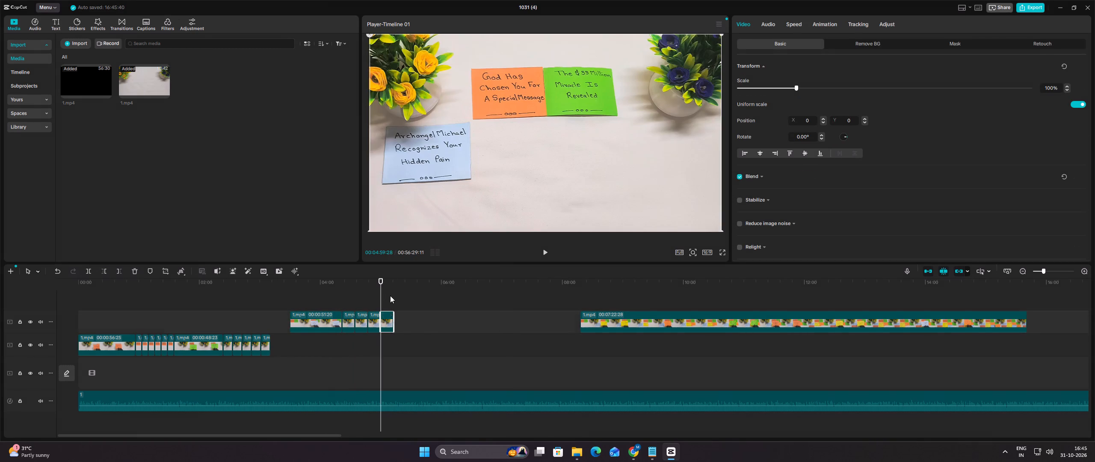
{"action": "left_click", "coordinate": [395, 295], "text": "ctrl"}
{"action": "key", "text": "ctrl+v"}
Move the white note segment with all its hand-free copies to the lower track, directly behind the green note copies.
{"action": "left_click_drag", "start_coordinate": [428, 305], "coordinate": [330, 326]}
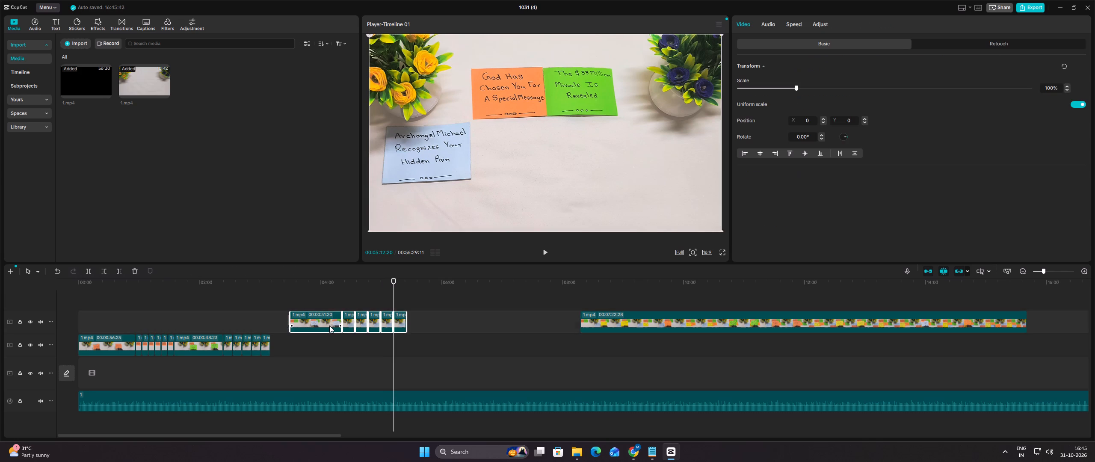
{"action": "left_click_drag", "start_coordinate": [328, 325], "coordinate": [307, 346]}
{"action": "left_click", "coordinate": [306, 312]}
{"action": "left_click_drag", "start_coordinate": [307, 311], "coordinate": [344, 309]}
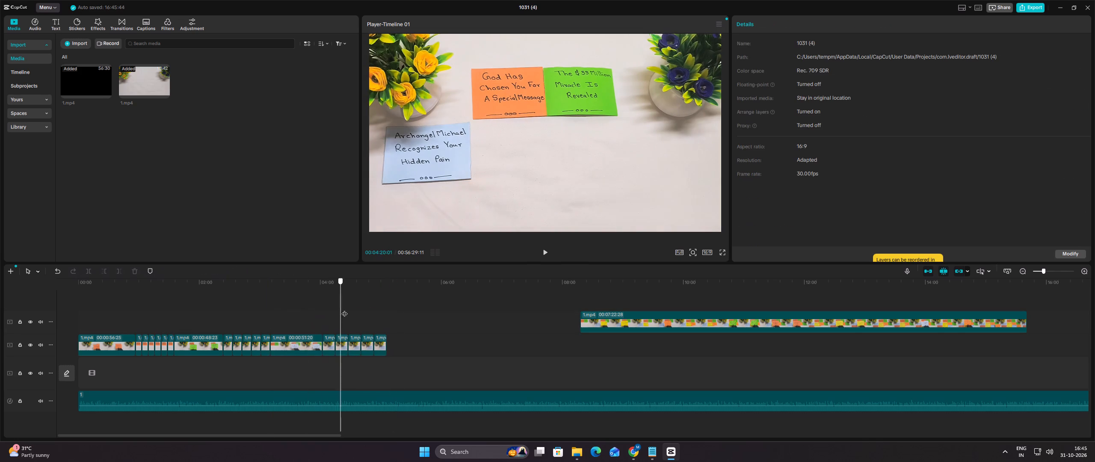
{"action": "left_click_drag", "start_coordinate": [344, 309], "coordinate": [323, 303]}
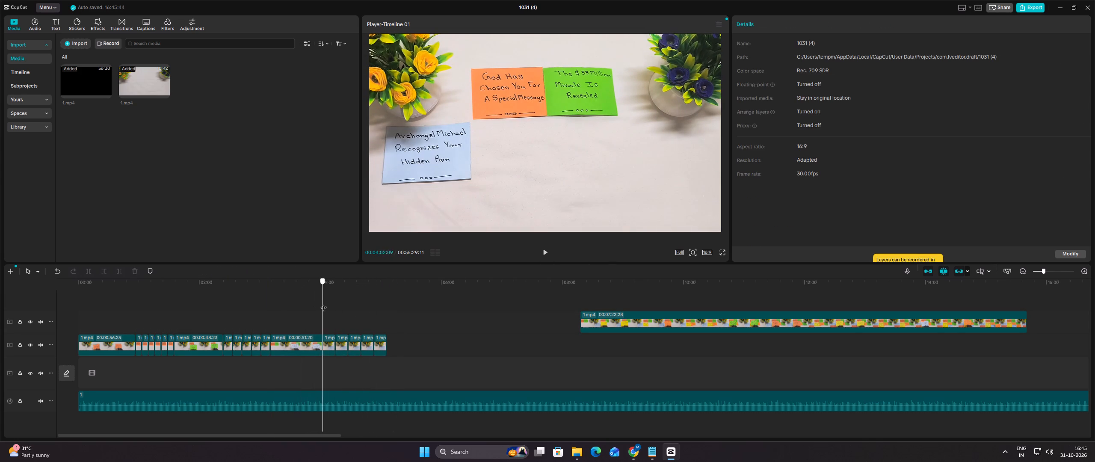
{"action": "left_click_drag", "start_coordinate": [323, 303], "coordinate": [379, 305]}
{"action": "left_click", "coordinate": [373, 309]}
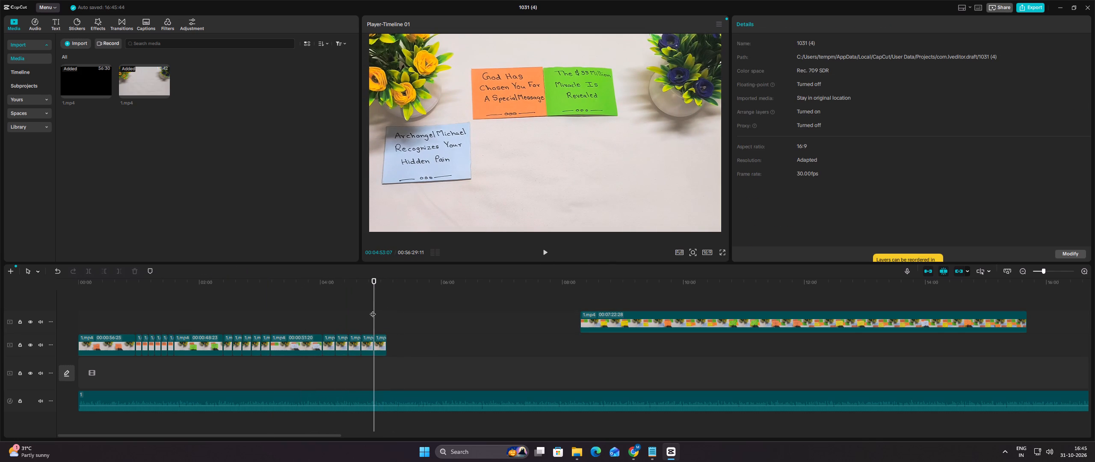
Split off the yellow note segment at about 9:16 and move it back along the upper track to where the white note copies end.
{"action": "left_click", "coordinate": [377, 312]}
{"action": "left_click_drag", "start_coordinate": [378, 312], "coordinate": [390, 313]}
{"action": "left_click", "coordinate": [384, 306]}
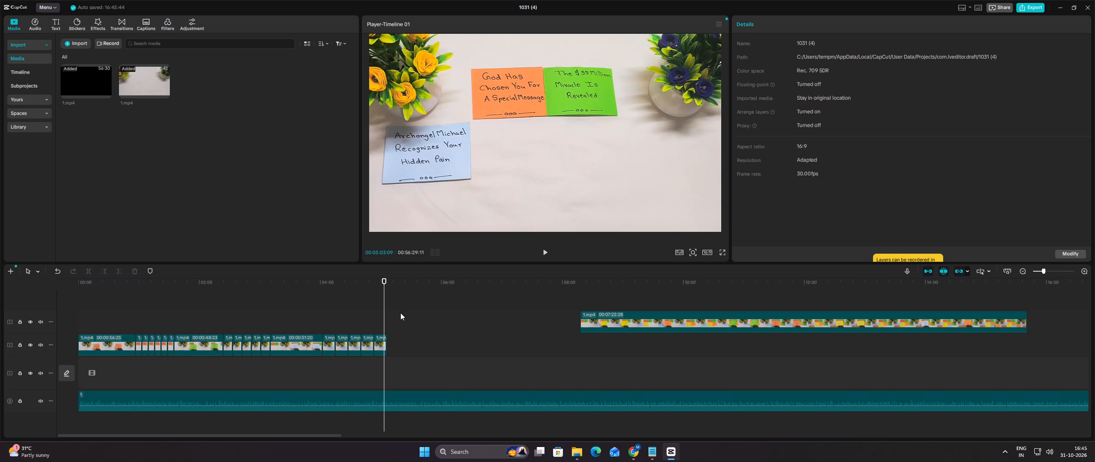
{"action": "left_click", "coordinate": [580, 304]}
{"action": "left_click_drag", "start_coordinate": [580, 298], "coordinate": [594, 297]}
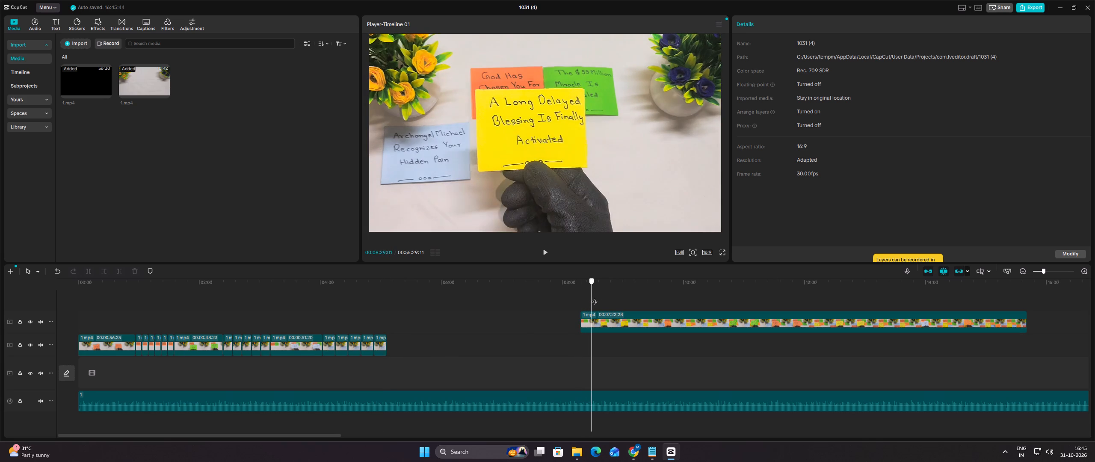
{"action": "left_click_drag", "start_coordinate": [594, 297], "coordinate": [643, 297]}
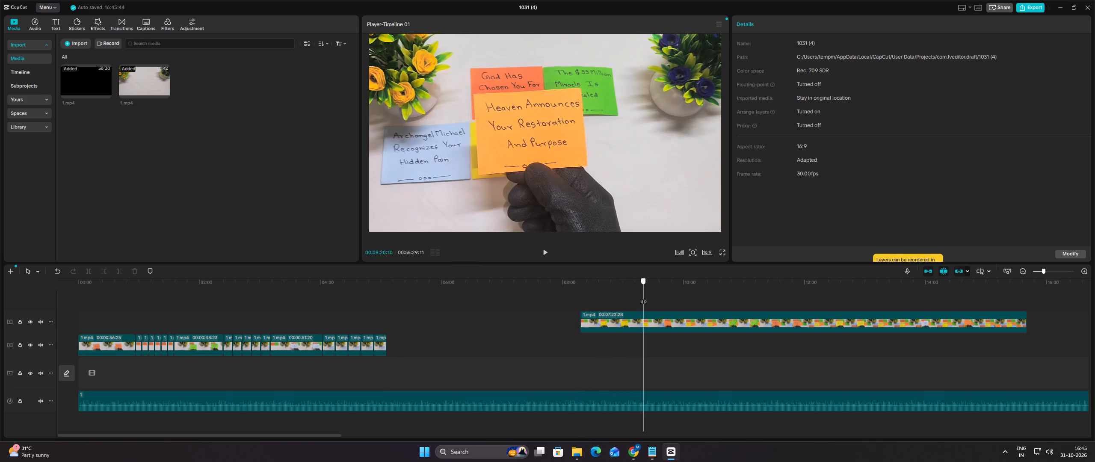
{"action": "left_click_drag", "start_coordinate": [643, 297], "coordinate": [639, 298]}
{"action": "left_click", "coordinate": [640, 316]}
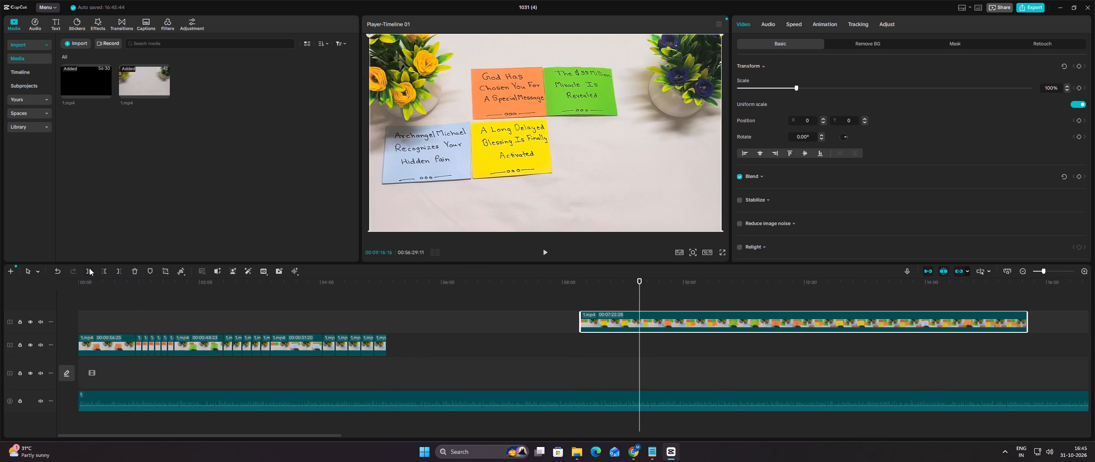
{"action": "left_click", "coordinate": [89, 268]}
{"action": "left_click_drag", "start_coordinate": [607, 316], "coordinate": [415, 314]}
Split the yellow note segment at about 5:51, once the hand has left the placed note.
{"action": "left_click", "coordinate": [409, 301]}
{"action": "left_click_drag", "start_coordinate": [408, 299], "coordinate": [427, 296]}
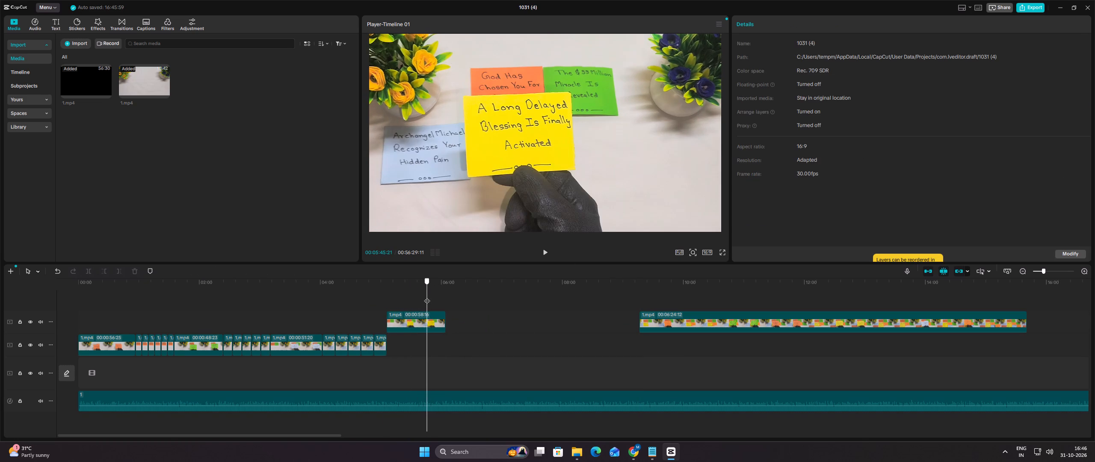
{"action": "left_click_drag", "start_coordinate": [427, 296], "coordinate": [432, 296]}
{"action": "left_click", "coordinate": [431, 302]}
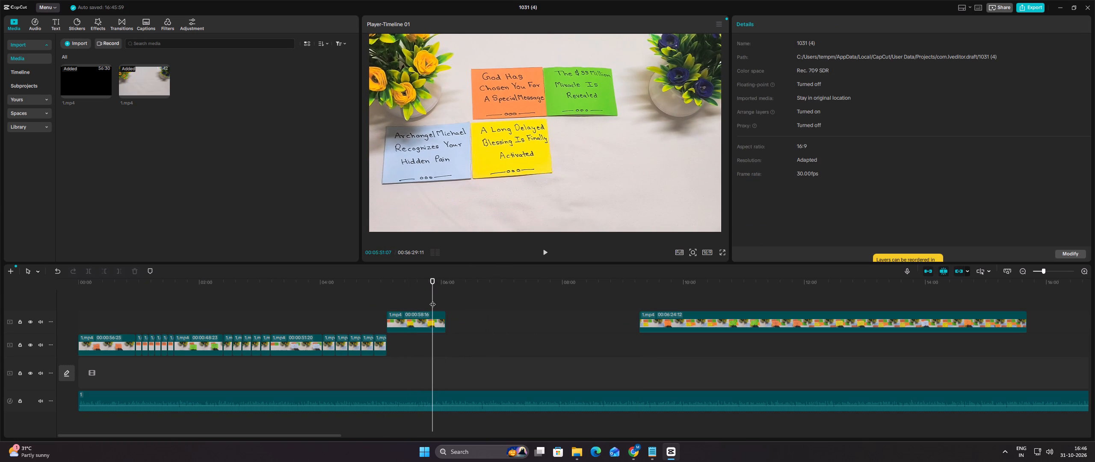
{"action": "left_click", "coordinate": [433, 327]}
{"action": "left_click", "coordinate": [91, 273]}
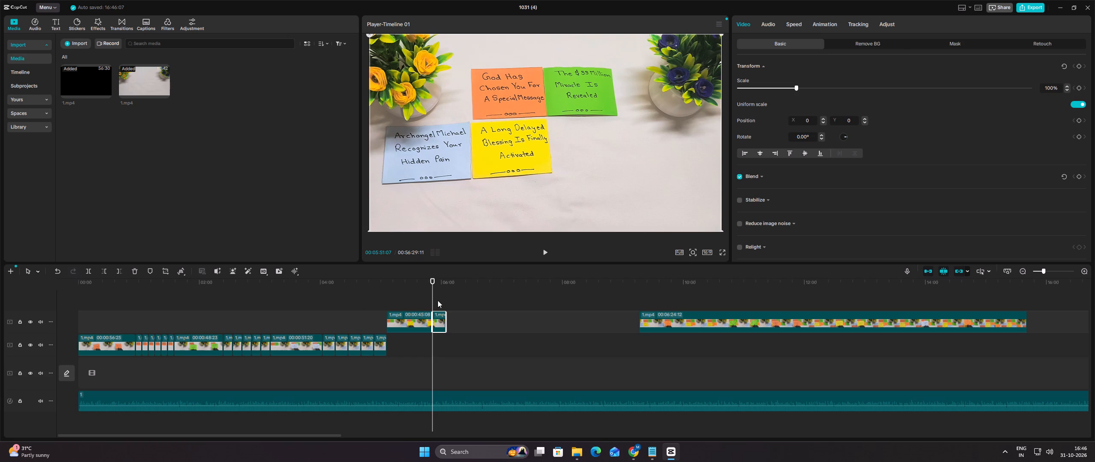
Copy the short hand-free segment of the yellow note and paste four copies one after another behind it.
{"action": "left_click", "coordinate": [438, 300]}
{"action": "left_click_drag", "start_coordinate": [438, 300], "coordinate": [445, 299]}
{"action": "right_click", "coordinate": [438, 322]}
{"action": "right_click", "coordinate": [438, 322]}
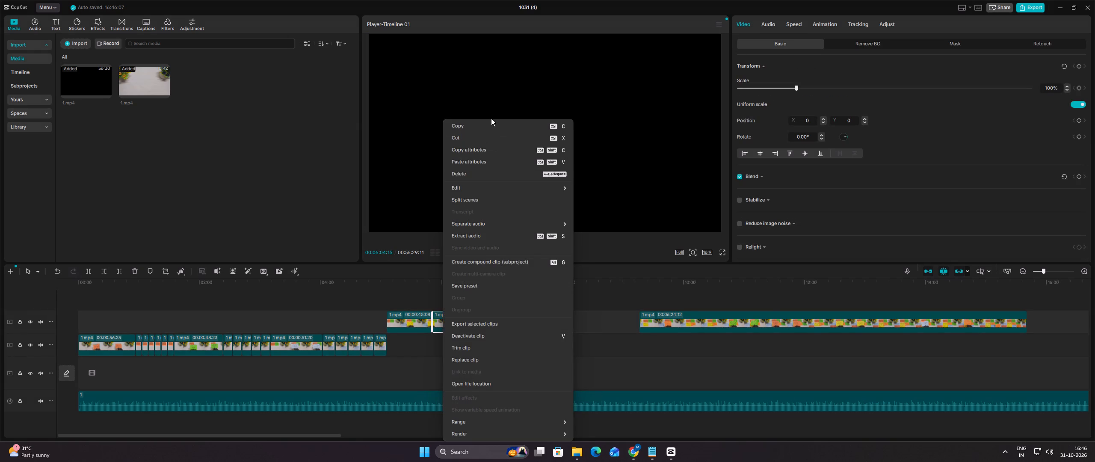
{"action": "left_click", "coordinate": [491, 122]}
{"action": "key", "text": "ctrl+v"}
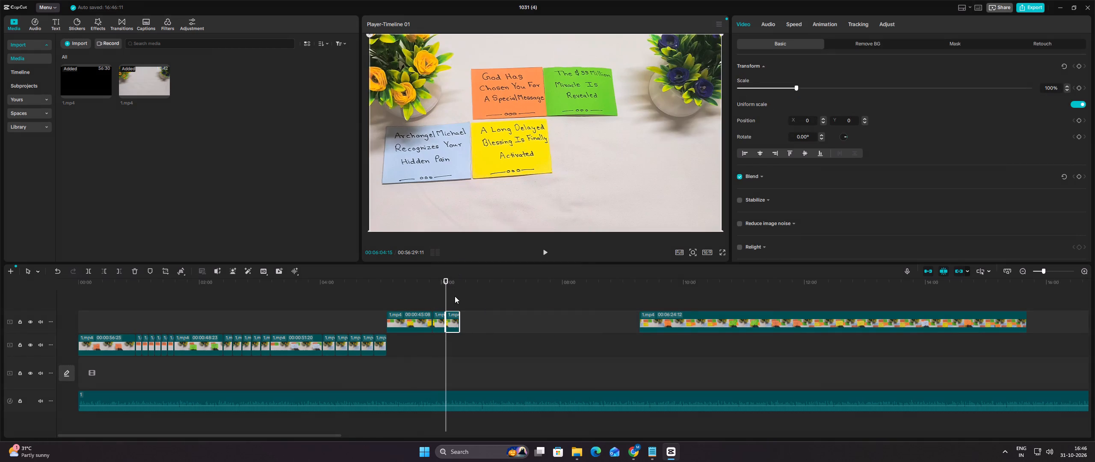
{"action": "left_click", "coordinate": [458, 297], "text": "ctrl"}
{"action": "key", "text": "ctrl+v"}
{"action": "left_click", "coordinate": [471, 296], "text": "ctrl"}
{"action": "key", "text": "ctrl+v"}
{"action": "left_click", "coordinate": [486, 296], "text": "ctrl"}
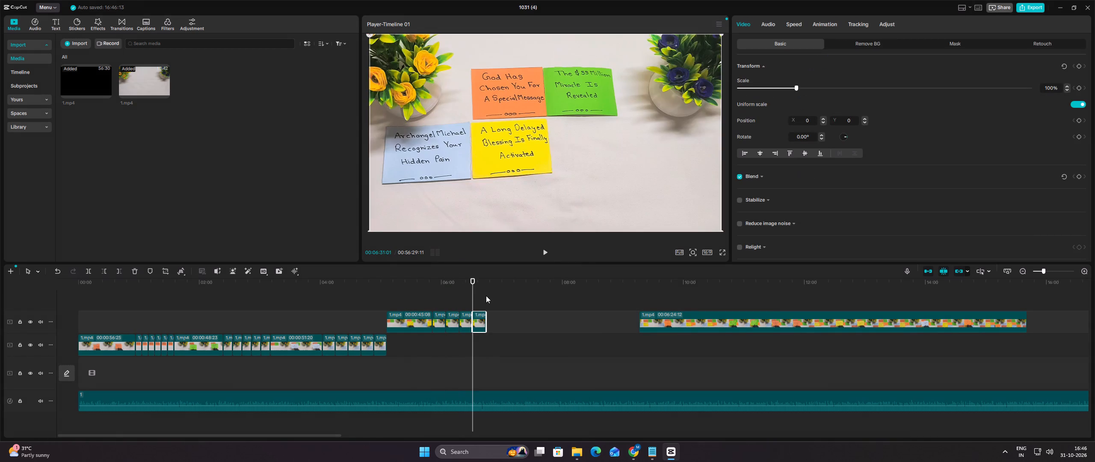
{"action": "key", "text": "ctrl+v"}
Move the yellow note segment with all its hand-free copies to the lower track, directly behind the white note copies.
{"action": "left_click_drag", "start_coordinate": [526, 299], "coordinate": [416, 318]}
{"action": "left_click_drag", "start_coordinate": [415, 318], "coordinate": [419, 326]}
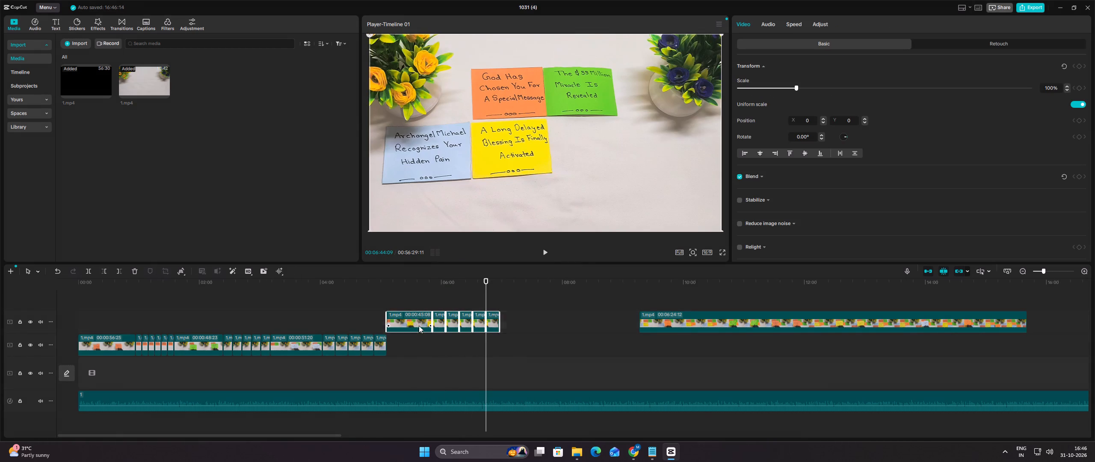
{"action": "left_click_drag", "start_coordinate": [419, 326], "coordinate": [414, 342]}
Split off the orange "Heaven Announces" note segment at about 10:19 and move it to the lower track, directly behind the yellow note copies.
{"action": "left_click", "coordinate": [424, 309]}
{"action": "left_click_drag", "start_coordinate": [424, 309], "coordinate": [415, 308]}
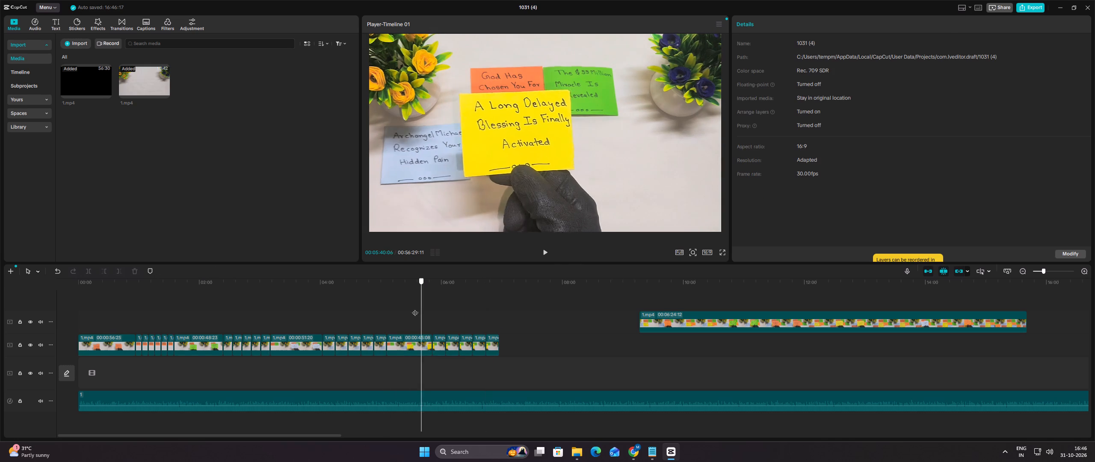
{"action": "left_click_drag", "start_coordinate": [415, 308], "coordinate": [465, 309]}
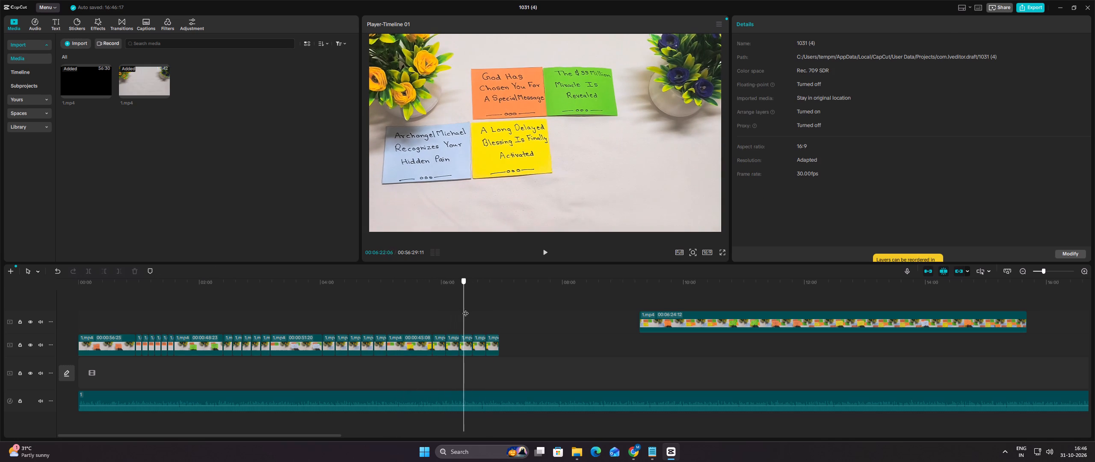
{"action": "left_click_drag", "start_coordinate": [465, 309], "coordinate": [494, 311]}
{"action": "left_click", "coordinate": [478, 312]}
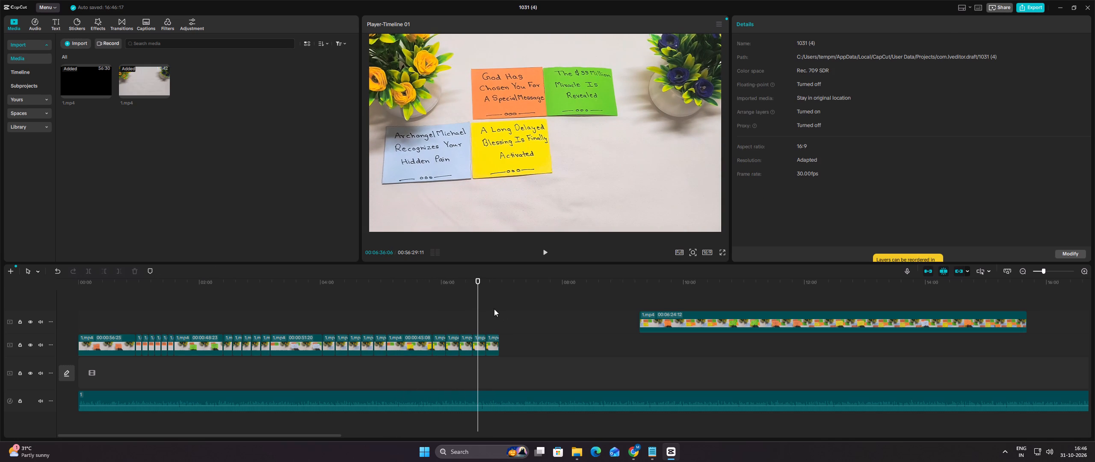
{"action": "left_click", "coordinate": [639, 297]}
{"action": "left_click_drag", "start_coordinate": [639, 297], "coordinate": [661, 298]}
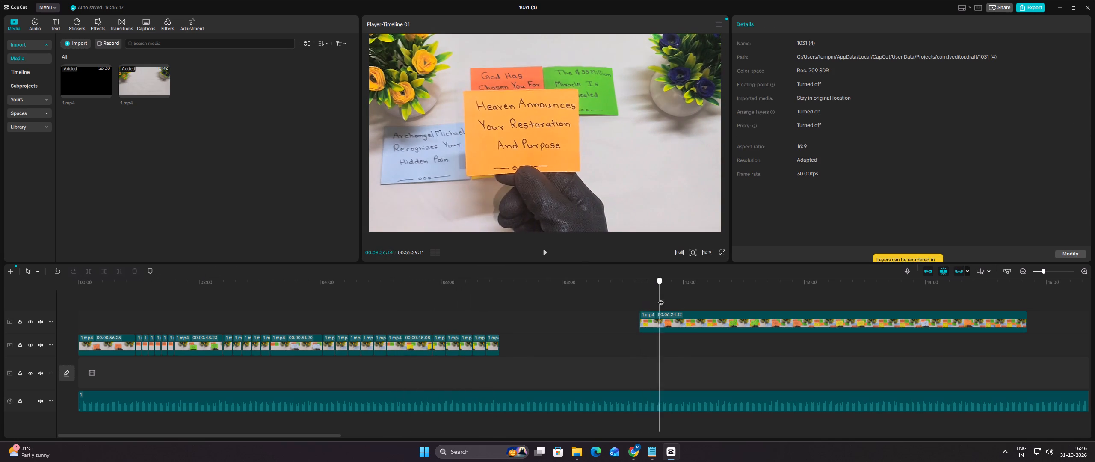
{"action": "left_click_drag", "start_coordinate": [661, 298], "coordinate": [706, 301]}
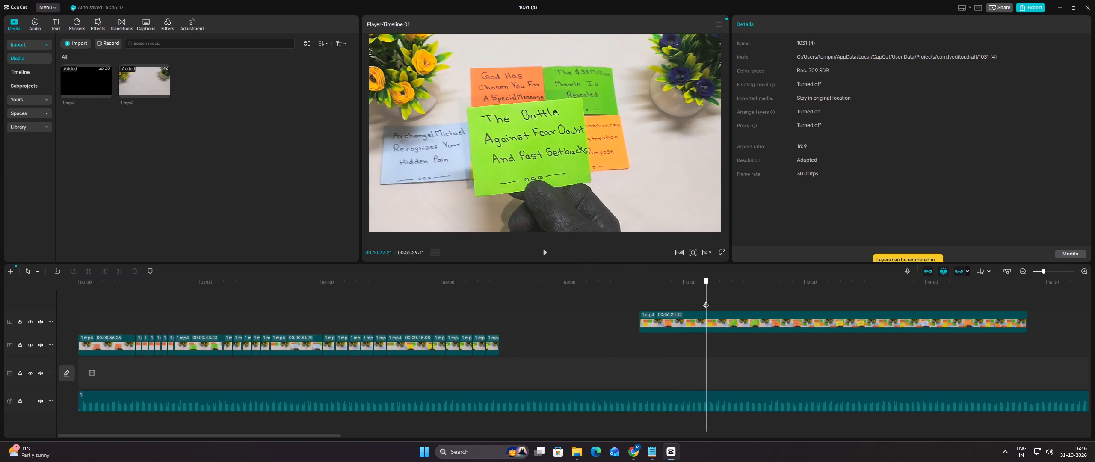
{"action": "left_click_drag", "start_coordinate": [706, 301], "coordinate": [703, 301]}
{"action": "left_click", "coordinate": [702, 318]}
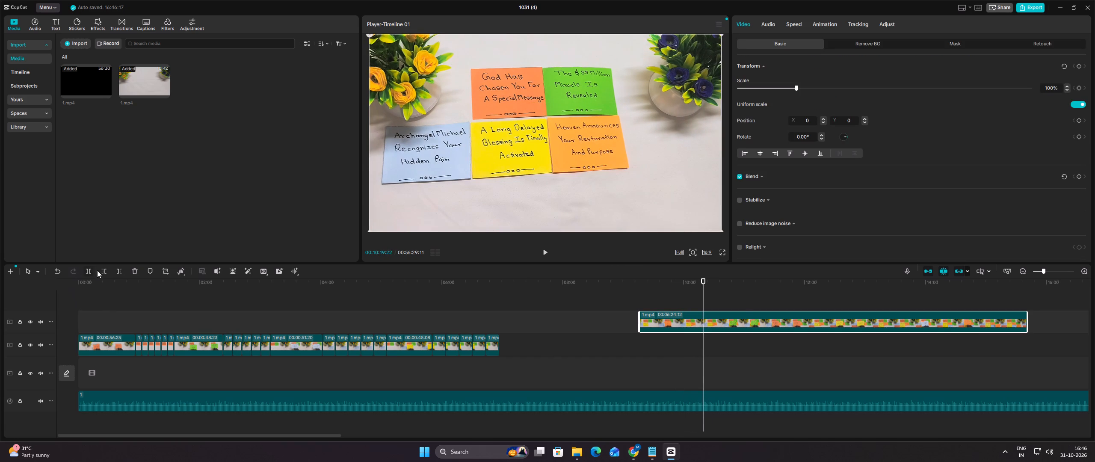
{"action": "left_click", "coordinate": [91, 271]}
{"action": "left_click_drag", "start_coordinate": [651, 317], "coordinate": [520, 340]}
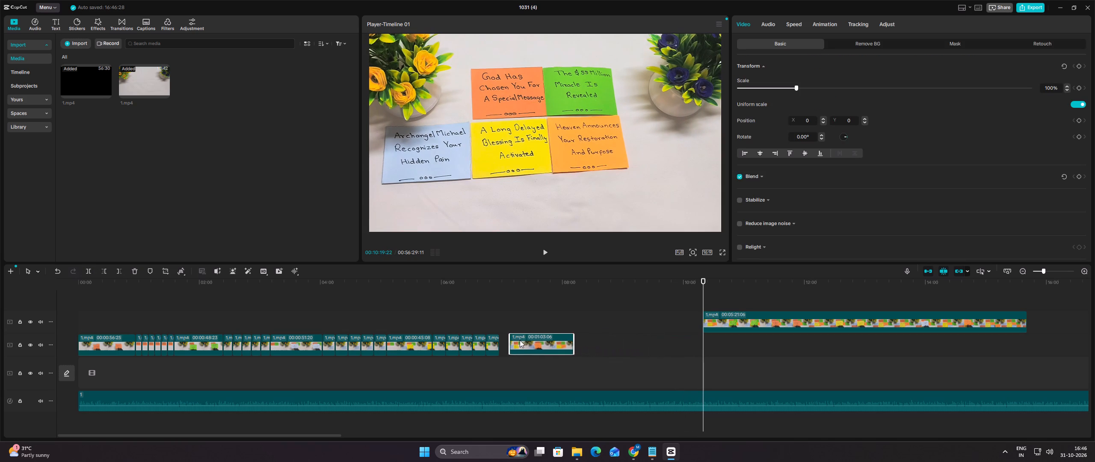
{"action": "left_click_drag", "start_coordinate": [520, 340], "coordinate": [511, 340]}
Split the orange "Heaven Announces" note segment at about 7:47, once the hand has left the placed note.
{"action": "left_click", "coordinate": [512, 314]}
{"action": "left_click_drag", "start_coordinate": [512, 314], "coordinate": [536, 317]}
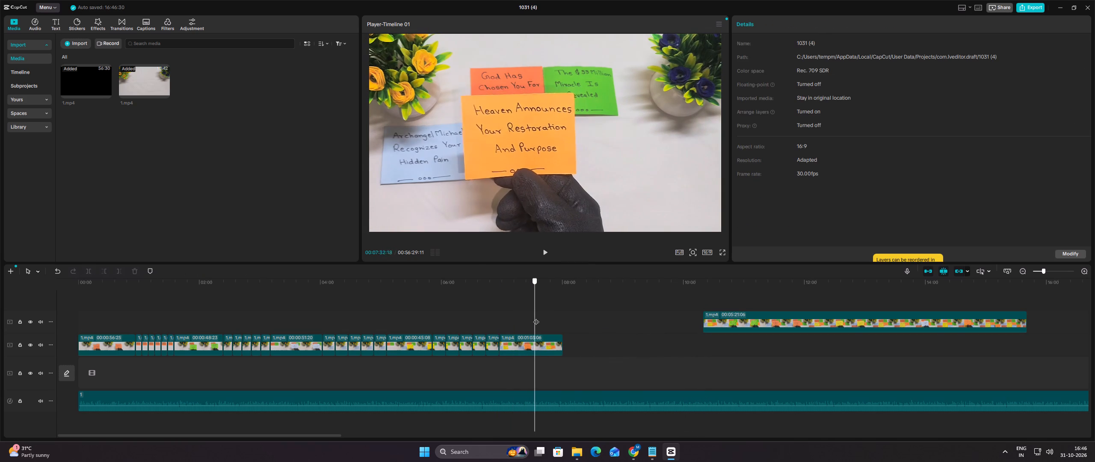
{"action": "left_click_drag", "start_coordinate": [536, 317], "coordinate": [547, 319]}
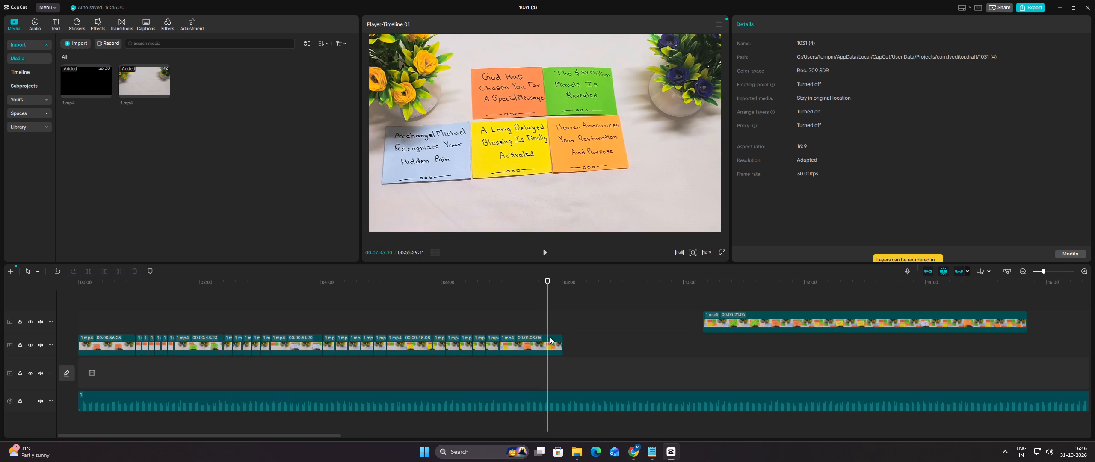
{"action": "left_click", "coordinate": [550, 319]}
{"action": "left_click", "coordinate": [546, 339]}
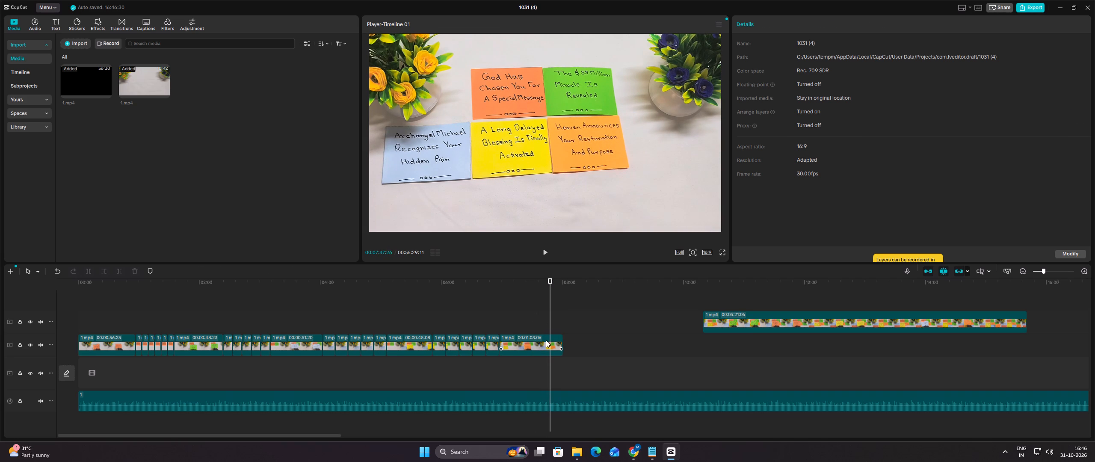
{"action": "left_click", "coordinate": [92, 274]}
Copy the short hand-free segment of the orange "Heaven Announces" note and paste four copies one after another behind it.
{"action": "left_click", "coordinate": [552, 308]}
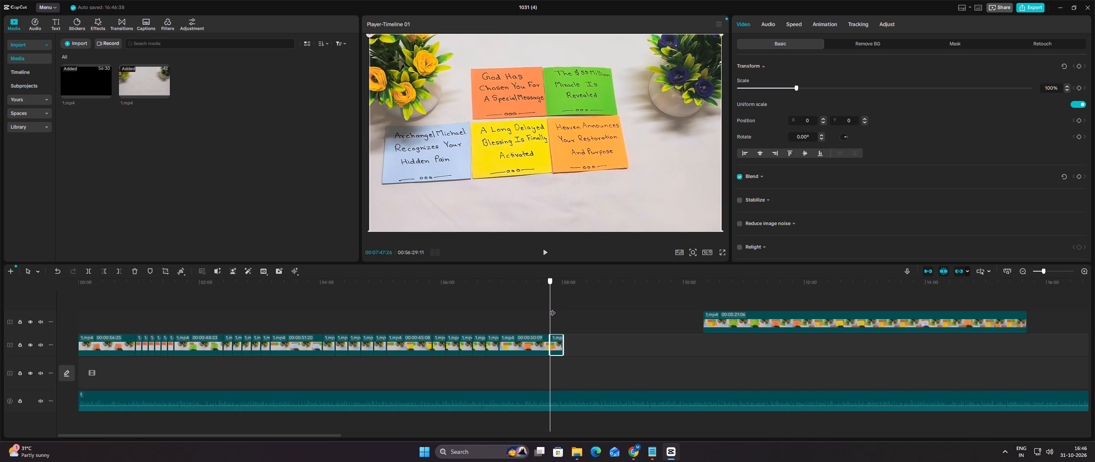
{"action": "left_click_drag", "start_coordinate": [552, 308], "coordinate": [560, 309]}
{"action": "right_click", "coordinate": [560, 337]}
{"action": "left_click", "coordinate": [619, 128]}
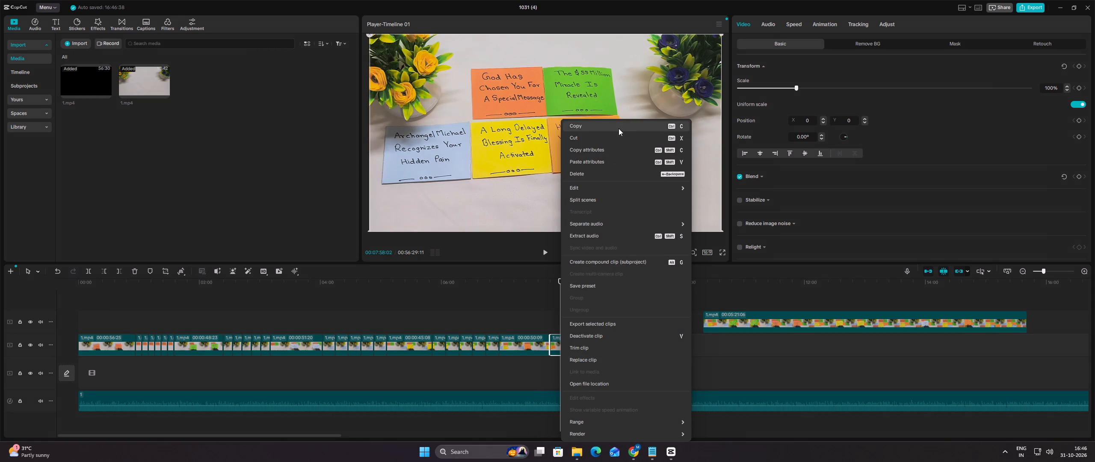
{"action": "left_click", "coordinate": [565, 318]}
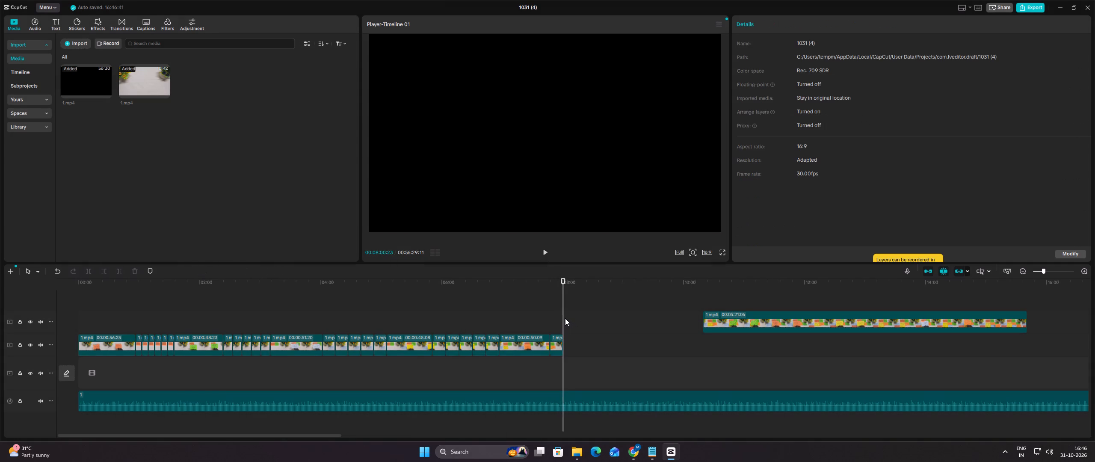
{"action": "key", "text": "ctrl+v"}
{"action": "left_click", "coordinate": [575, 320], "text": "ctrl"}
{"action": "key", "text": "ctrl+v"}
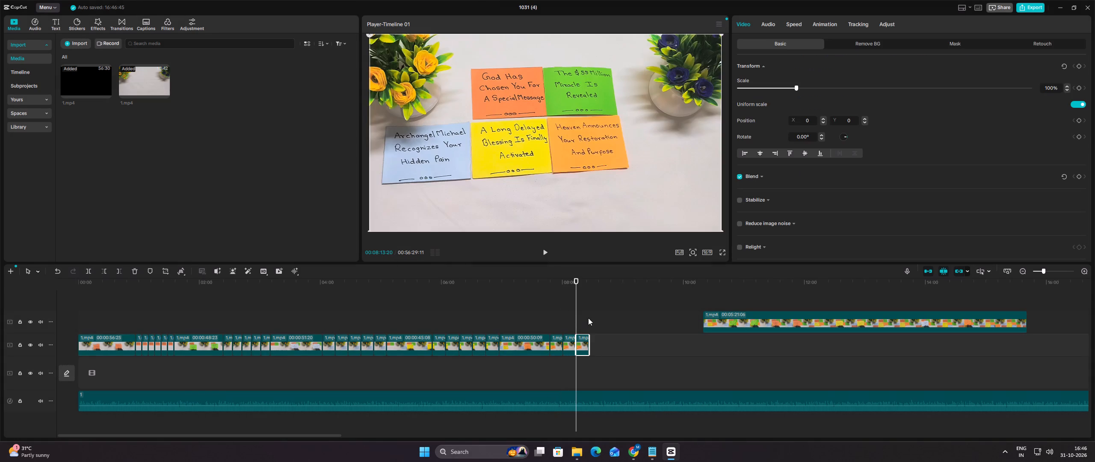
{"action": "left_click", "coordinate": [588, 318], "text": "ctrl"}
{"action": "key", "text": "ctrl+v"}
{"action": "left_click", "coordinate": [603, 318], "text": "ctrl"}
{"action": "key", "text": "ctrl+v"}
{"action": "left_click", "coordinate": [622, 312]}
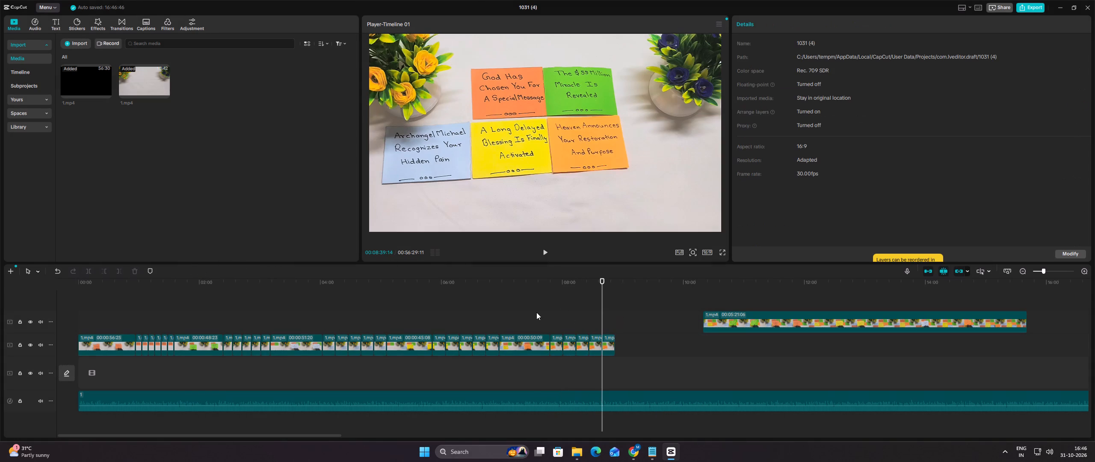
Split off the green "The Battle" note segment at about 11:14 and move it to the lower track, directly behind the orange note copies.
{"action": "left_click", "coordinate": [531, 312]}
{"action": "left_click_drag", "start_coordinate": [531, 312], "coordinate": [518, 305]}
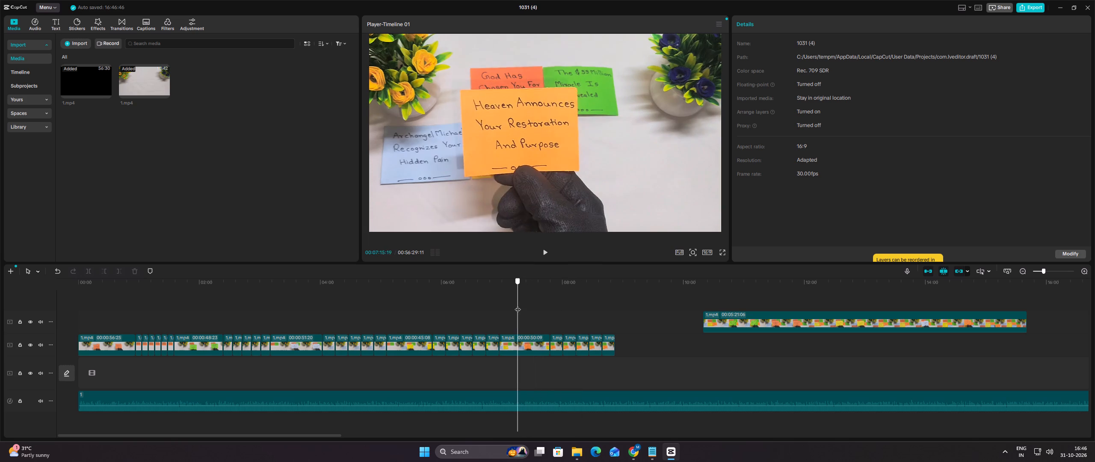
{"action": "left_click_drag", "start_coordinate": [518, 305], "coordinate": [600, 308]}
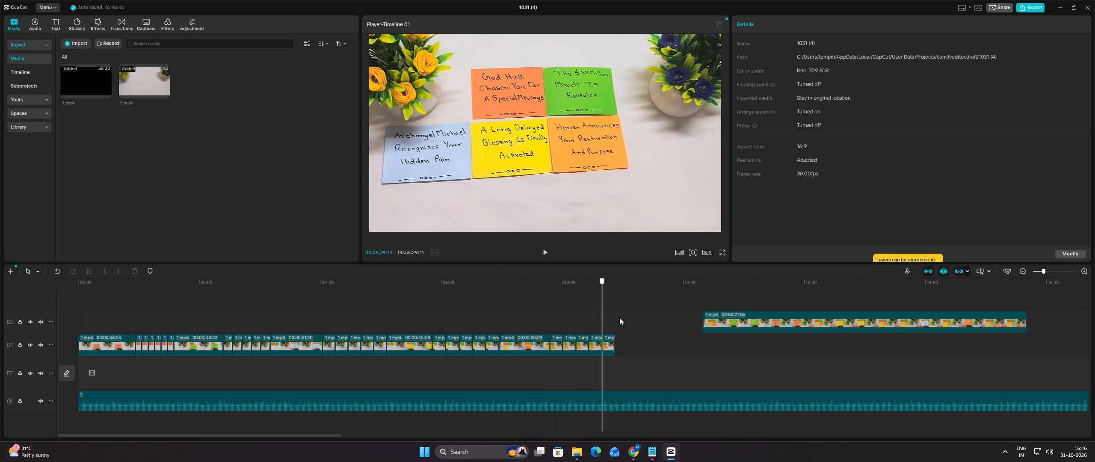
{"action": "double_click", "coordinate": [610, 315]}
{"action": "left_click", "coordinate": [705, 300]}
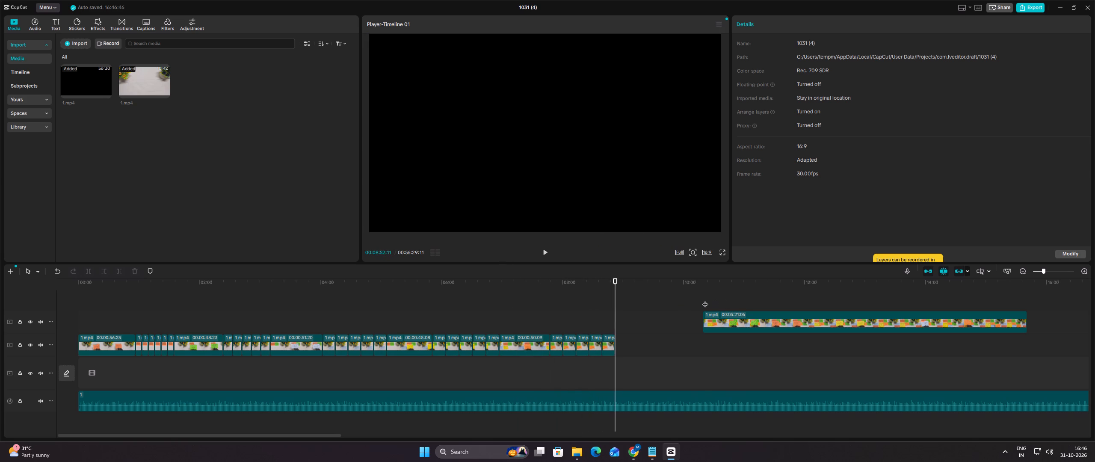
{"action": "left_click_drag", "start_coordinate": [705, 300], "coordinate": [762, 299]}
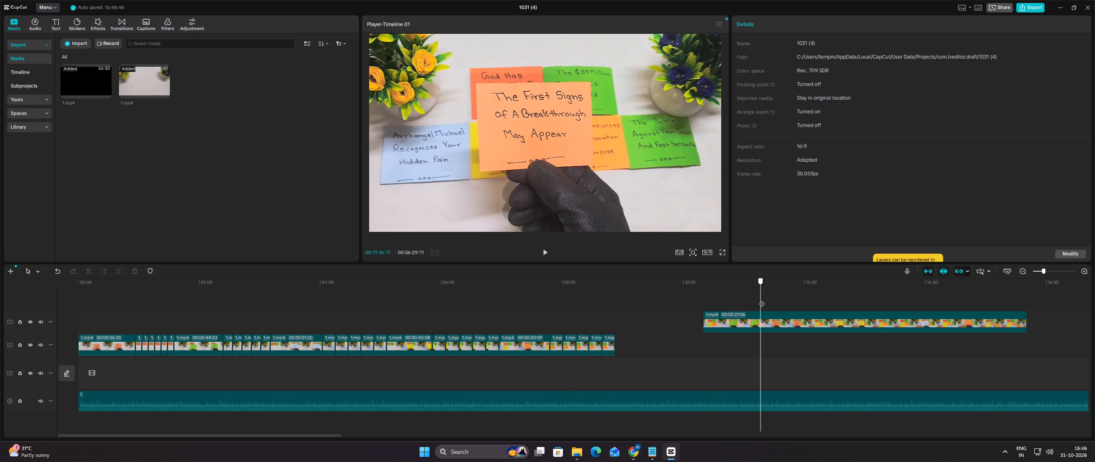
{"action": "left_click_drag", "start_coordinate": [762, 299], "coordinate": [758, 299]}
{"action": "left_click", "coordinate": [761, 326]}
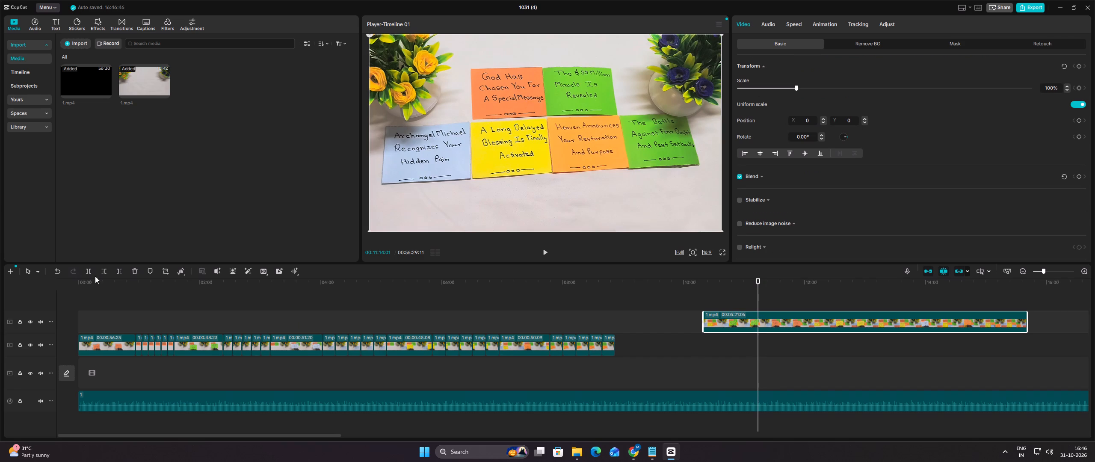
{"action": "left_click", "coordinate": [93, 269]}
{"action": "left_click_drag", "start_coordinate": [718, 320], "coordinate": [649, 346]}
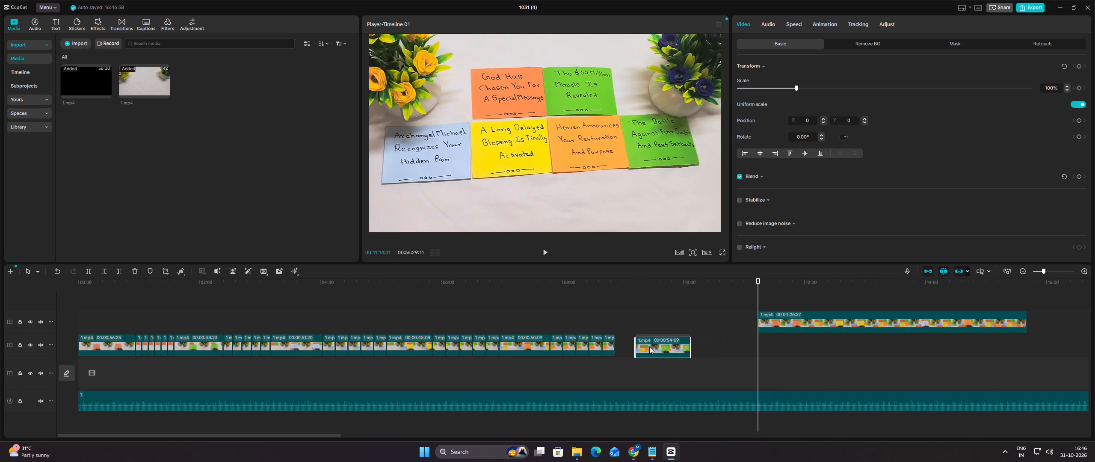
{"action": "left_click_drag", "start_coordinate": [649, 346], "coordinate": [630, 346]}
Split the green "The Battle" note segment at about 9:37, once the hand has left the placed note.
{"action": "left_click", "coordinate": [628, 315]}
{"action": "left_click_drag", "start_coordinate": [628, 315], "coordinate": [654, 317]}
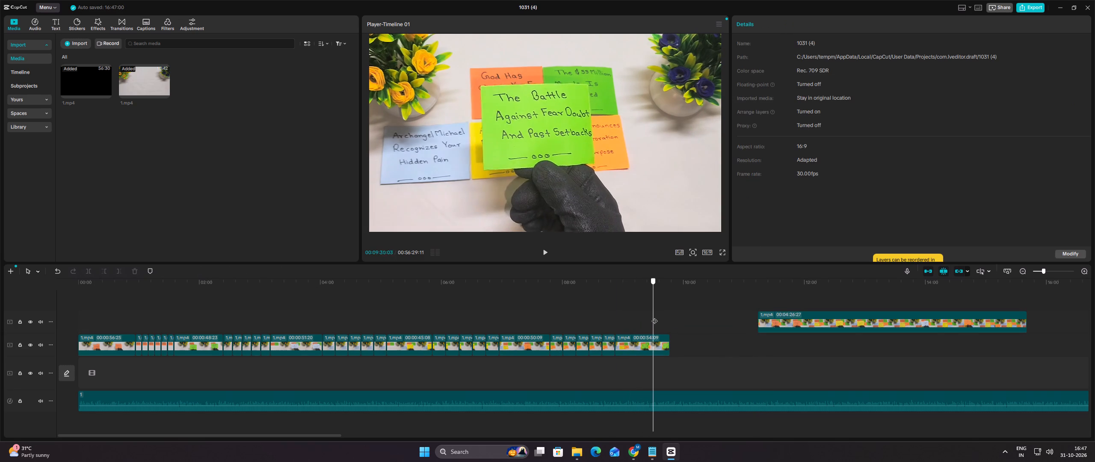
{"action": "left_click_drag", "start_coordinate": [654, 317], "coordinate": [660, 317]}
{"action": "left_click", "coordinate": [657, 344]}
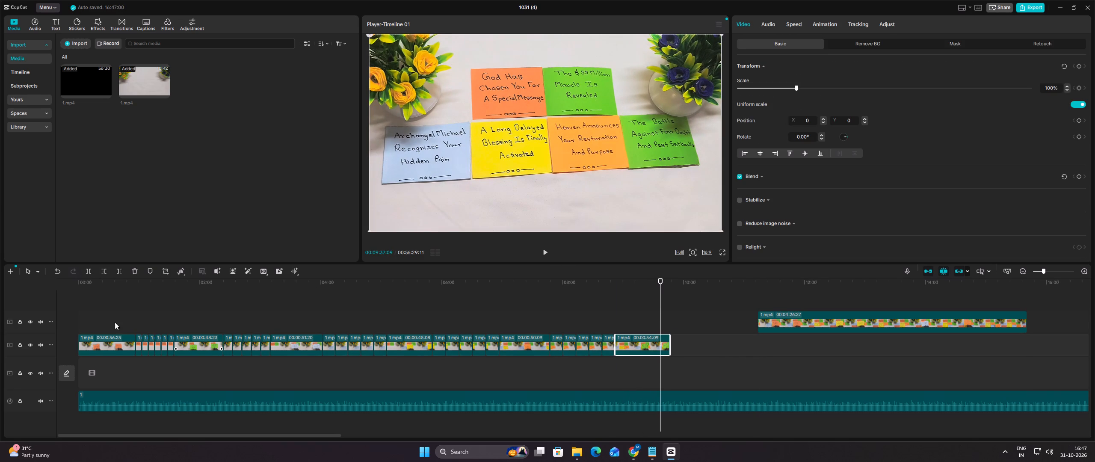
{"action": "left_click", "coordinate": [91, 272]}
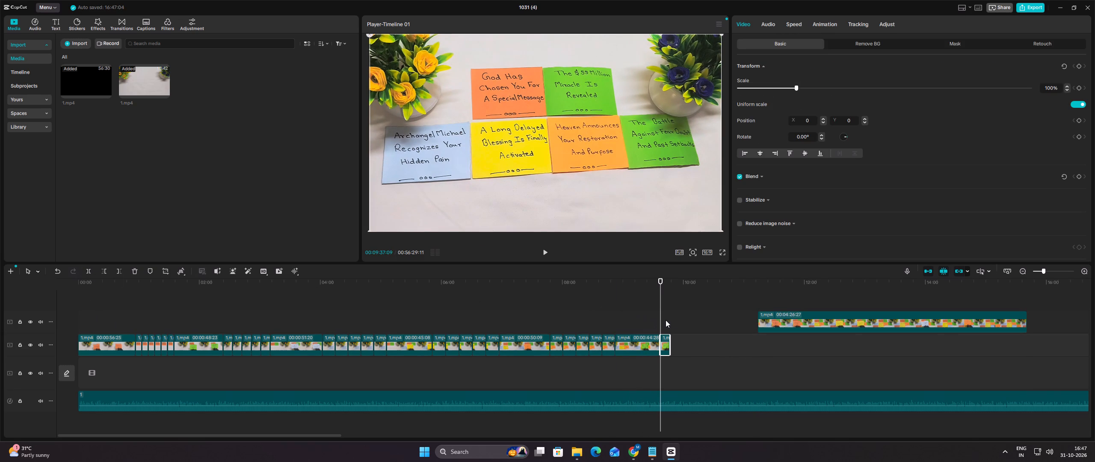
Copy the short hand-free segment of the green "The Battle" note and paste four copies one after another behind it.
{"action": "left_click", "coordinate": [666, 320]}
{"action": "left_click_drag", "start_coordinate": [666, 320], "coordinate": [669, 321]}
{"action": "right_click", "coordinate": [668, 343]}
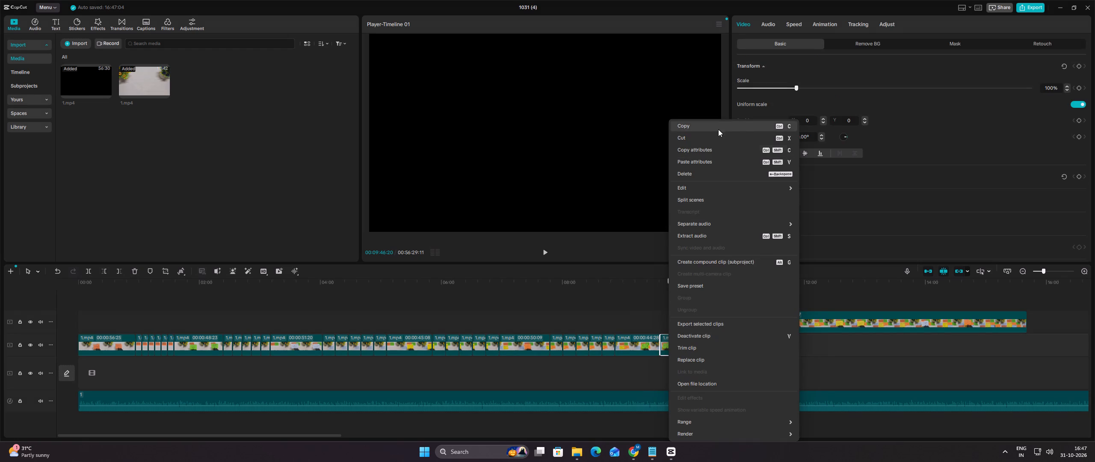
{"action": "left_click", "coordinate": [718, 128]}
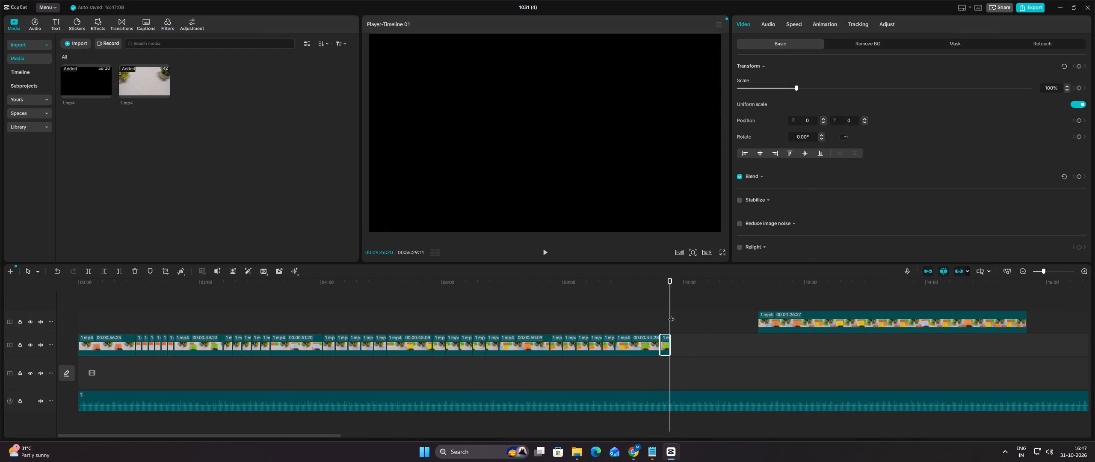
{"action": "key", "text": "ctrl+v"}
{"action": "left_click", "coordinate": [681, 315], "text": "ctrl"}
{"action": "key", "text": "ctrl+v"}
{"action": "left_click", "coordinate": [690, 316], "text": "ctrl"}
{"action": "key", "text": "ctrl+v"}
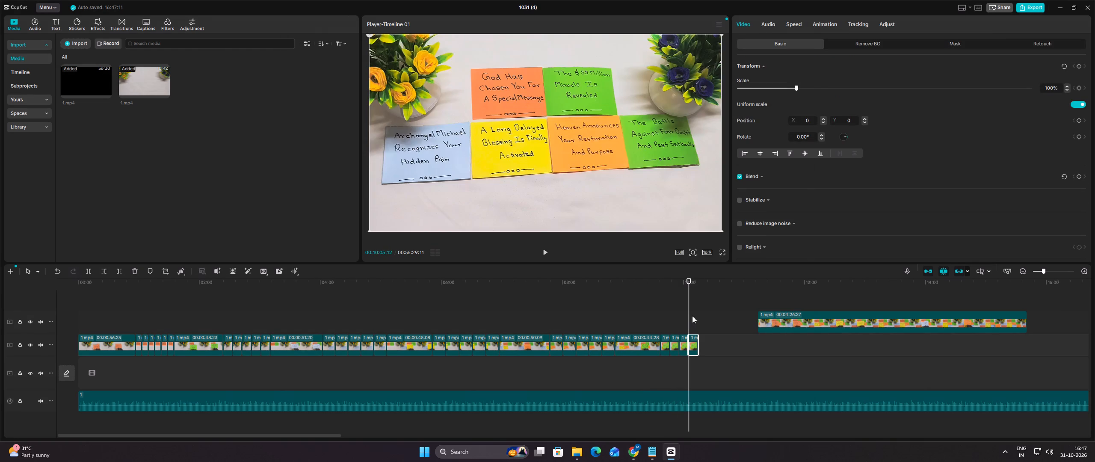
{"action": "left_click", "coordinate": [697, 315], "text": "ctrl"}
{"action": "key", "text": "ctrl+v"}
{"action": "left_click", "coordinate": [712, 309]}
{"action": "left_click", "coordinate": [669, 316]}
{"action": "left_click_drag", "start_coordinate": [669, 316], "coordinate": [628, 307]}
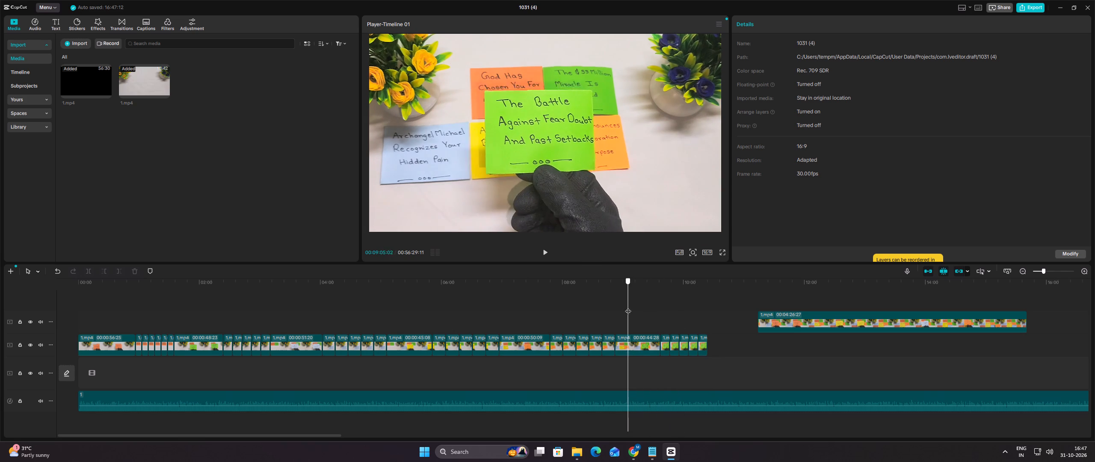
{"action": "left_click_drag", "start_coordinate": [628, 307], "coordinate": [698, 311]}
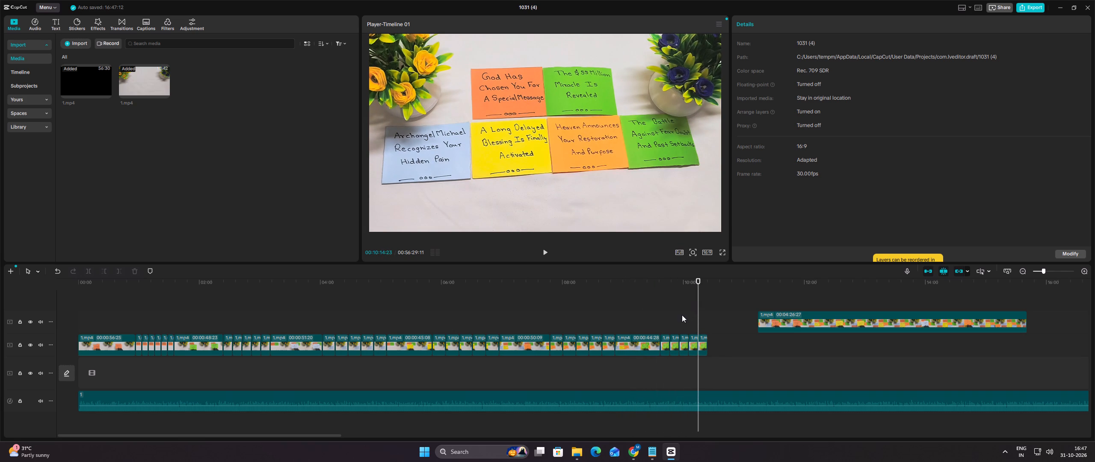
Move the remaining recording on the upper track further along the timeline so it starts at about 13:40.
{"action": "left_click_drag", "start_coordinate": [336, 435], "coordinate": [337, 435]}
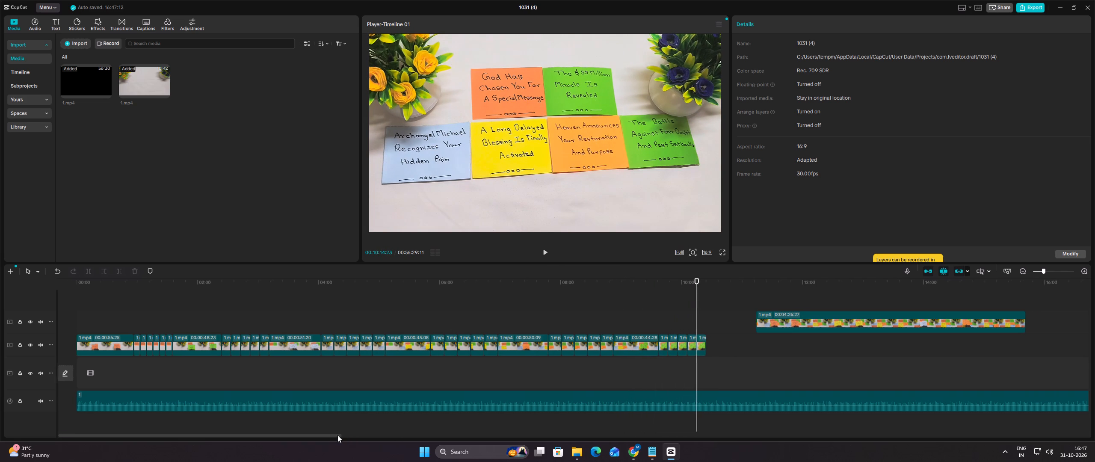
{"action": "left_click_drag", "start_coordinate": [337, 435], "coordinate": [417, 434]}
{"action": "left_click_drag", "start_coordinate": [515, 323], "coordinate": [594, 321]}
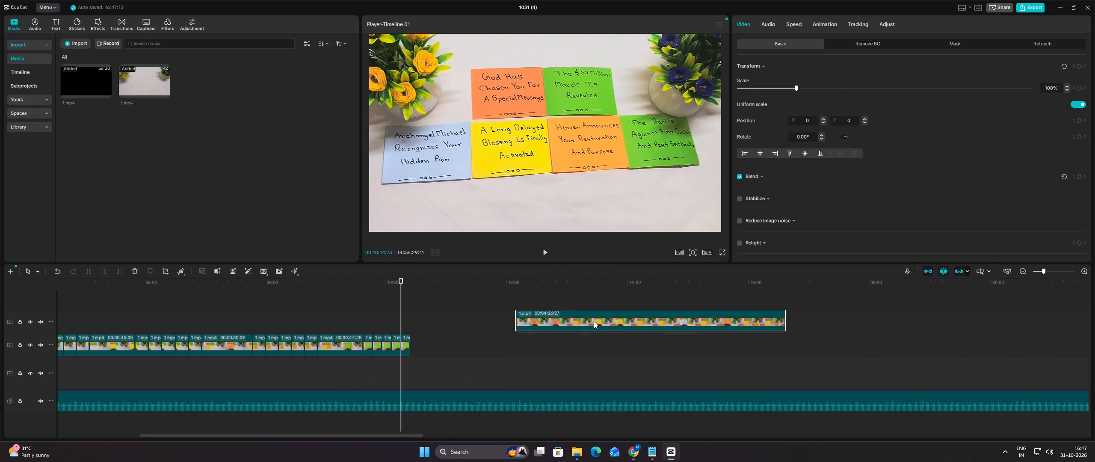
{"action": "left_click_drag", "start_coordinate": [594, 321], "coordinate": [662, 316]}
Split off the orange "The First Signs" note segment at about 14:40 and move it along the upper track to where the green note copies end.
{"action": "left_click", "coordinate": [607, 296]}
{"action": "left_click_drag", "start_coordinate": [607, 296], "coordinate": [623, 297]}
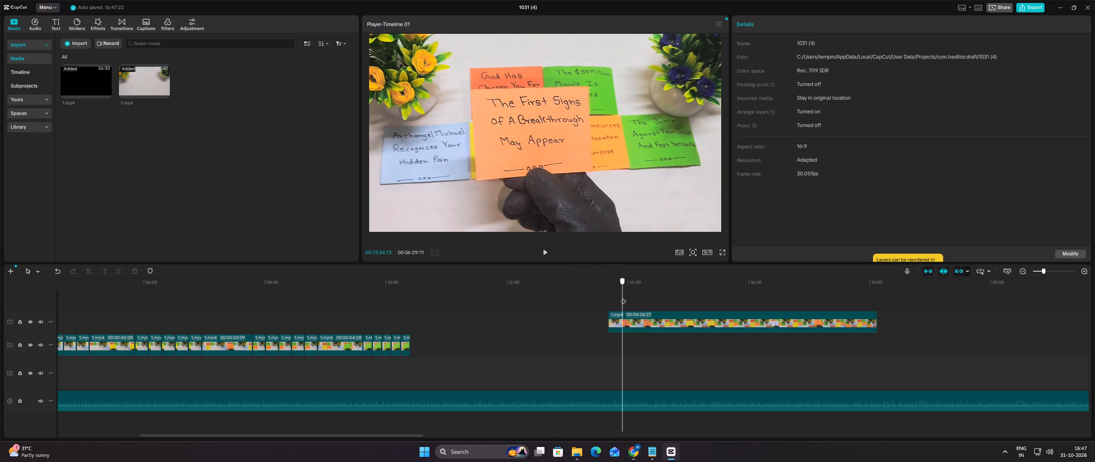
{"action": "left_click_drag", "start_coordinate": [623, 297], "coordinate": [618, 296]}
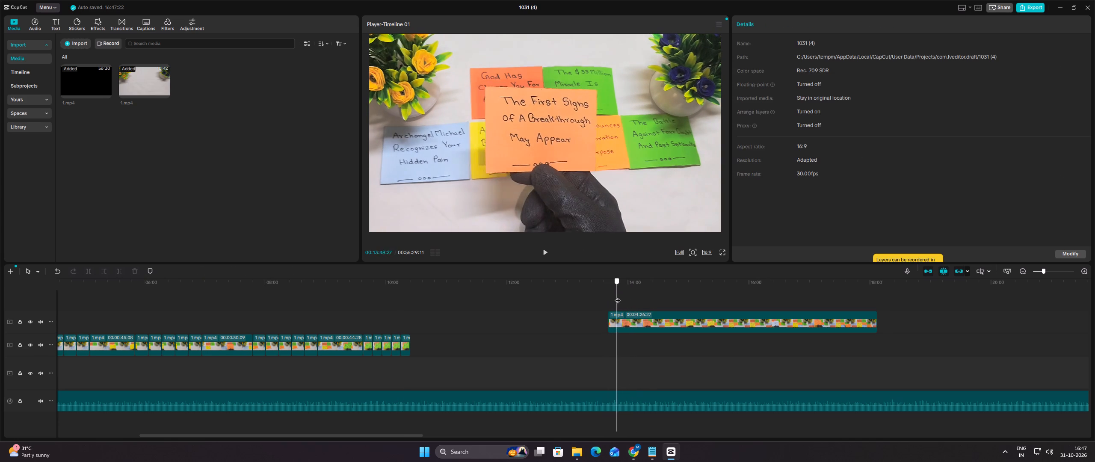
{"action": "left_click_drag", "start_coordinate": [618, 296], "coordinate": [671, 300]}
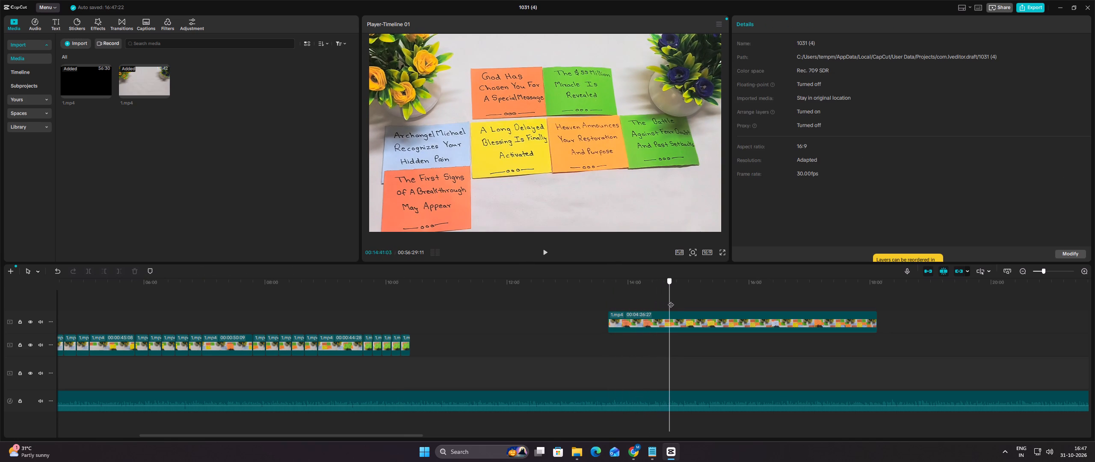
{"action": "left_click_drag", "start_coordinate": [671, 300], "coordinate": [669, 300]}
{"action": "left_click", "coordinate": [669, 311]}
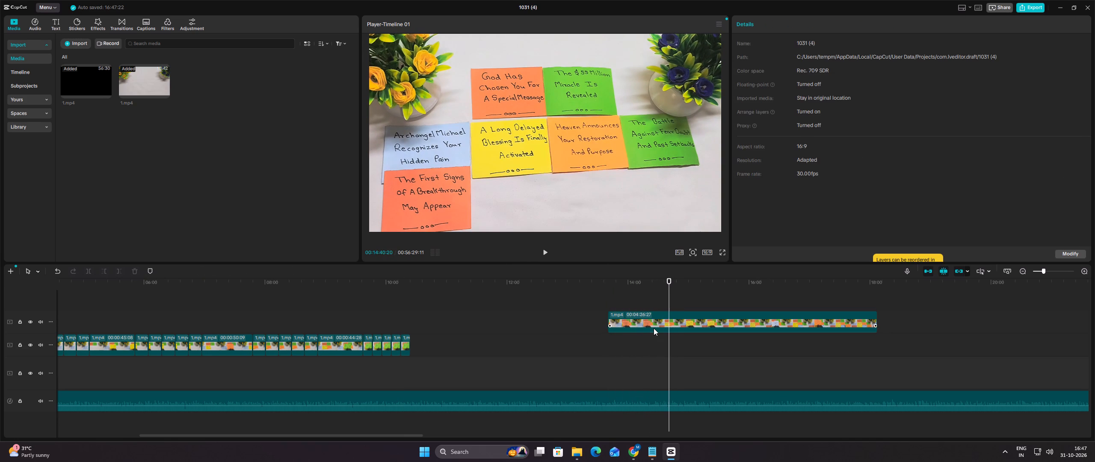
{"action": "left_click", "coordinate": [654, 328]}
{"action": "left_click", "coordinate": [85, 272]}
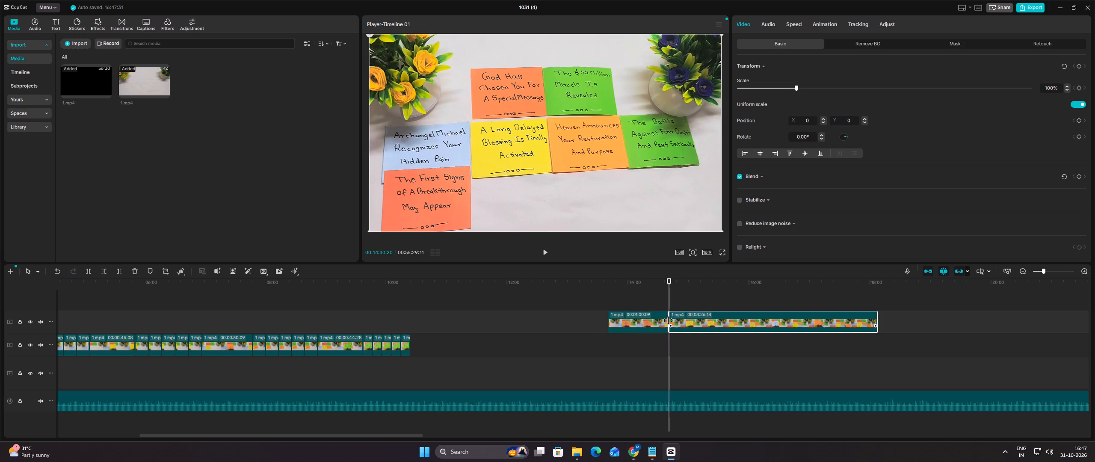
{"action": "left_click_drag", "start_coordinate": [645, 319], "coordinate": [447, 324]}
Split the orange "The First Signs" note segment at about 11:13, once the hand has left the placed note.
{"action": "left_click", "coordinate": [437, 297]}
{"action": "left_click_drag", "start_coordinate": [437, 297], "coordinate": [439, 296]}
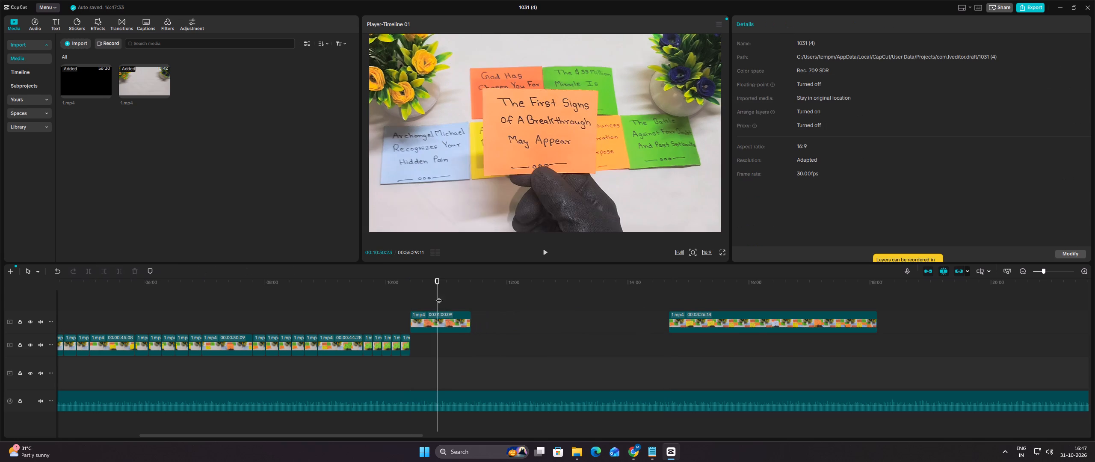
{"action": "left_click_drag", "start_coordinate": [439, 296], "coordinate": [460, 295]}
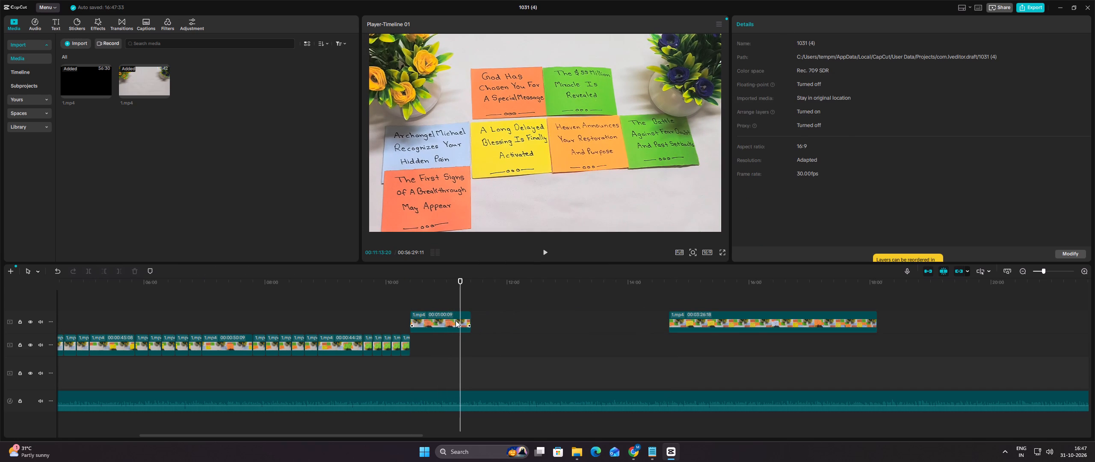
{"action": "left_click", "coordinate": [456, 320]}
{"action": "left_click", "coordinate": [89, 269]}
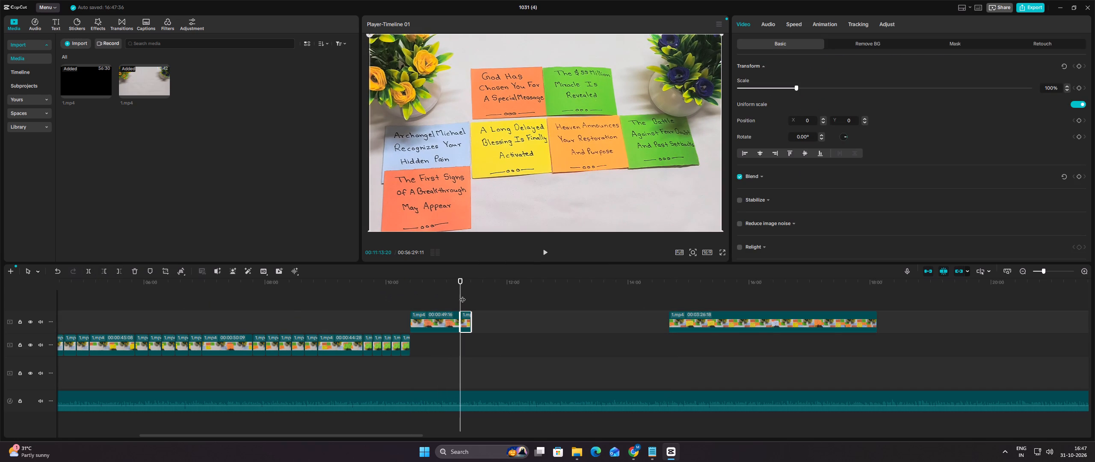
Copy the short hand-free segment of the orange "The First Signs" note and paste four copies one after another behind it.
{"action": "left_click", "coordinate": [462, 295]}
{"action": "left_click_drag", "start_coordinate": [462, 295], "coordinate": [469, 296]}
{"action": "right_click", "coordinate": [468, 320]}
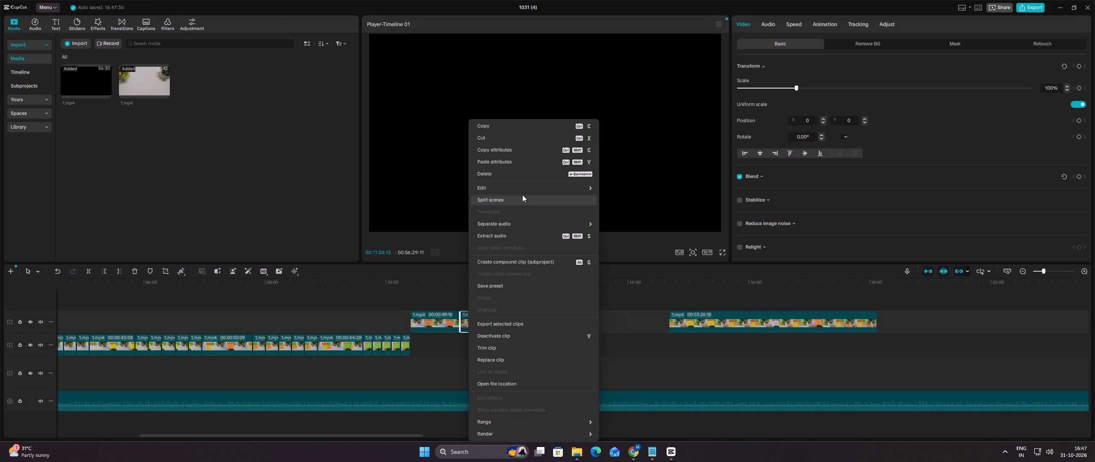
{"action": "left_click", "coordinate": [536, 120]}
{"action": "key", "text": "ctrl+v"}
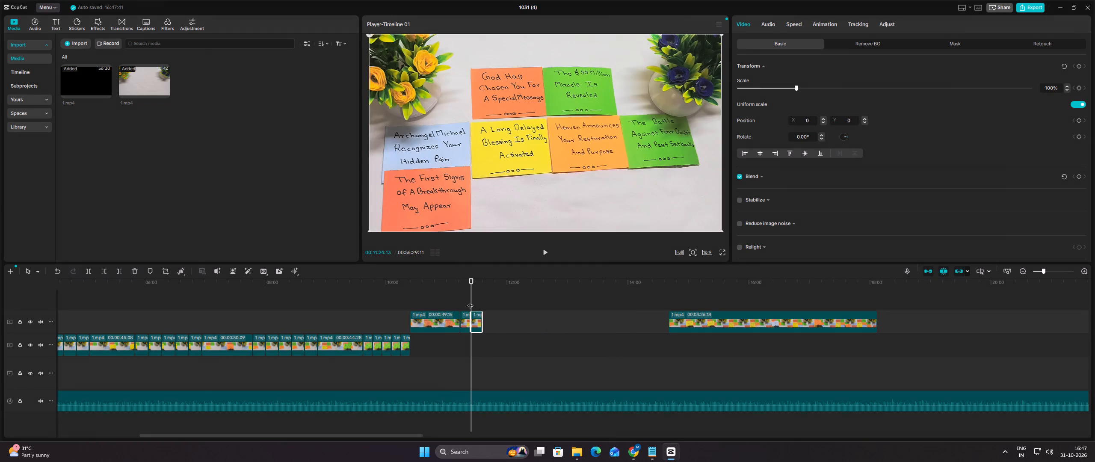
{"action": "left_click", "coordinate": [483, 298], "text": "ctrl"}
{"action": "key", "text": "ctrl+v"}
{"action": "left_click", "coordinate": [491, 297], "text": "ctrl"}
{"action": "key", "text": "ctrl+v"}
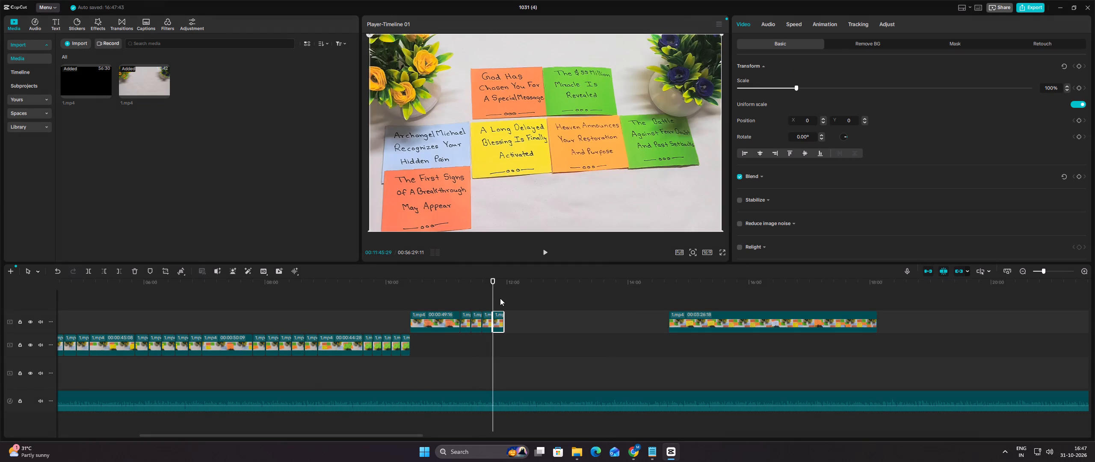
{"action": "left_click", "coordinate": [502, 299], "text": "ctrl"}
{"action": "key", "text": "ctrl+v"}
Move the orange "The First Signs" segment and all its hand-free pieces together to the lower track, directly behind the green note copies.
{"action": "left_click_drag", "start_coordinate": [526, 302], "coordinate": [434, 323]}
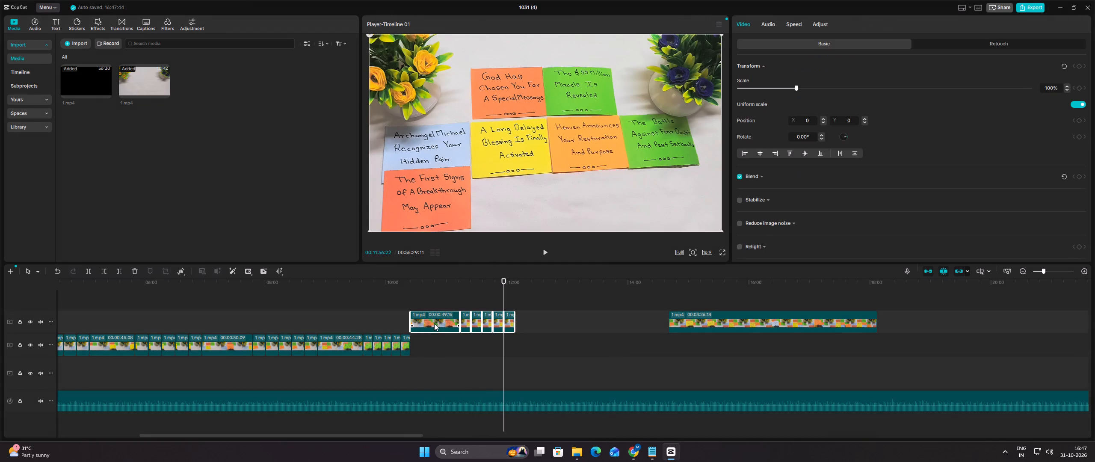
{"action": "left_click_drag", "start_coordinate": [434, 323], "coordinate": [432, 344]}
{"action": "left_click", "coordinate": [430, 323]}
{"action": "left_click_drag", "start_coordinate": [430, 320], "coordinate": [485, 314]}
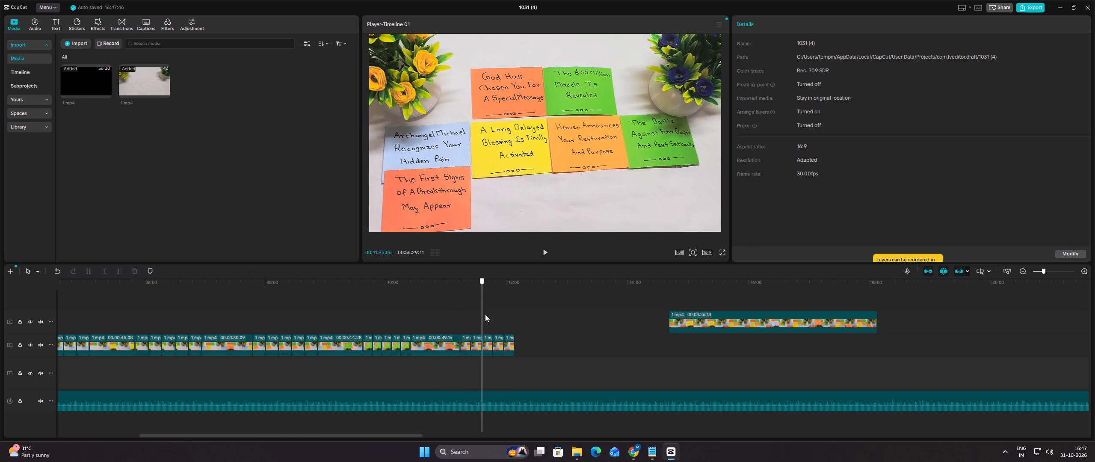
{"action": "left_click_drag", "start_coordinate": [485, 314], "coordinate": [509, 314]}
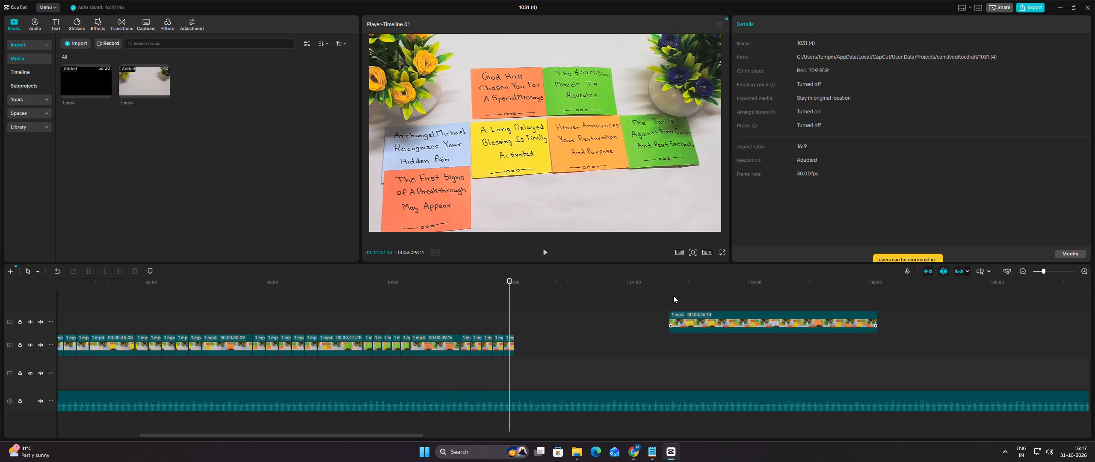
Split off the yellow "Faith Must Be Matched" note segment at about 15:51 and move it along the upper track to where the orange note copies end.
{"action": "left_click", "coordinate": [669, 296]}
{"action": "left_click_drag", "start_coordinate": [669, 296], "coordinate": [721, 299]}
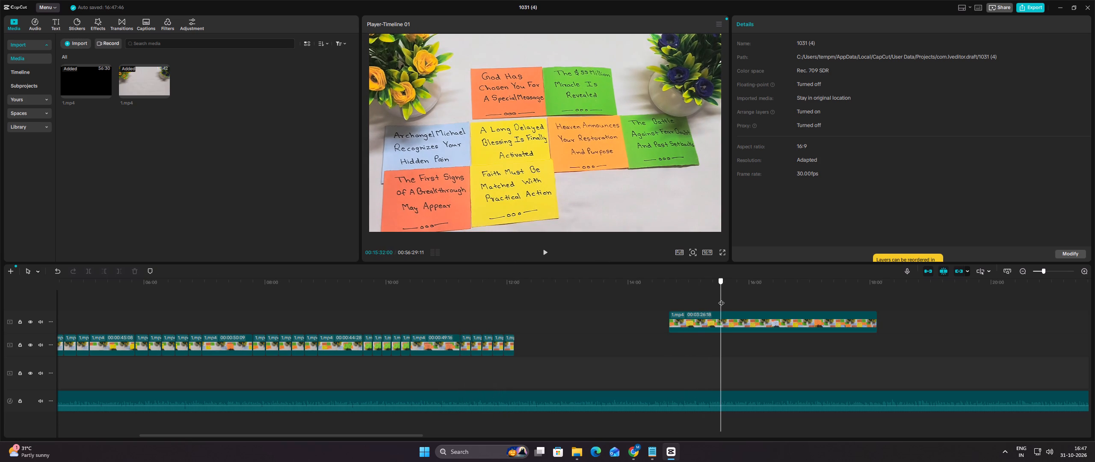
{"action": "left_click_drag", "start_coordinate": [721, 299], "coordinate": [745, 299]}
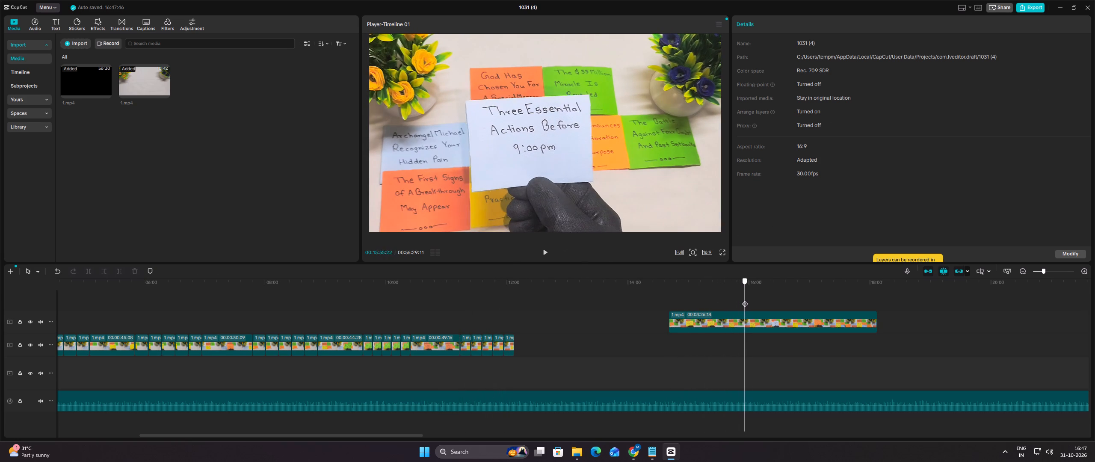
{"action": "left_click_drag", "start_coordinate": [745, 299], "coordinate": [740, 300]}
{"action": "left_click", "coordinate": [740, 323]}
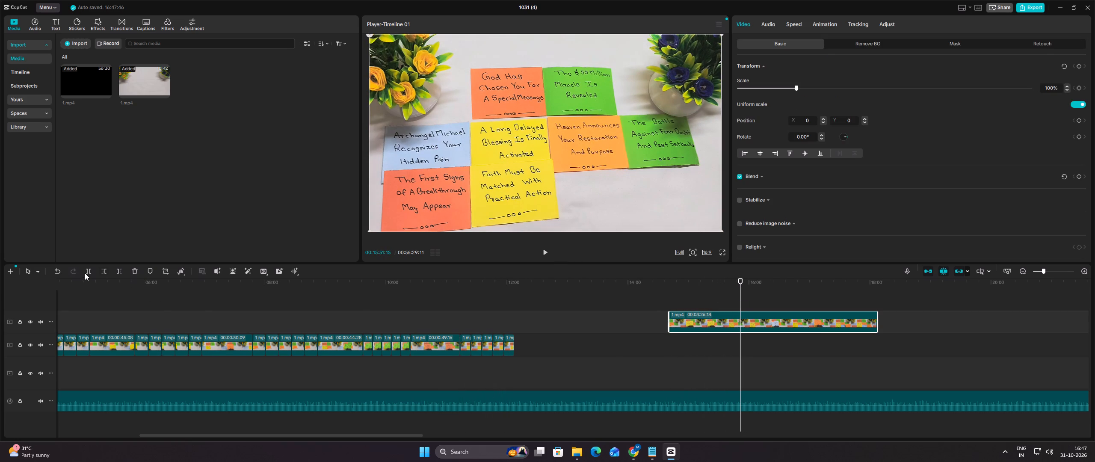
{"action": "left_click", "coordinate": [84, 273]}
{"action": "left_click_drag", "start_coordinate": [692, 314], "coordinate": [538, 327]}
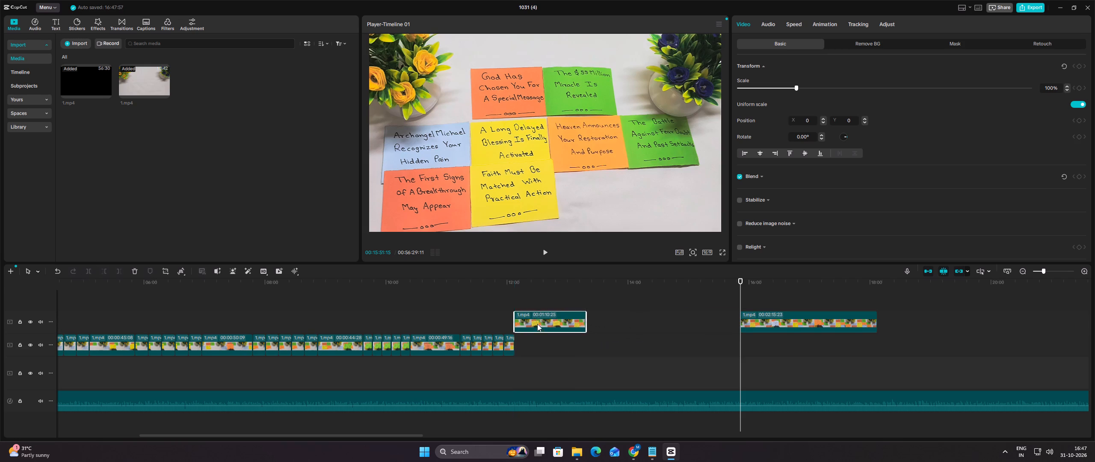
Split the yellow "Faith Must Be Matched" note segment at about 12:58, once the hand has left the placed note.
{"action": "left_click", "coordinate": [535, 302]}
{"action": "left_click_drag", "start_coordinate": [535, 298], "coordinate": [562, 295]}
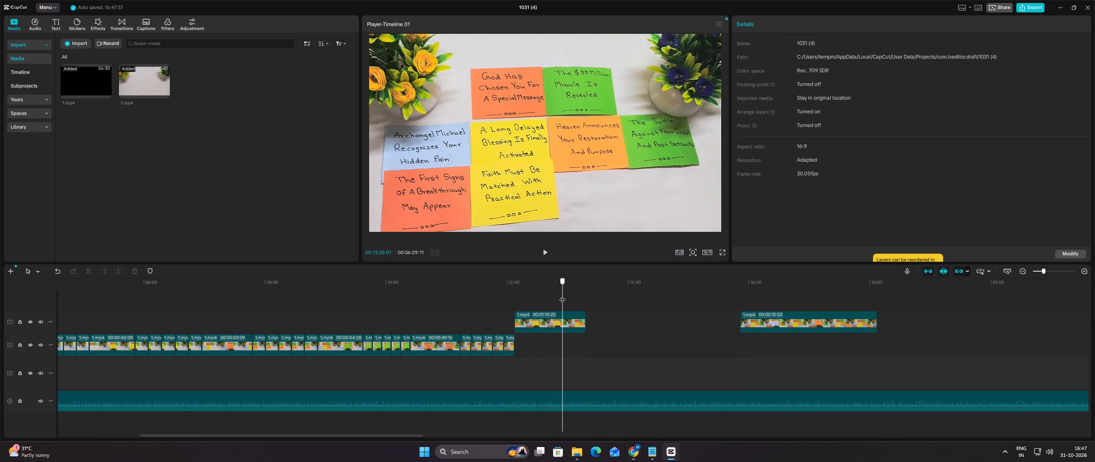
{"action": "left_click_drag", "start_coordinate": [562, 295], "coordinate": [564, 294]}
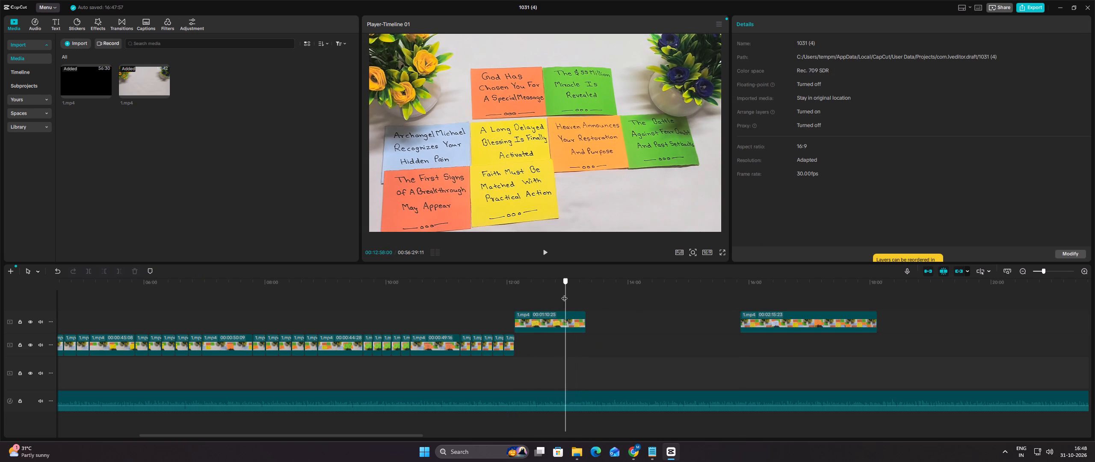
{"action": "left_click_drag", "start_coordinate": [564, 294], "coordinate": [566, 291]}
{"action": "left_click", "coordinate": [567, 319]}
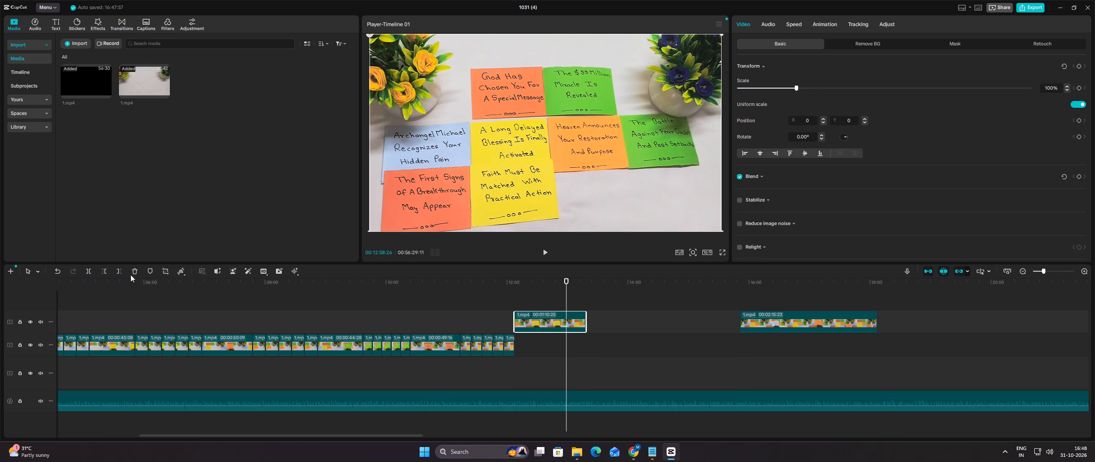
{"action": "left_click", "coordinate": [84, 272]}
Copy the short hand-free segment of the yellow "Faith Must Be Matched" note and paste four copies one after another behind it.
{"action": "left_click", "coordinate": [568, 298]}
{"action": "left_click_drag", "start_coordinate": [568, 298], "coordinate": [582, 298]}
{"action": "right_click", "coordinate": [578, 319]}
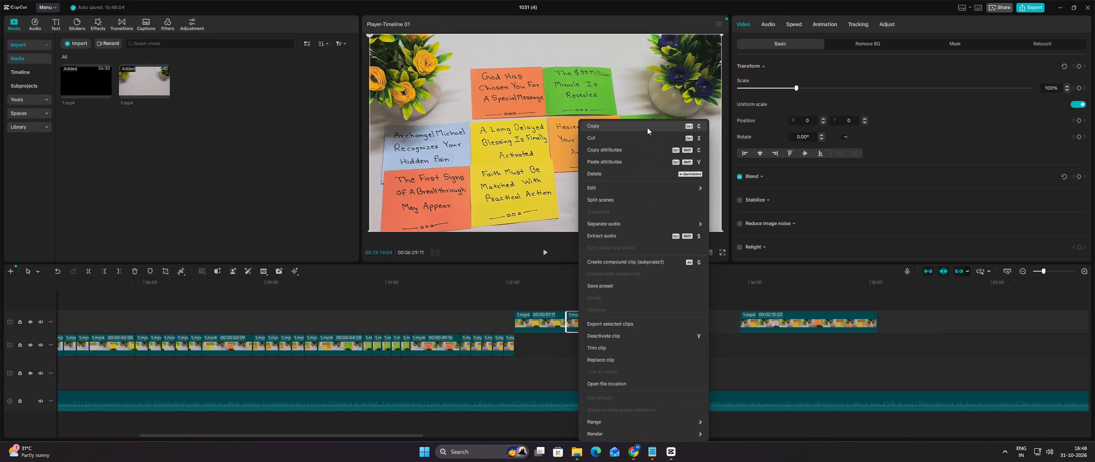
{"action": "left_click", "coordinate": [647, 127]}
{"action": "left_click", "coordinate": [587, 296]}
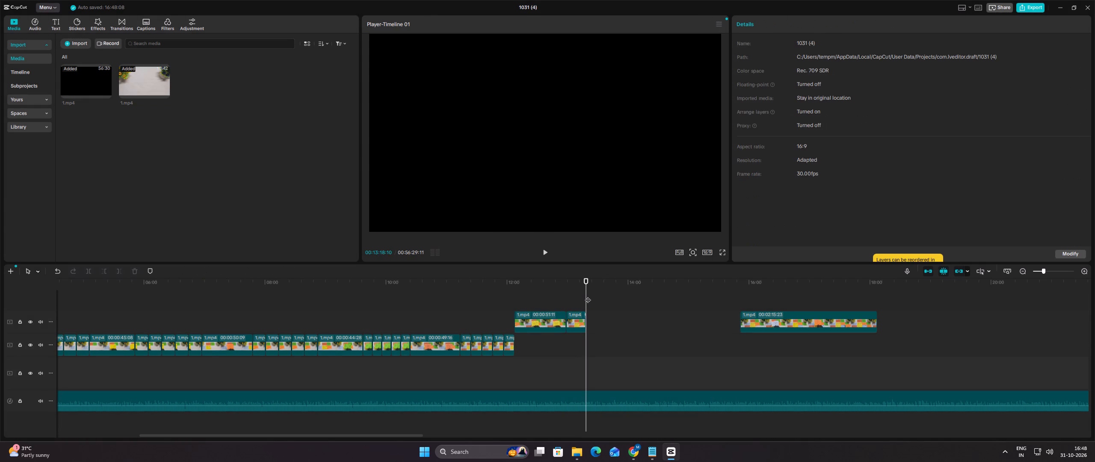
{"action": "key", "text": "ctrl+v"}
{"action": "left_click", "coordinate": [606, 298], "text": "ctrl"}
{"action": "key", "text": "ctrl+v"}
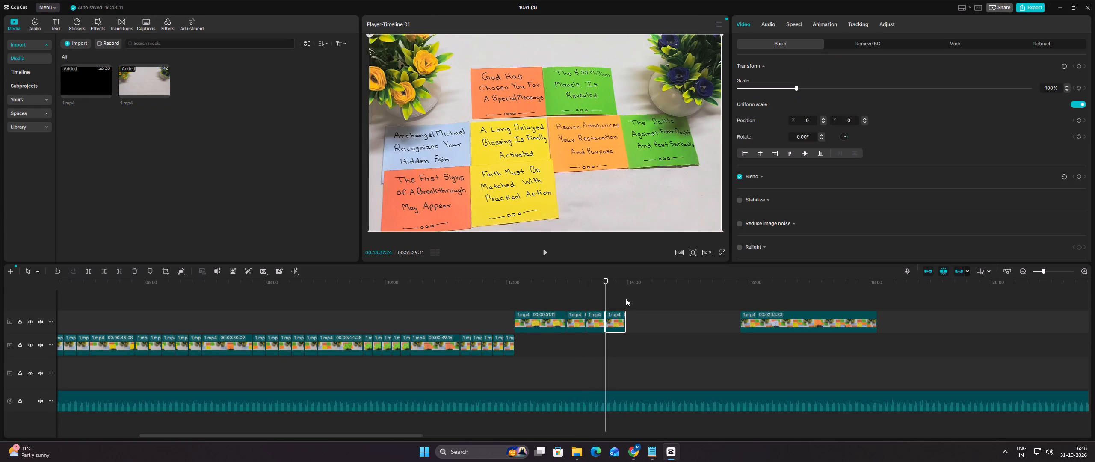
{"action": "left_click", "coordinate": [627, 299], "text": "ctrl"}
{"action": "key", "text": "ctrl+v"}
{"action": "left_click", "coordinate": [645, 299], "text": "ctrl"}
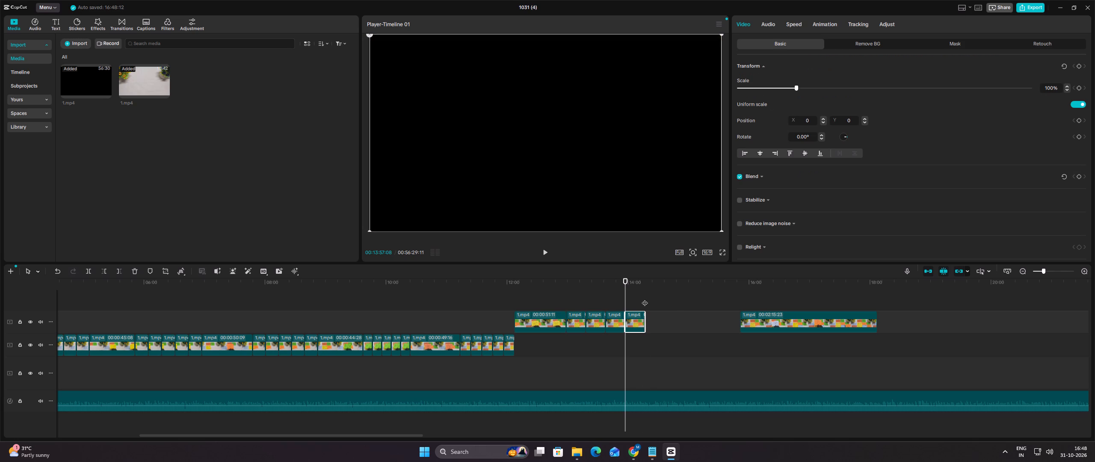
{"action": "key", "text": "ctrl+v"}
Move the yellow "Faith Must Be Matched" segment and all its hand-free pieces together to the lower track, directly behind the orange note copies.
{"action": "left_click_drag", "start_coordinate": [674, 305], "coordinate": [553, 317]}
{"action": "left_click_drag", "start_coordinate": [552, 317], "coordinate": [558, 335]}
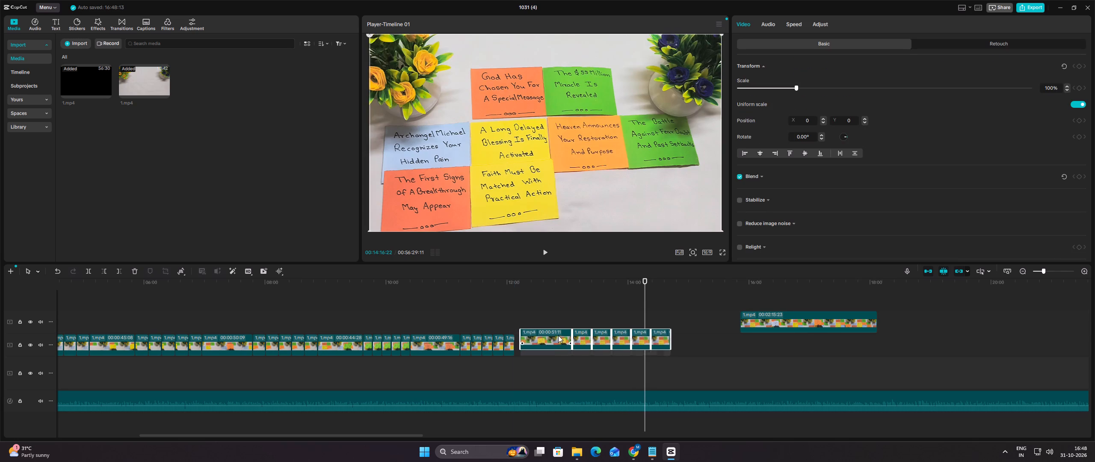
{"action": "left_click_drag", "start_coordinate": [558, 335], "coordinate": [552, 339]}
{"action": "left_click", "coordinate": [547, 309]}
{"action": "left_click_drag", "start_coordinate": [547, 309], "coordinate": [587, 308]}
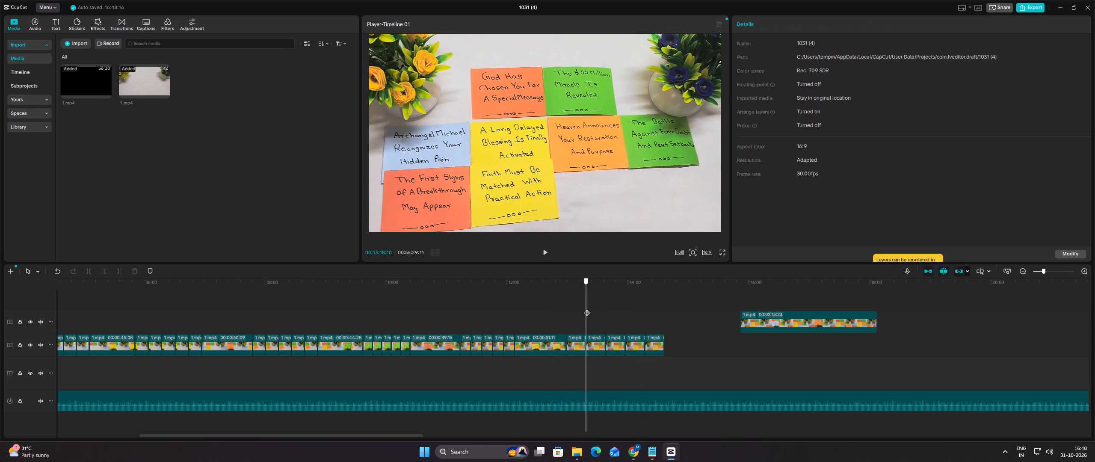
{"action": "left_click_drag", "start_coordinate": [587, 308], "coordinate": [651, 315]}
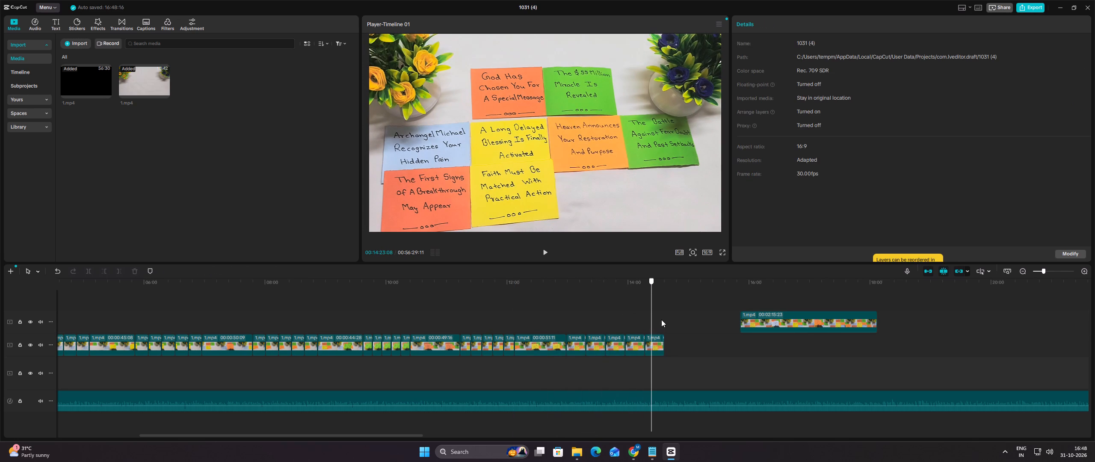
{"action": "left_click", "coordinate": [661, 319]}
Move the remaining recording further along the upper track so it starts at about 18:03.
{"action": "left_click", "coordinate": [740, 304]}
{"action": "left_click_drag", "start_coordinate": [769, 320], "coordinate": [811, 314]}
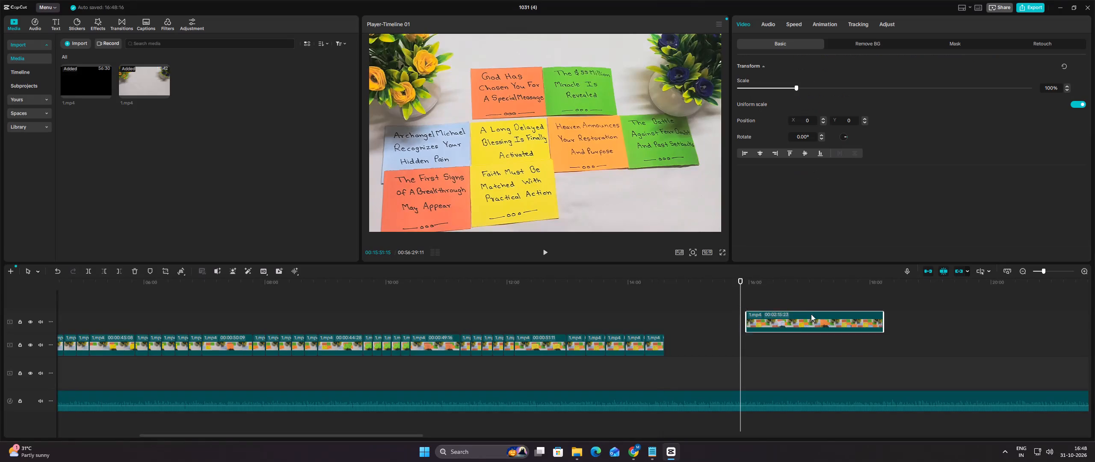
{"action": "left_click_drag", "start_coordinate": [811, 314], "coordinate": [903, 311]}
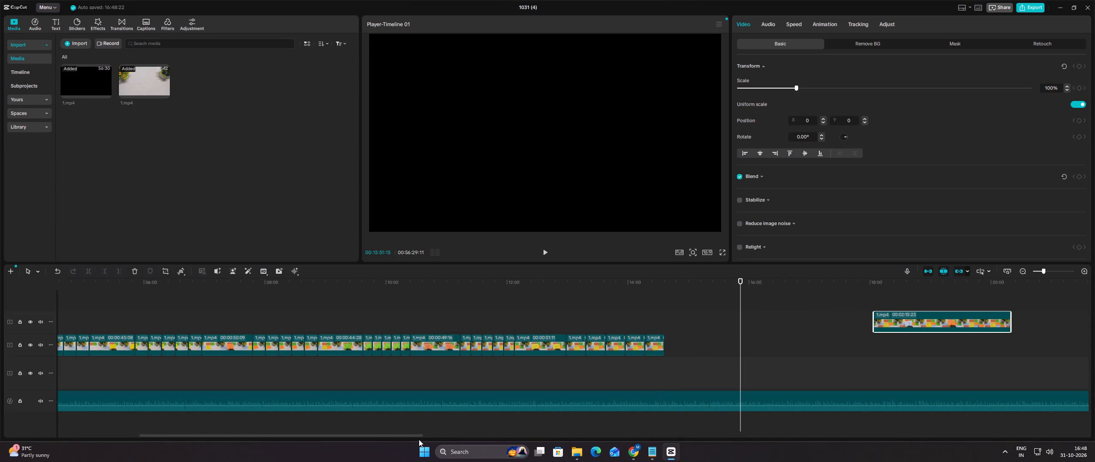
Split off the blue "Three Essential Actions" note segment at about 18:59 and move it along the upper track to where the yellow note copies end.
{"action": "left_click_drag", "start_coordinate": [417, 437], "coordinate": [521, 437]}
{"action": "left_click", "coordinate": [492, 297]}
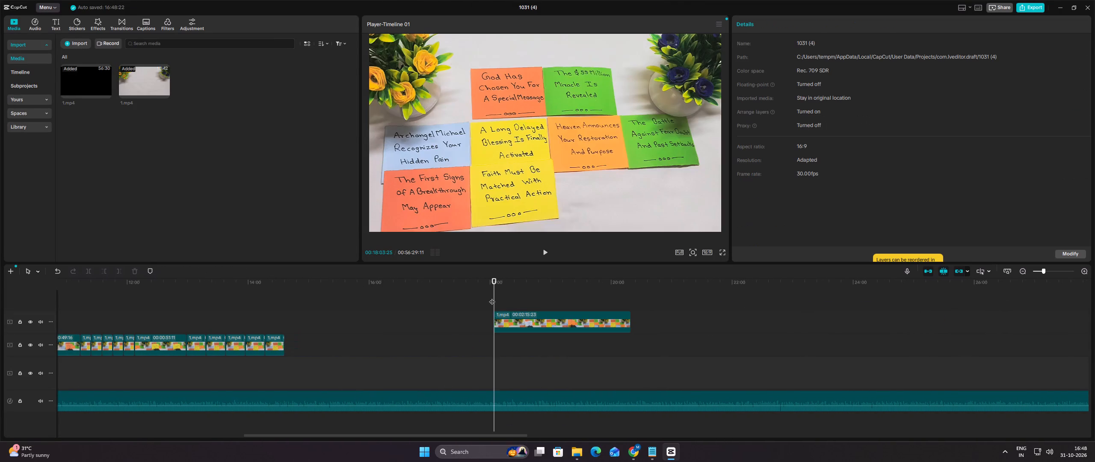
{"action": "left_click_drag", "start_coordinate": [492, 296], "coordinate": [554, 305]}
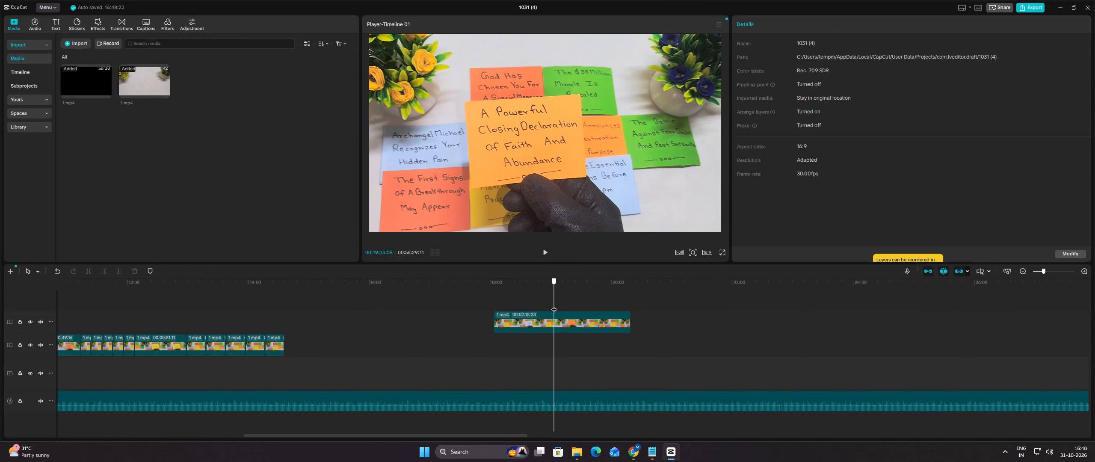
{"action": "left_click_drag", "start_coordinate": [554, 305], "coordinate": [550, 305]}
{"action": "left_click", "coordinate": [548, 329]}
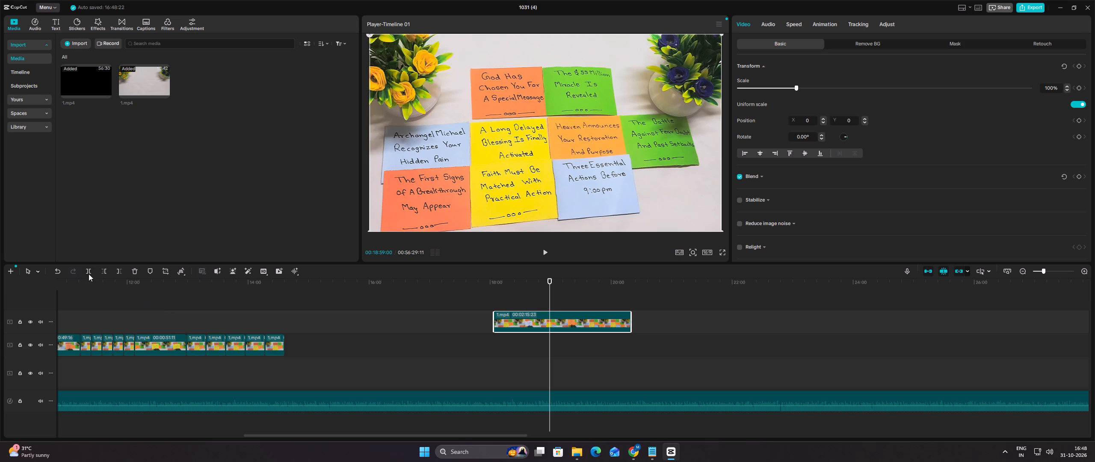
{"action": "left_click", "coordinate": [89, 273]}
{"action": "left_click_drag", "start_coordinate": [529, 322], "coordinate": [320, 324]}
Split the blue "Three Essential Actions" note segment at about 15:18, once the hand has left the placed note.
{"action": "left_click", "coordinate": [305, 301]}
{"action": "left_click_drag", "start_coordinate": [305, 299], "coordinate": [327, 297]}
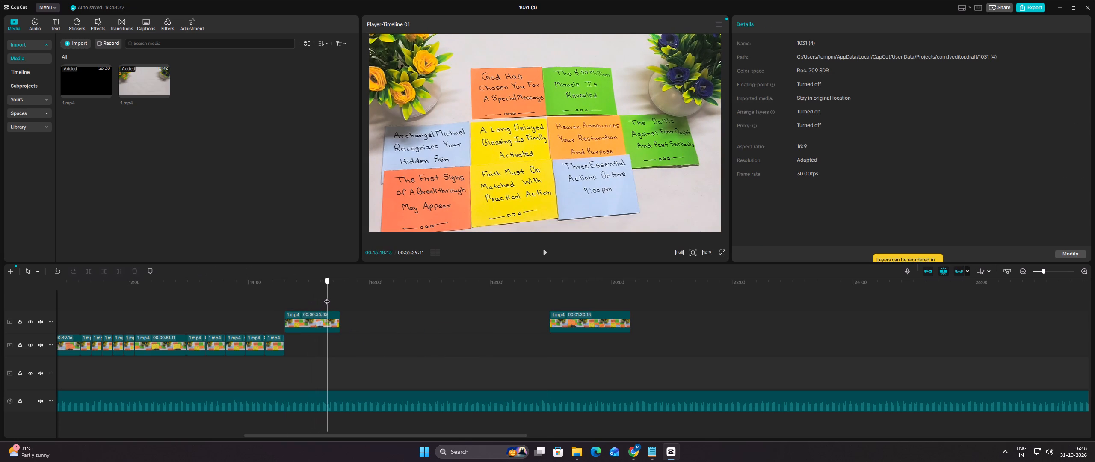
{"action": "left_click_drag", "start_coordinate": [327, 297], "coordinate": [327, 295]}
{"action": "left_click", "coordinate": [328, 323]}
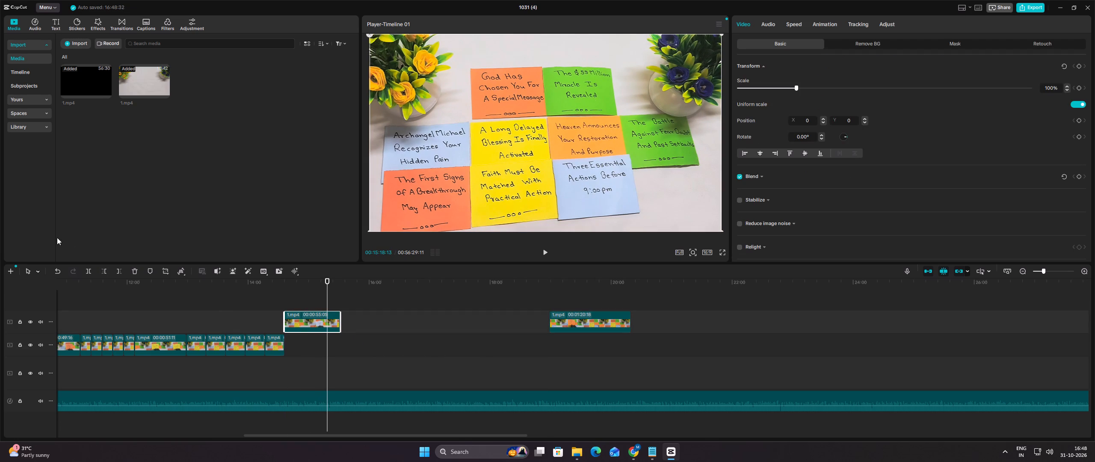
{"action": "left_click", "coordinate": [93, 269]}
Copy the short hand-free segment of the blue "Three Essential Actions" note and paste four copies one after another behind it.
{"action": "left_click", "coordinate": [331, 298]}
{"action": "left_click_drag", "start_coordinate": [331, 298], "coordinate": [336, 298]}
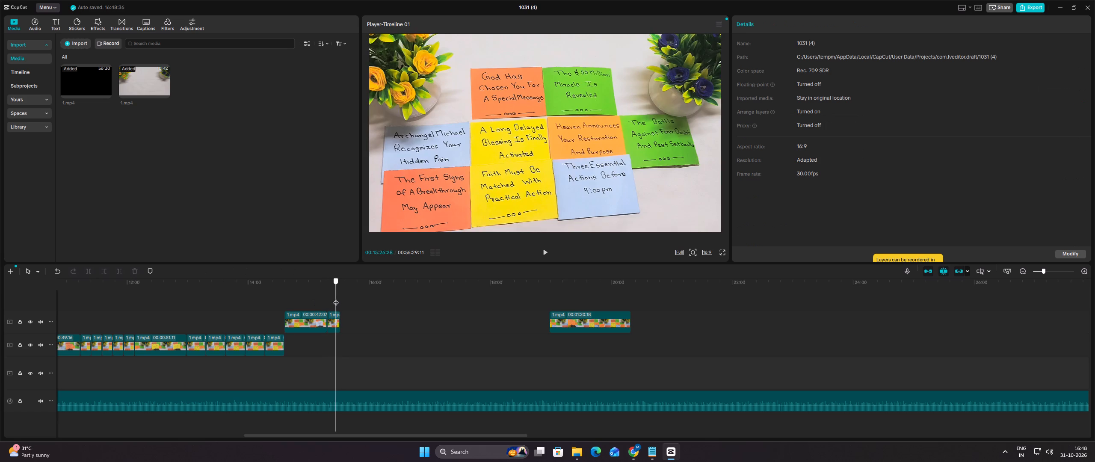
{"action": "left_click_drag", "start_coordinate": [336, 298], "coordinate": [338, 299]}
{"action": "right_click", "coordinate": [337, 318]}
{"action": "right_click", "coordinate": [337, 318]}
{"action": "left_click", "coordinate": [384, 122]}
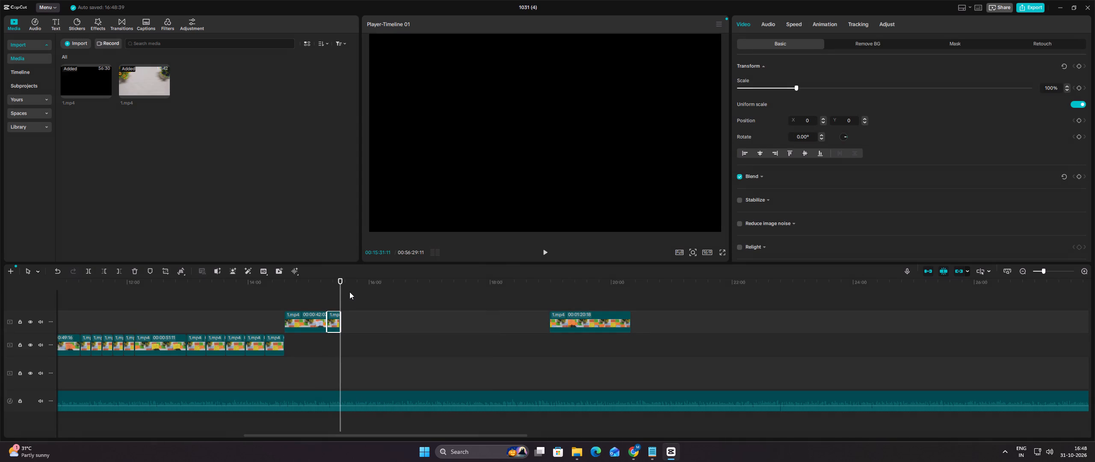
{"action": "key", "text": "ctrl+v"}
{"action": "left_click", "coordinate": [355, 297], "text": "ctrl"}
{"action": "key", "text": "ctrl+v"}
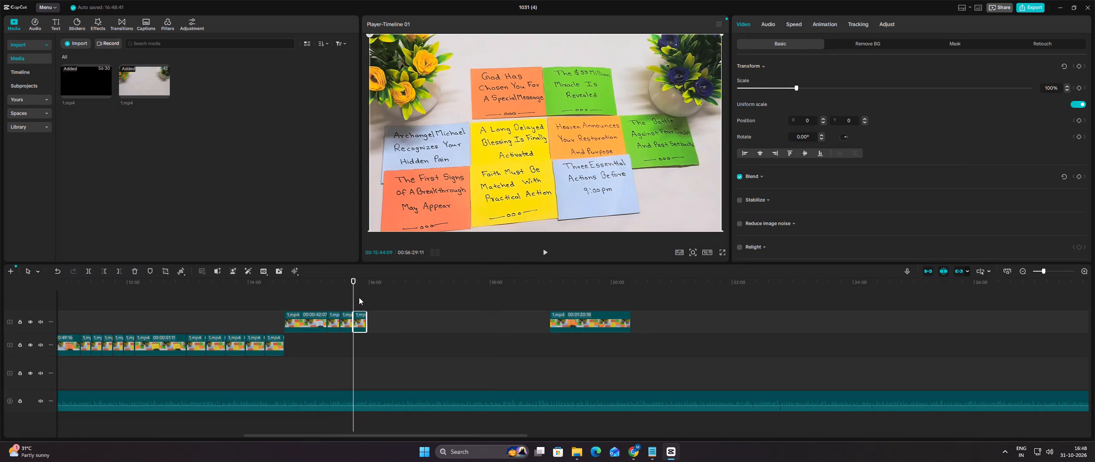
{"action": "left_click", "coordinate": [366, 298], "text": "ctrl"}
{"action": "key", "text": "ctrl+v"}
{"action": "left_click", "coordinate": [379, 297], "text": "ctrl"}
{"action": "key", "text": "ctrl+v"}
Move the blue "Three Essential Actions" segment and all its hand-free pieces together to the lower track, directly behind the yellow note copies.
{"action": "left_click_drag", "start_coordinate": [398, 303], "coordinate": [400, 313]}
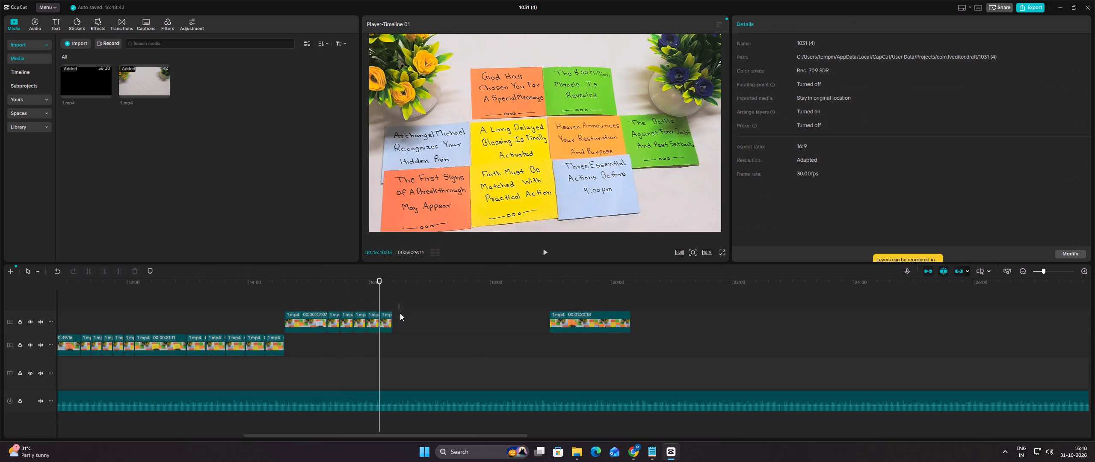
{"action": "left_click_drag", "start_coordinate": [400, 313], "coordinate": [318, 320]}
{"action": "left_click_drag", "start_coordinate": [317, 319], "coordinate": [329, 350]}
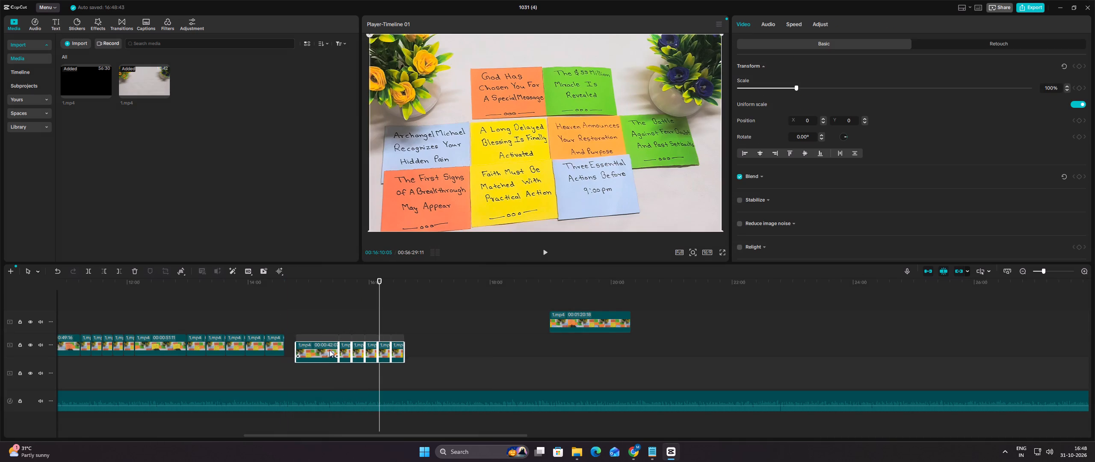
{"action": "left_click_drag", "start_coordinate": [329, 350], "coordinate": [315, 348]}
{"action": "left_click", "coordinate": [298, 317]}
{"action": "left_click_drag", "start_coordinate": [298, 317], "coordinate": [286, 314]}
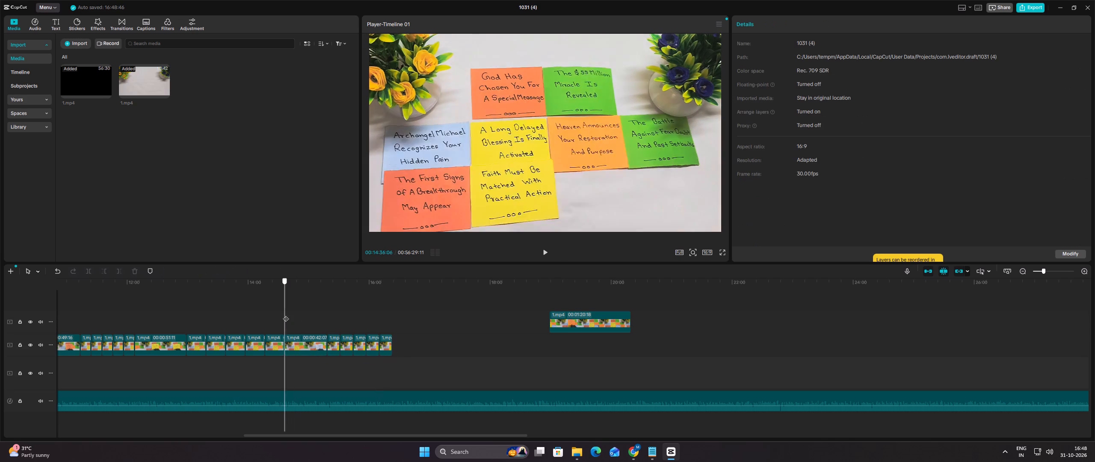
{"action": "left_click_drag", "start_coordinate": [286, 314], "coordinate": [379, 312]}
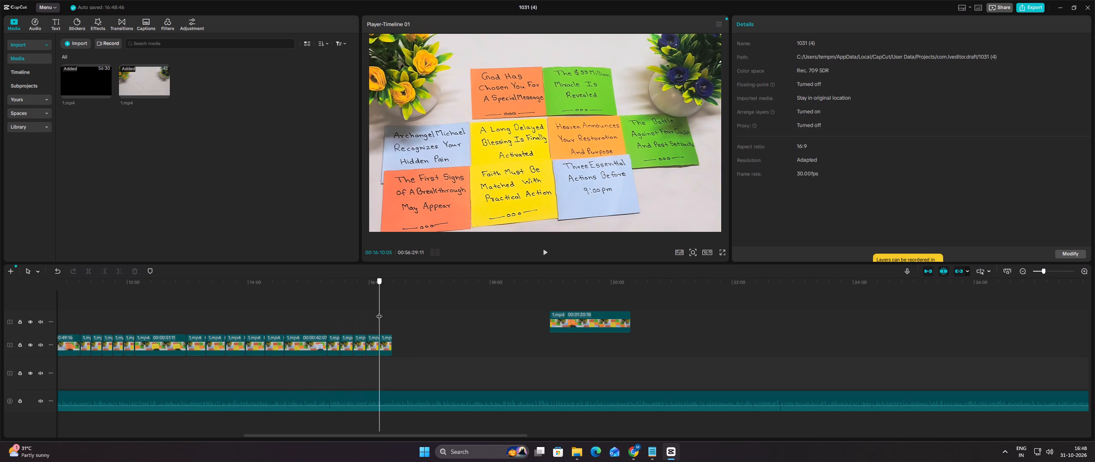
{"action": "left_click_drag", "start_coordinate": [379, 312], "coordinate": [387, 312]}
Trim the end of the final orange "A Powerful Closing Declaration" segment so it lasts about 1 min 15 s.
{"action": "left_click", "coordinate": [548, 297]}
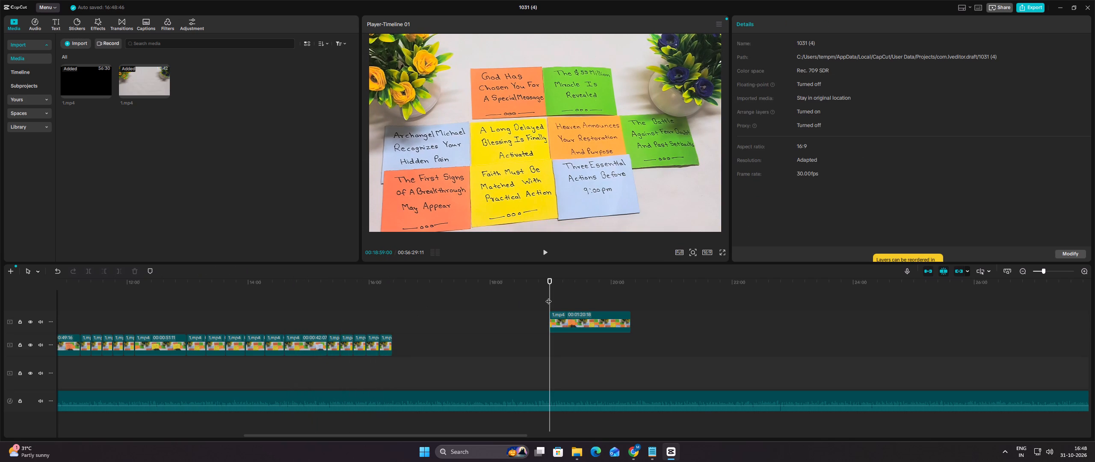
{"action": "left_click_drag", "start_coordinate": [548, 297], "coordinate": [562, 297]}
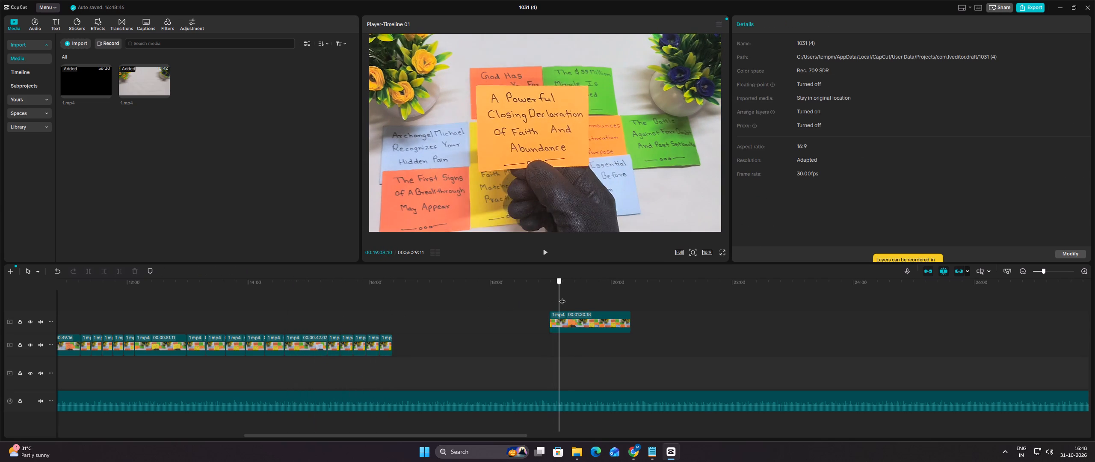
{"action": "left_click_drag", "start_coordinate": [562, 297], "coordinate": [603, 297]}
{"action": "left_click", "coordinate": [610, 314]}
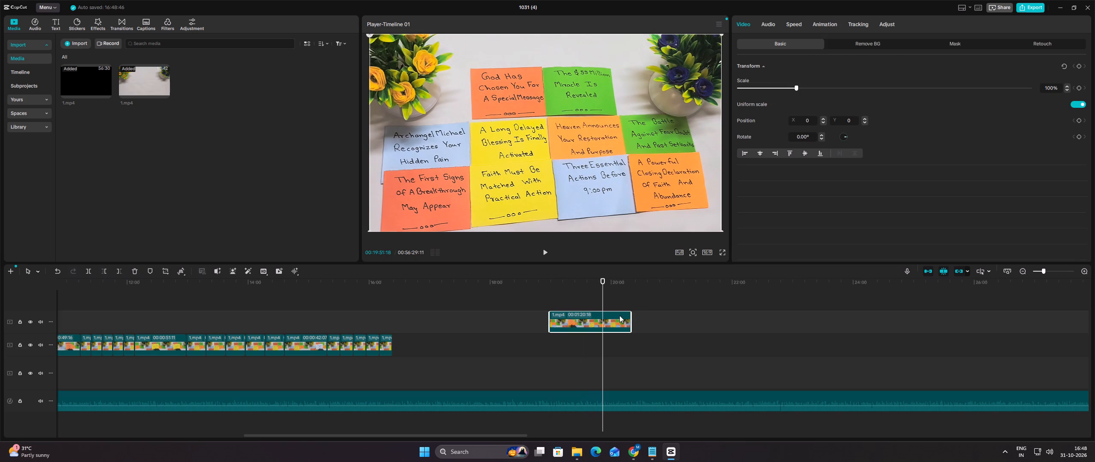
{"action": "left_click_drag", "start_coordinate": [631, 316], "coordinate": [624, 317]}
Split the orange "A Powerful Closing Declaration" segment at about 19:52, once the hand has left the placed note.
{"action": "left_click", "coordinate": [584, 298]}
{"action": "left_click_drag", "start_coordinate": [584, 298], "coordinate": [611, 299]}
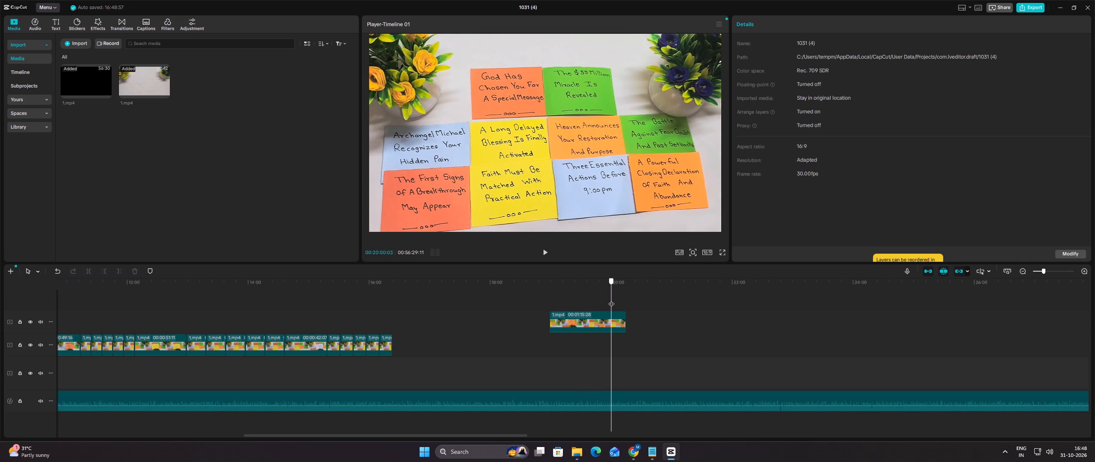
{"action": "left_click_drag", "start_coordinate": [611, 299], "coordinate": [619, 297]}
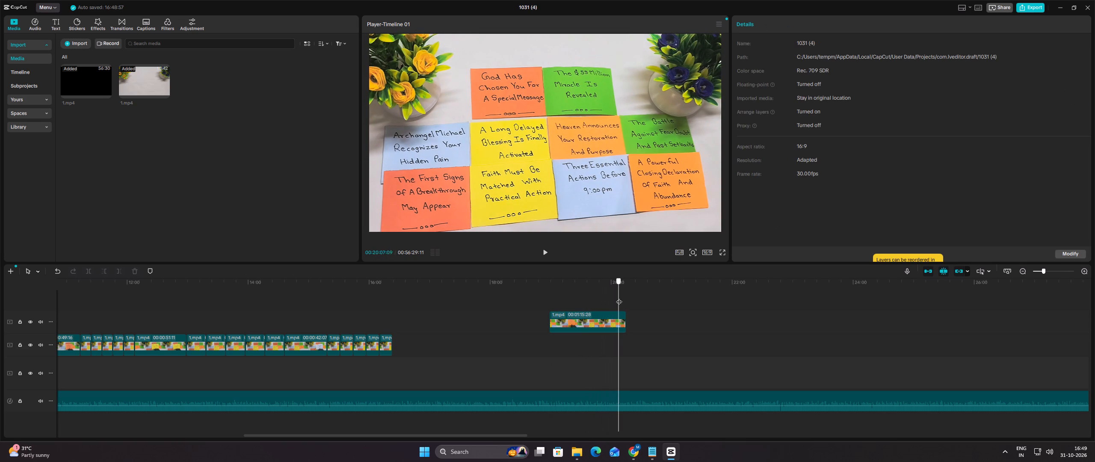
{"action": "left_click_drag", "start_coordinate": [619, 297], "coordinate": [594, 296]}
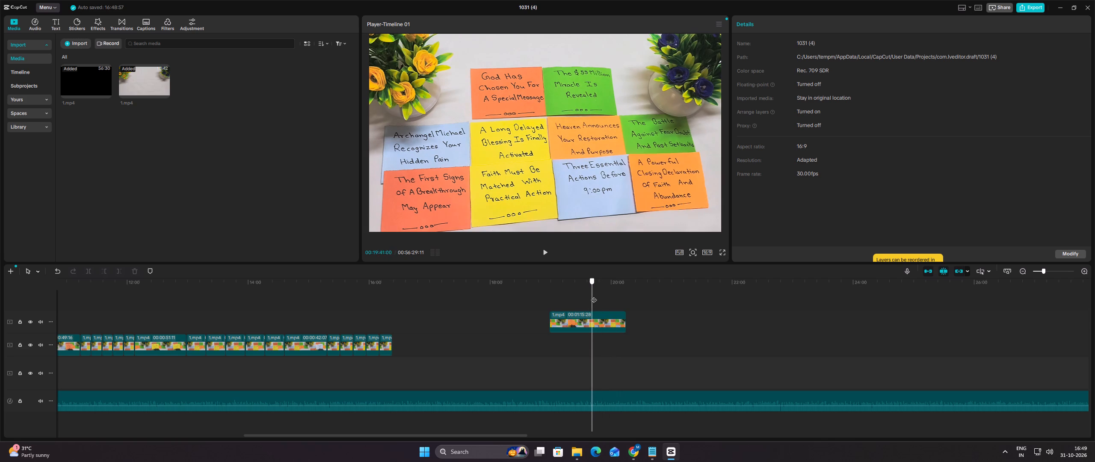
{"action": "left_click_drag", "start_coordinate": [594, 296], "coordinate": [604, 296]}
{"action": "left_click", "coordinate": [607, 316]}
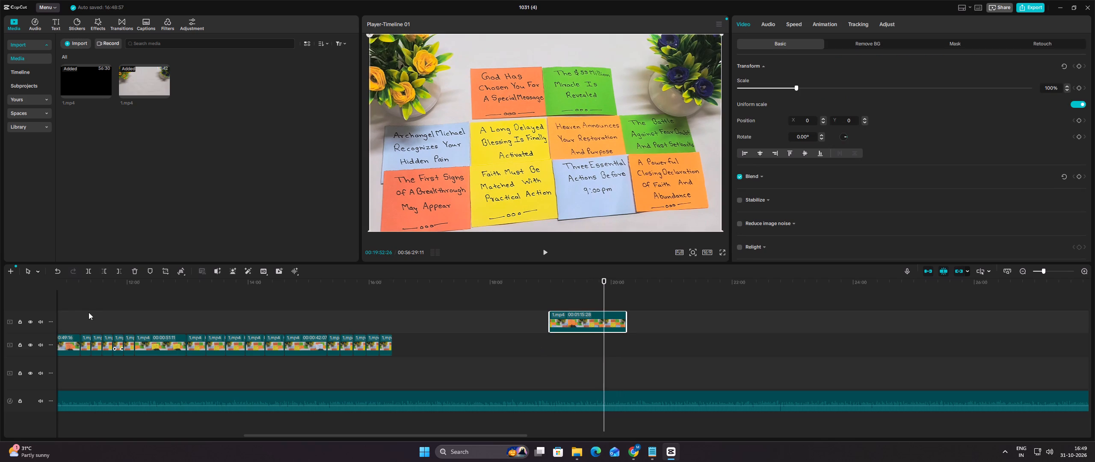
{"action": "left_click", "coordinate": [92, 270]}
Check the hand-free part of the orange "A Powerful Closing Declaration" note and copy that short segment.
{"action": "left_click", "coordinate": [609, 296]}
{"action": "left_click_drag", "start_coordinate": [612, 296], "coordinate": [619, 296]}
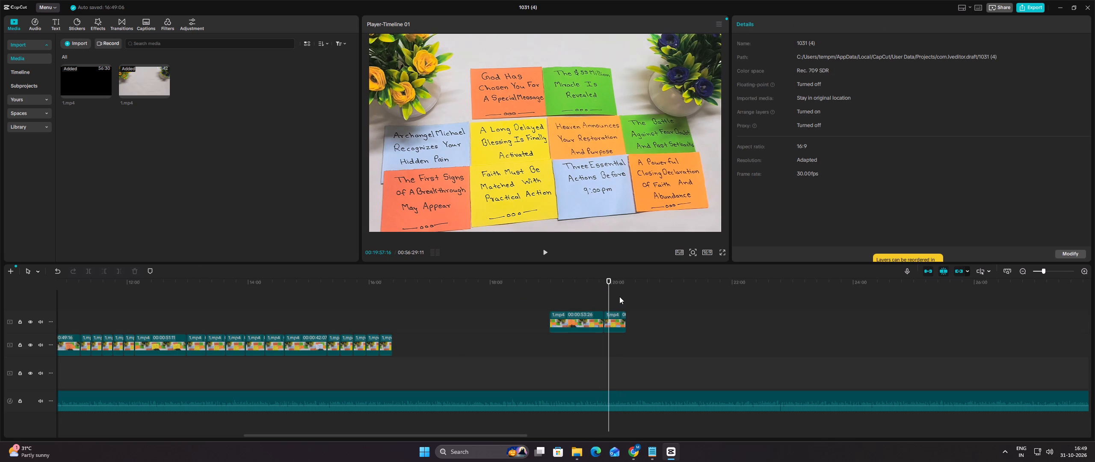
{"action": "left_click_drag", "start_coordinate": [619, 296], "coordinate": [621, 297]}
{"action": "left_click", "coordinate": [618, 299]}
{"action": "left_click_drag", "start_coordinate": [612, 299], "coordinate": [618, 300]}
{"action": "left_click", "coordinate": [607, 301]}
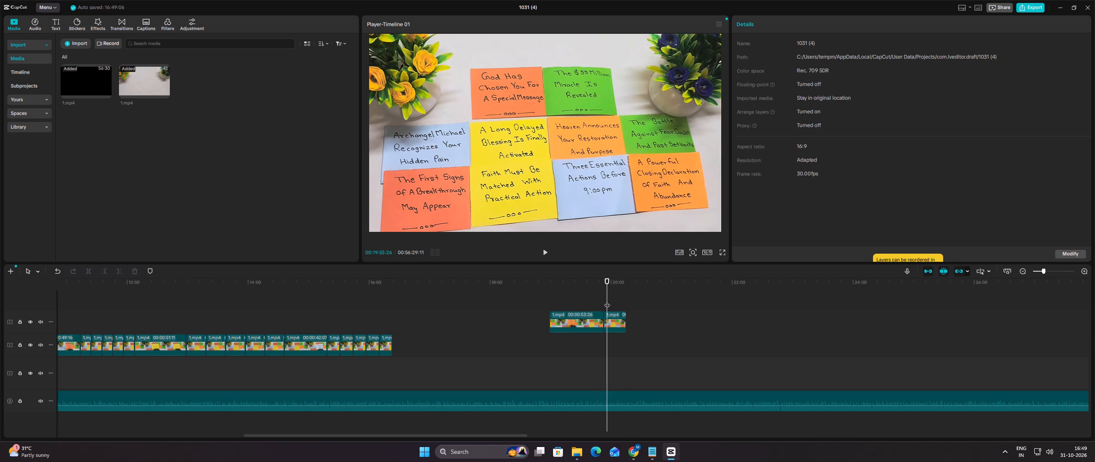
{"action": "left_click_drag", "start_coordinate": [607, 301], "coordinate": [620, 301]}
{"action": "right_click", "coordinate": [619, 315]}
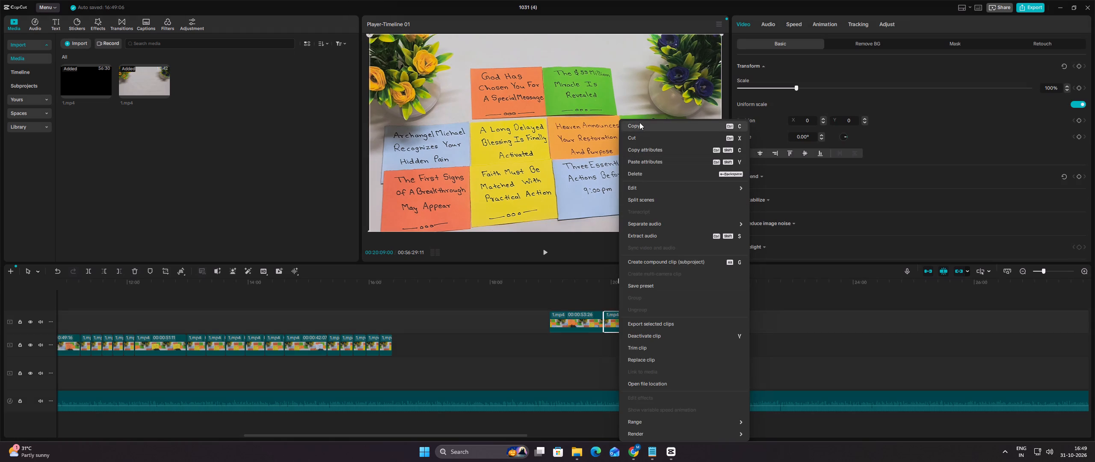
{"action": "left_click", "coordinate": [639, 122]}
Move both pieces of the orange "A Powerful Closing Declaration" note to the lower track, directly behind the blue note copies.
{"action": "left_click_drag", "start_coordinate": [579, 298], "coordinate": [632, 319]}
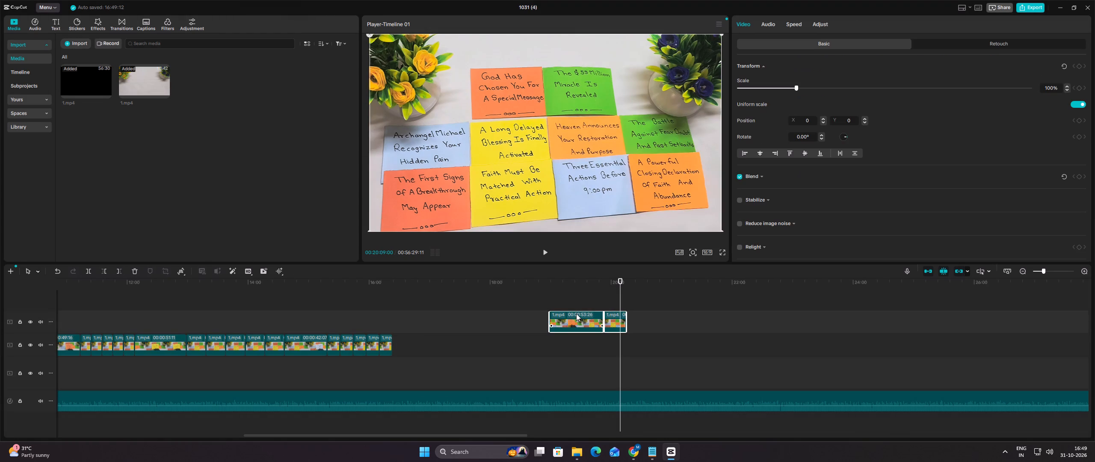
{"action": "left_click_drag", "start_coordinate": [576, 314], "coordinate": [420, 336]}
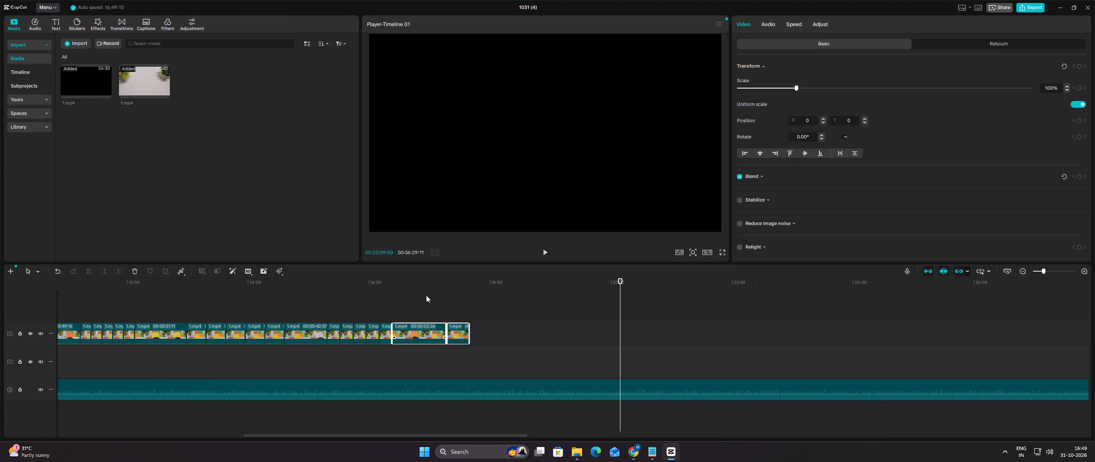
Paste three copies of the hand-free orange "A Powerful Closing Declaration" clip and line them up end to end behind it on the note track.
{"action": "left_click", "coordinate": [426, 295]}
{"action": "left_click_drag", "start_coordinate": [426, 295], "coordinate": [469, 298]}
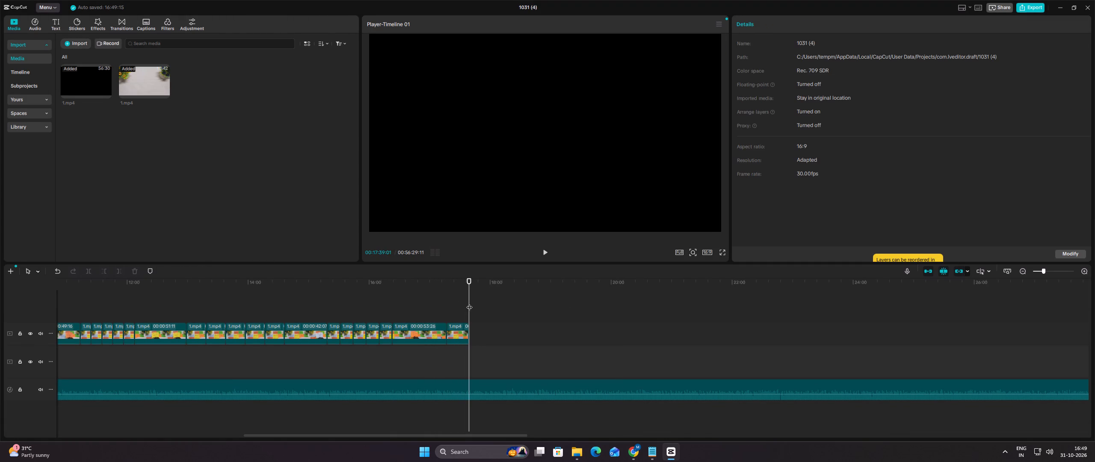
{"action": "key", "text": "ctrl+v"}
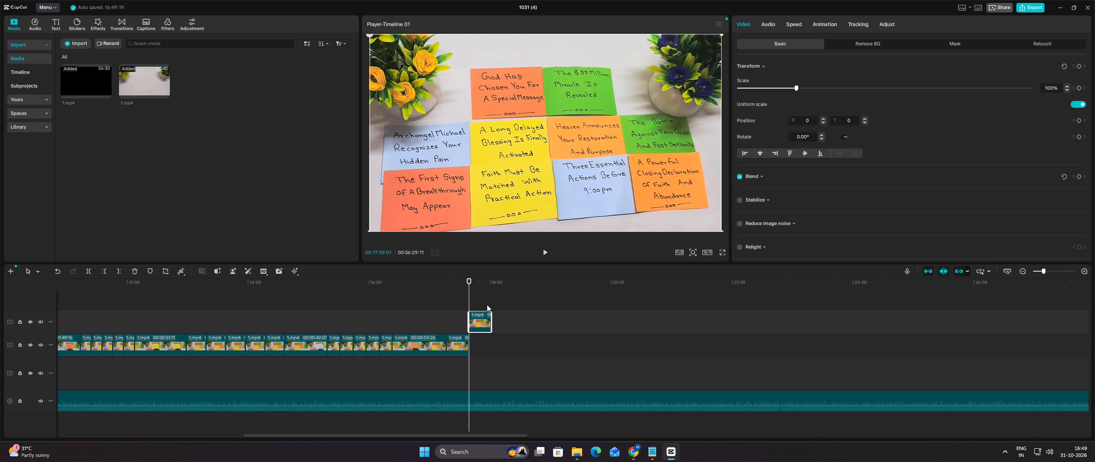
{"action": "left_click", "coordinate": [491, 298], "text": "ctrl"}
{"action": "key", "text": "ctrl+v"}
{"action": "left_click", "coordinate": [514, 299], "text": "ctrl"}
{"action": "key", "text": "ctrl+v"}
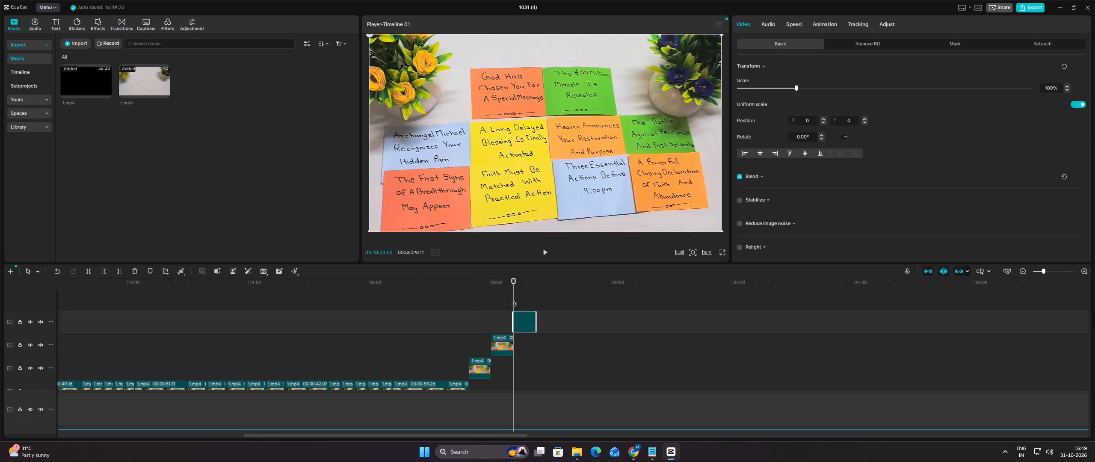
{"action": "left_click_drag", "start_coordinate": [482, 365], "coordinate": [484, 391]}
{"action": "left_click", "coordinate": [464, 337]}
{"action": "left_click_drag", "start_coordinate": [495, 341], "coordinate": [504, 366]}
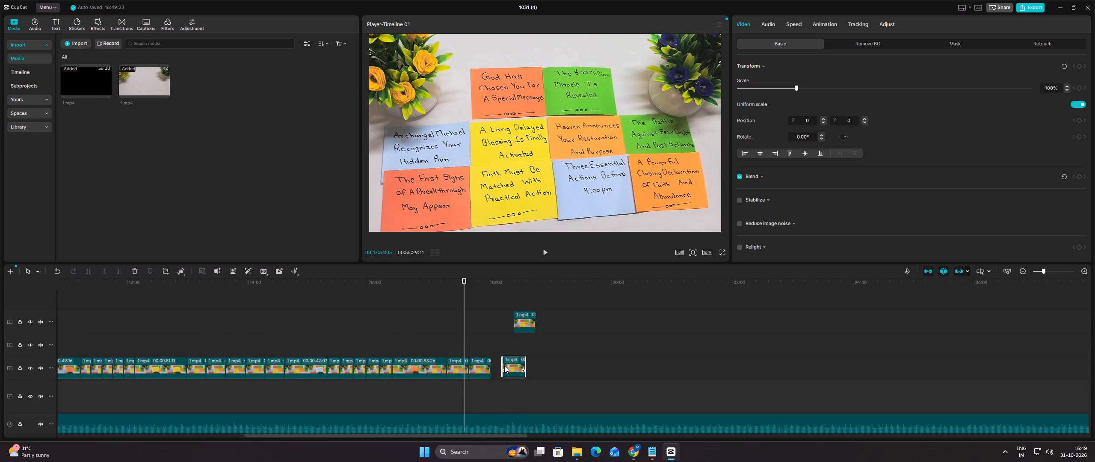
{"action": "left_click_drag", "start_coordinate": [504, 366], "coordinate": [494, 367]}
{"action": "left_click_drag", "start_coordinate": [521, 319], "coordinate": [521, 341]}
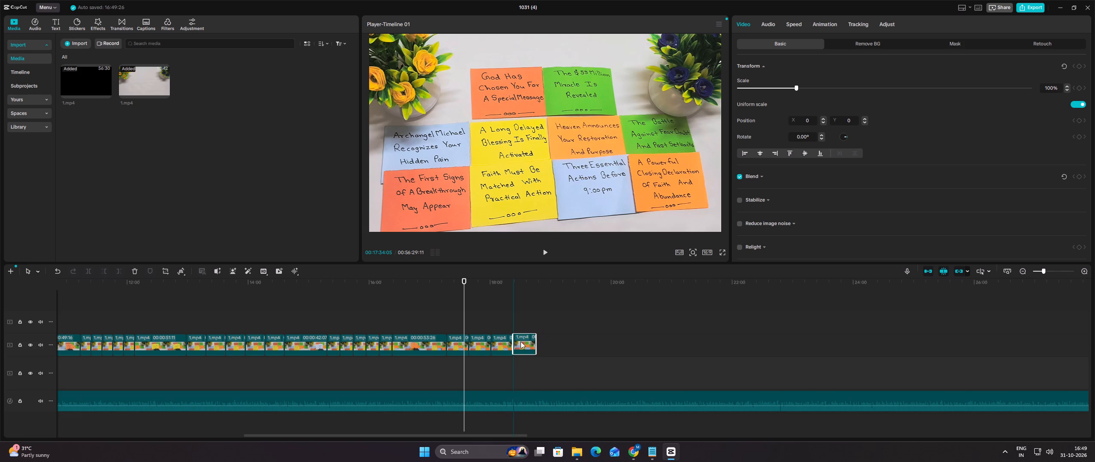
Paste two more copies of the hand-free clip after the last one, side by side on the track above.
{"action": "left_click", "coordinate": [538, 314]}
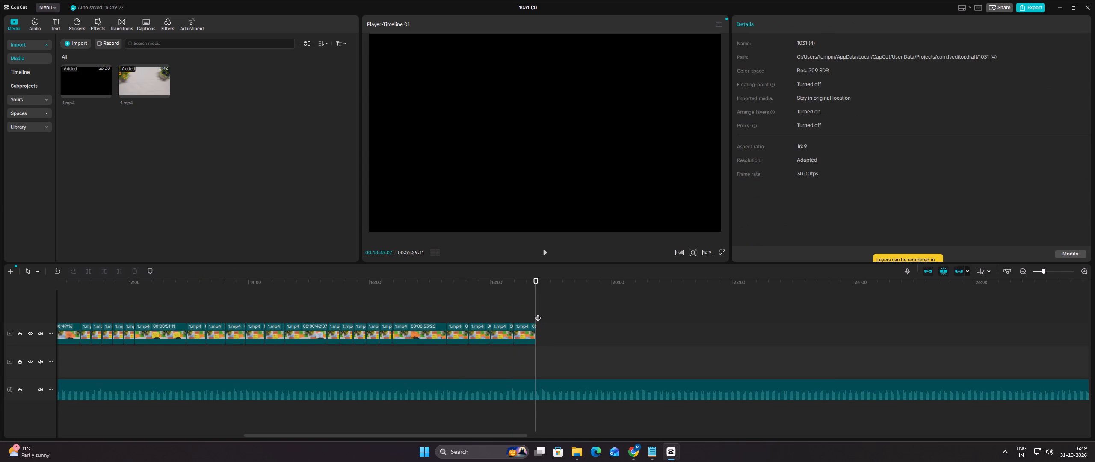
{"action": "key", "text": "ctrl+v"}
{"action": "left_click", "coordinate": [559, 300]}
{"action": "key", "text": "v"}
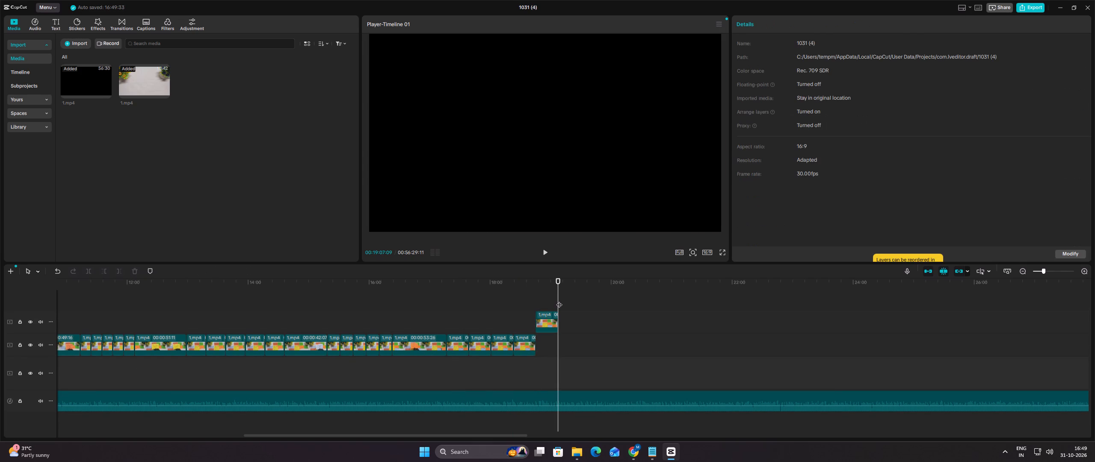
{"action": "key", "text": "ctrl+v"}
{"action": "left_click_drag", "start_coordinate": [574, 317], "coordinate": [583, 344]}
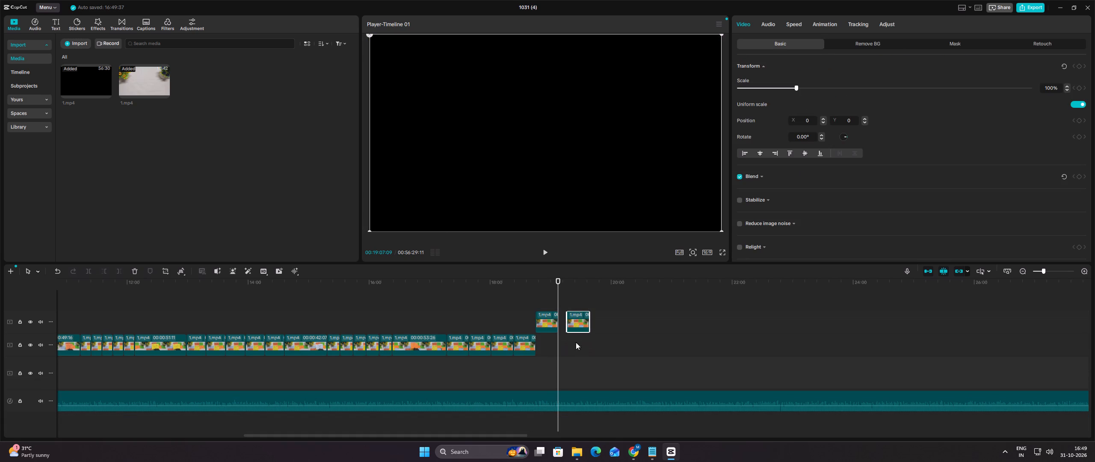
{"action": "left_click", "coordinate": [543, 303]}
{"action": "left_click_drag", "start_coordinate": [573, 318], "coordinate": [564, 318]}
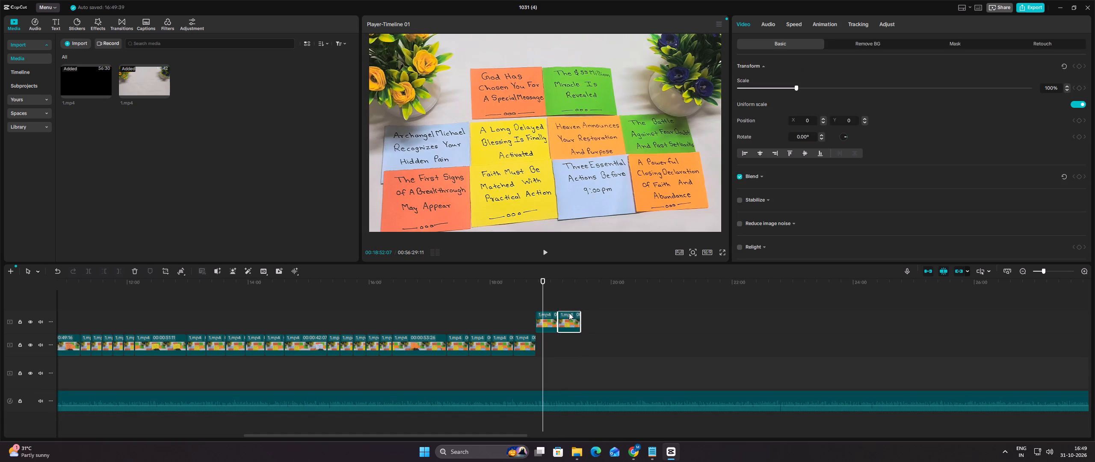
Paste two further copies beside them and move all four down to the note track, directly behind the earlier copies.
{"action": "left_click", "coordinate": [579, 305]}
{"action": "key", "text": "ctrl+v"}
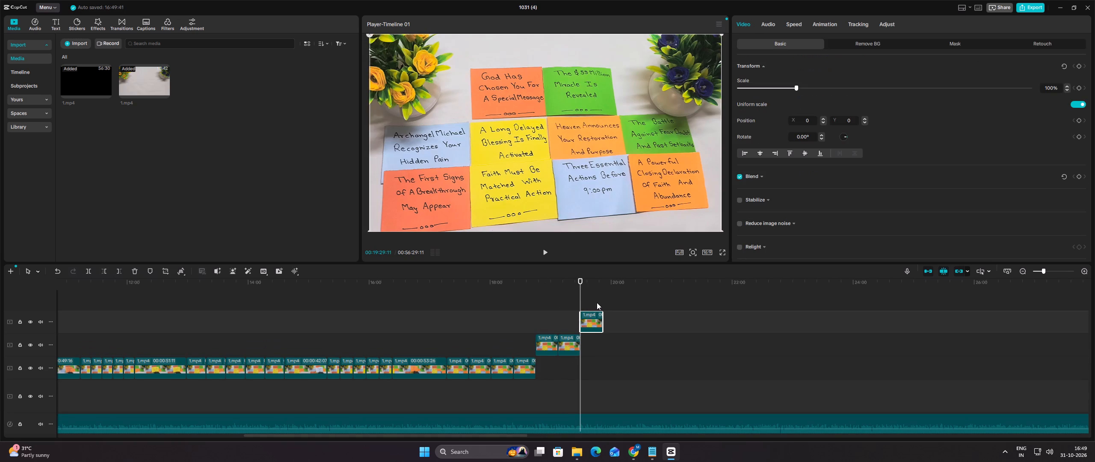
{"action": "left_click", "coordinate": [604, 302], "text": "ctrl"}
{"action": "key", "text": "ctrl+v"}
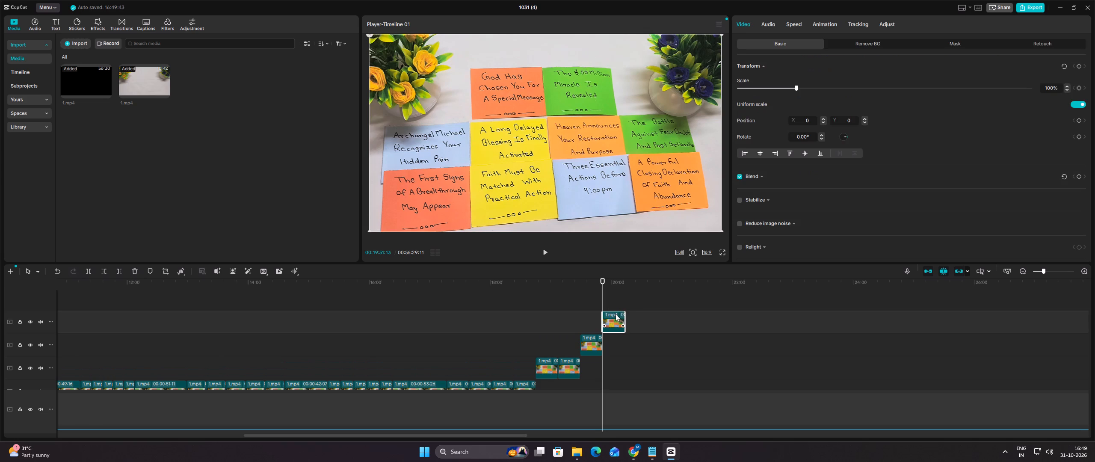
{"action": "scroll", "coordinate": [625, 308], "scroll_direction": "down", "scroll_amount": 3}
{"action": "scroll", "coordinate": [637, 329], "scroll_direction": "up", "scroll_amount": 1}
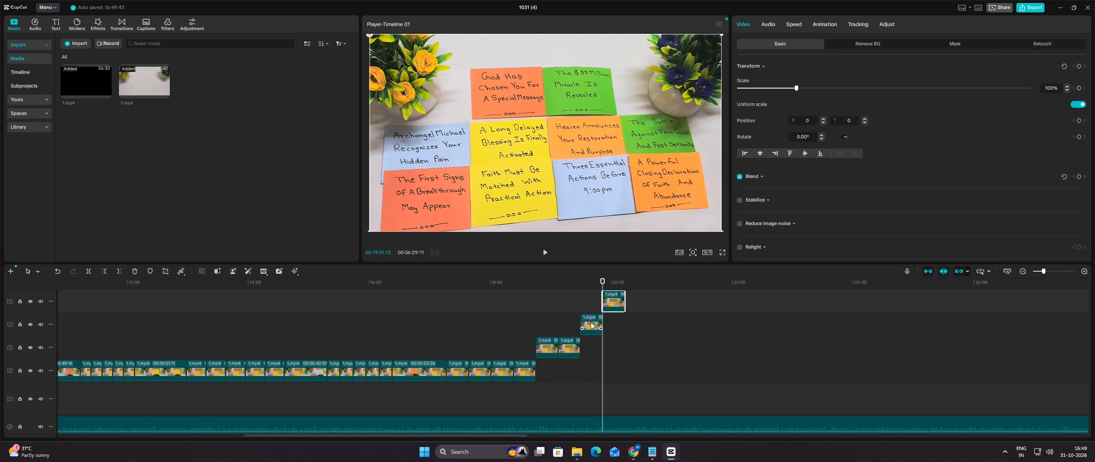
{"action": "left_click_drag", "start_coordinate": [591, 322], "coordinate": [591, 350]}
{"action": "left_click_drag", "start_coordinate": [610, 298], "coordinate": [616, 320]}
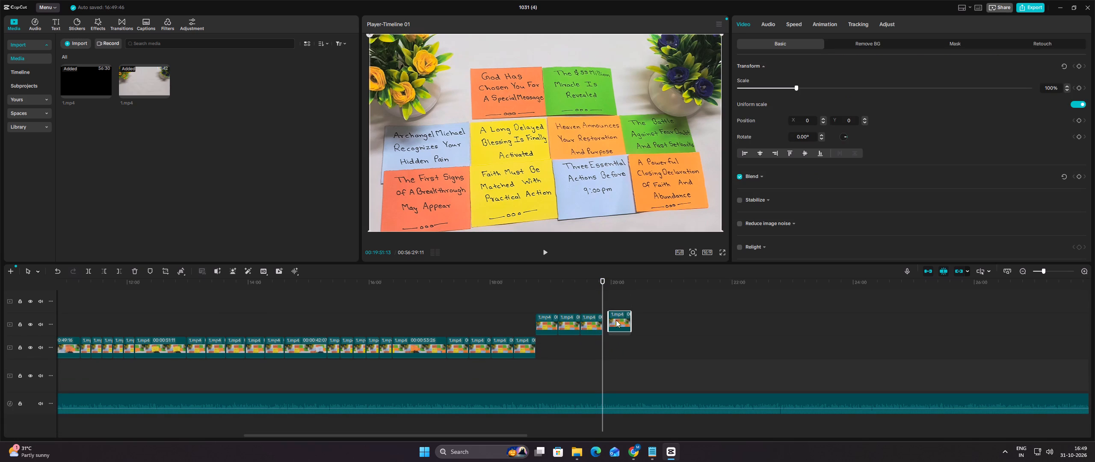
{"action": "left_click_drag", "start_coordinate": [616, 320], "coordinate": [609, 322]}
{"action": "left_click_drag", "start_coordinate": [524, 299], "coordinate": [622, 322]}
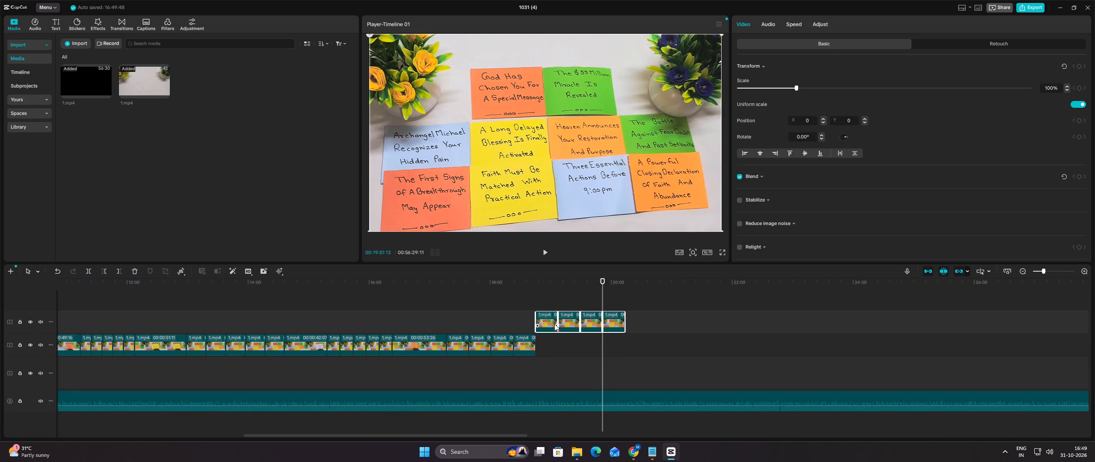
{"action": "left_click_drag", "start_coordinate": [542, 317], "coordinate": [543, 341]}
Copy the seven pasted hand-free clips as a block and paste it three times end to end after the last clip.
{"action": "left_click_drag", "start_coordinate": [639, 314], "coordinate": [645, 328]}
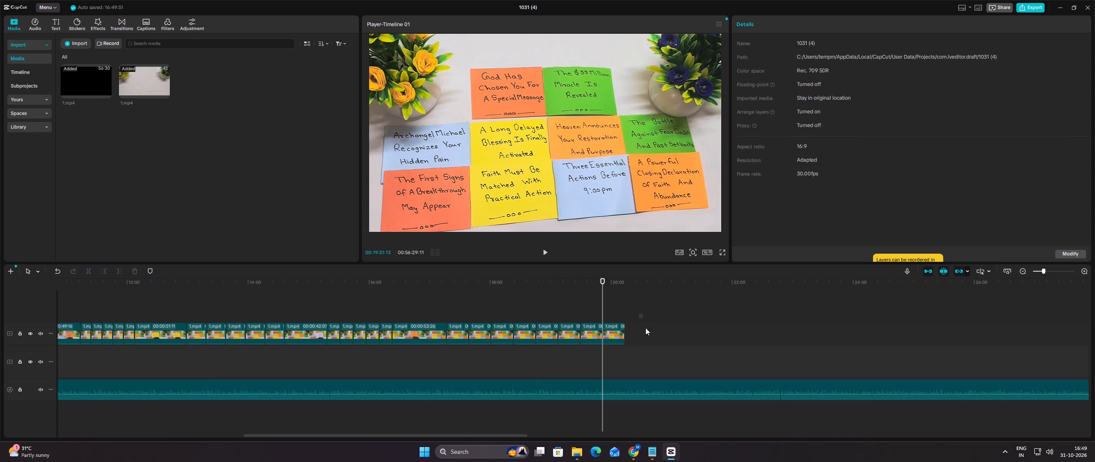
{"action": "left_click_drag", "start_coordinate": [645, 328], "coordinate": [470, 349]}
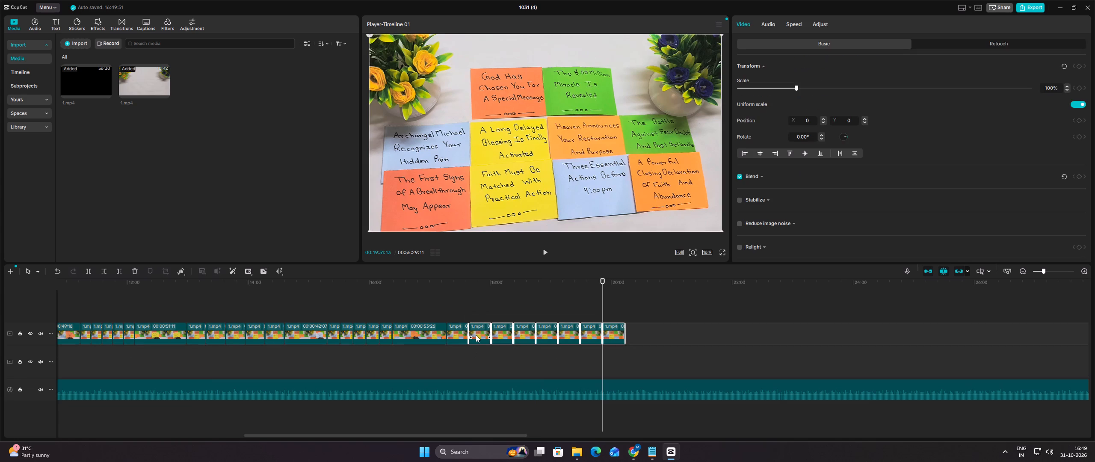
{"action": "right_click", "coordinate": [476, 335]}
{"action": "left_click", "coordinate": [505, 140]}
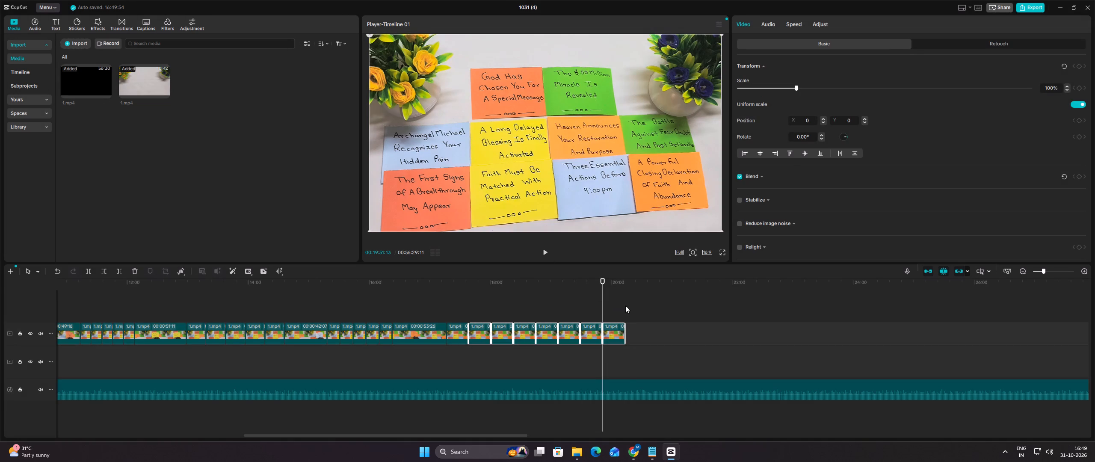
{"action": "left_click", "coordinate": [625, 305]}
{"action": "key", "text": "ctrl+v"}
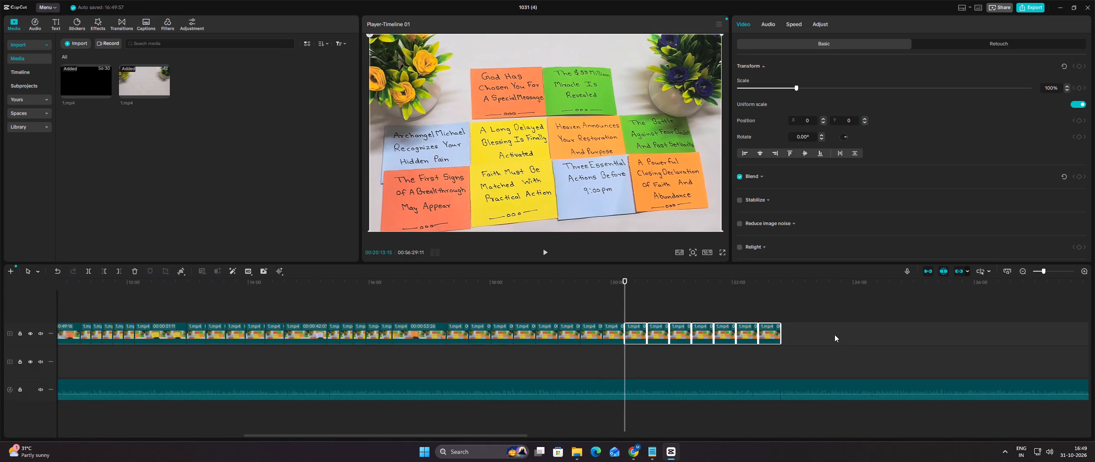
{"action": "left_click", "coordinate": [780, 314], "text": "ctrl"}
{"action": "key", "text": "ctrl+v"}
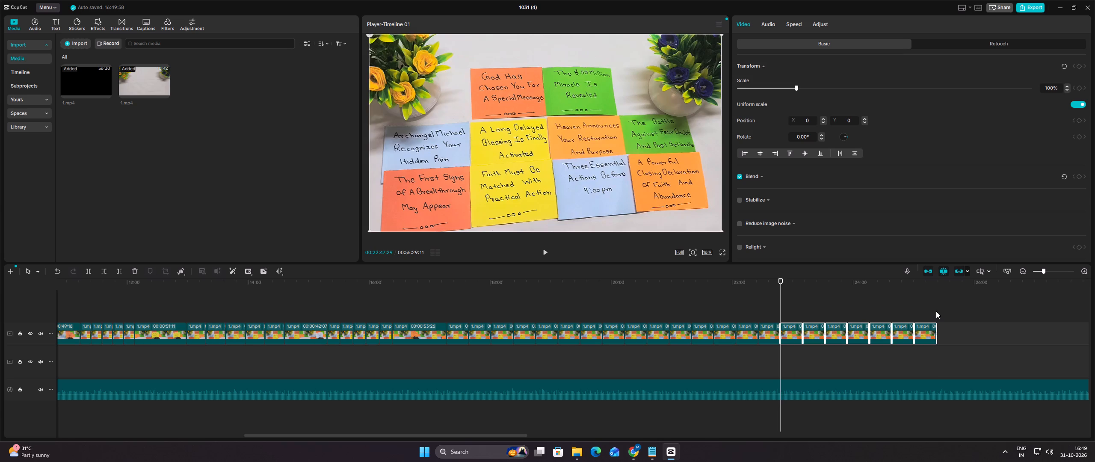
{"action": "left_click", "coordinate": [936, 311], "text": "ctrl"}
{"action": "key", "text": "ctrl+v"}
Copy nearly the whole run of hand-free clips, from the early copies to the last, and paste it three times end to end.
{"action": "scroll", "coordinate": [952, 312], "scroll_direction": "down", "scroll_amount": 11, "text": "ctrl"}
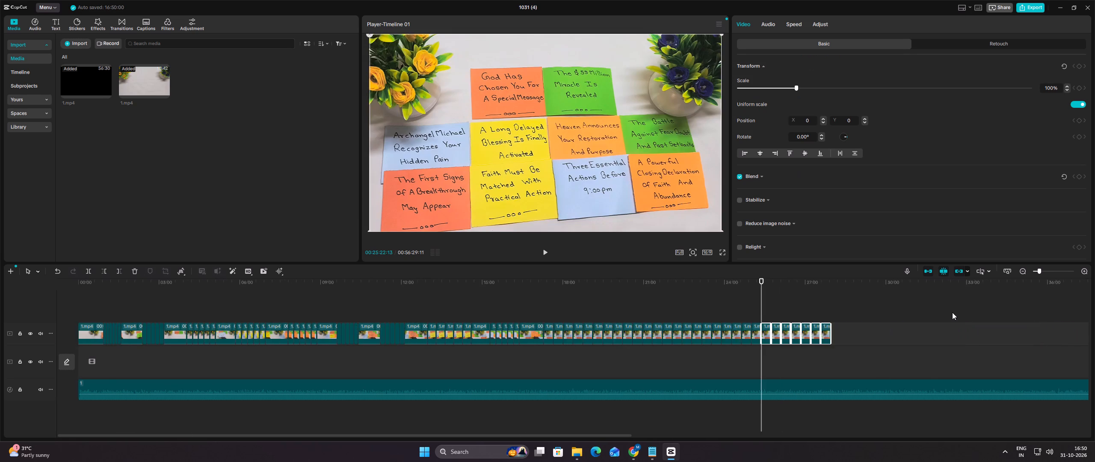
{"action": "scroll", "coordinate": [952, 312], "scroll_direction": "up", "scroll_amount": 1, "text": "ctrl"}
{"action": "scroll", "coordinate": [952, 312], "scroll_direction": "down", "scroll_amount": 1, "text": "ctrl"}
{"action": "scroll", "coordinate": [952, 312], "scroll_direction": "up", "scroll_amount": 1, "text": "ctrl"}
{"action": "scroll", "coordinate": [952, 312], "scroll_direction": "down", "scroll_amount": 1, "text": "ctrl"}
{"action": "scroll", "coordinate": [799, 323], "scroll_direction": "down", "scroll_amount": 4, "text": "ctrl"}
{"action": "left_click_drag", "start_coordinate": [651, 310], "coordinate": [456, 355]}
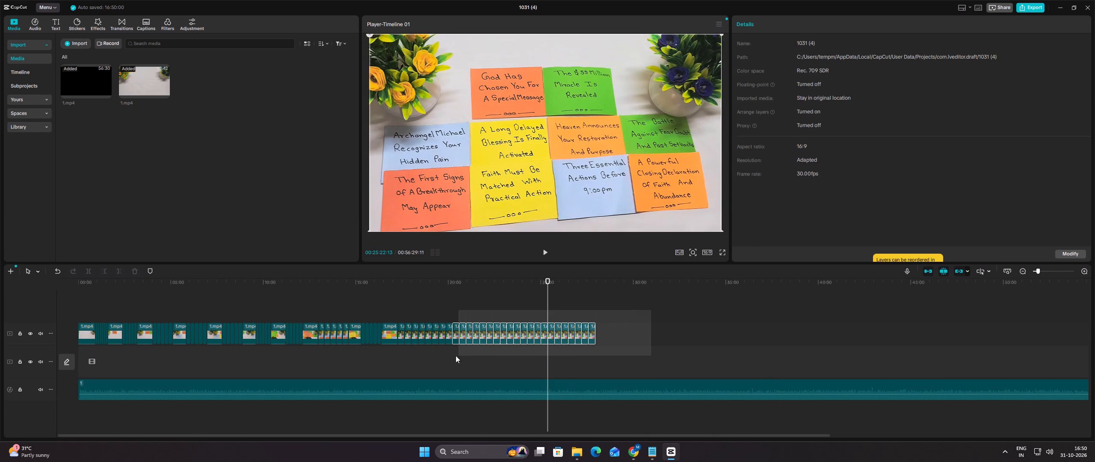
{"action": "left_click_drag", "start_coordinate": [456, 355], "coordinate": [420, 350]}
{"action": "right_click", "coordinate": [431, 338]}
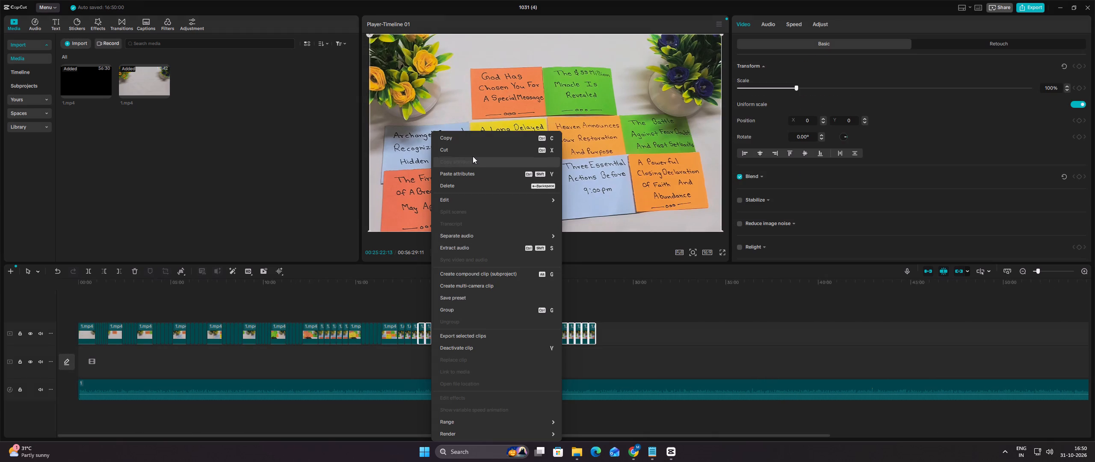
{"action": "left_click", "coordinate": [472, 140]}
{"action": "left_click", "coordinate": [586, 308]}
{"action": "left_click_drag", "start_coordinate": [586, 308], "coordinate": [593, 307]}
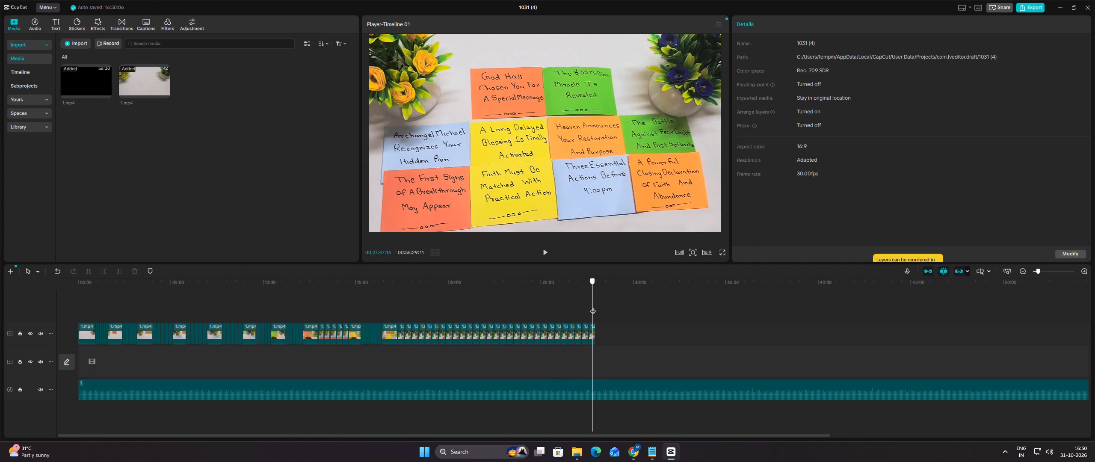
{"action": "left_click_drag", "start_coordinate": [593, 307], "coordinate": [594, 307]}
{"action": "key", "text": "ctrl+v"}
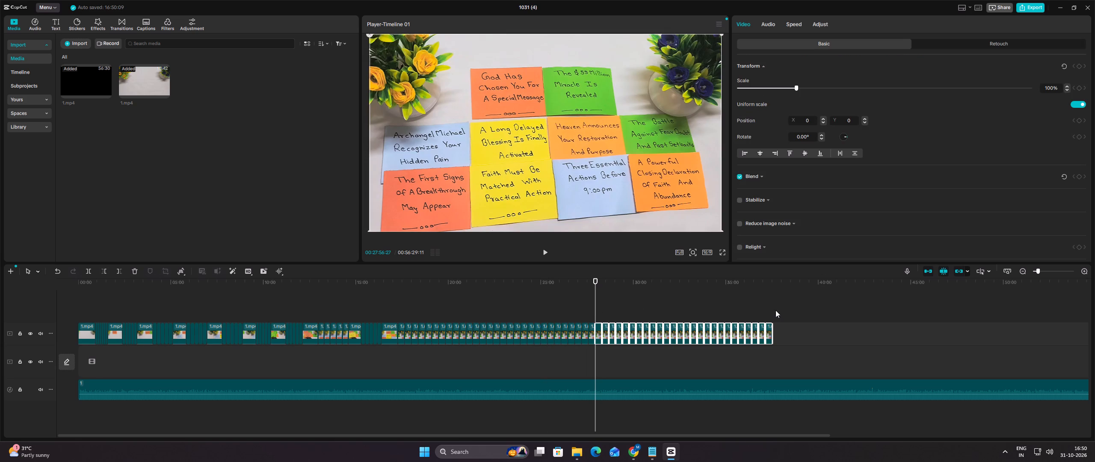
{"action": "left_click", "coordinate": [770, 310], "text": "ctrl"}
{"action": "key", "text": "ctrl+v"}
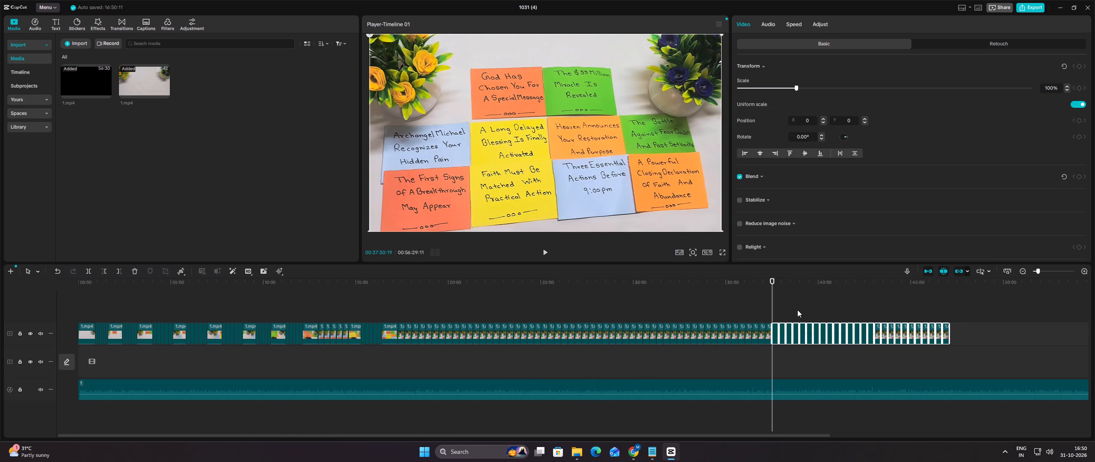
{"action": "left_click", "coordinate": [948, 308], "text": "ctrl"}
{"action": "key", "text": "ctrl+v"}
Examine the end of the timeline to compare where the video clips and the audio track finish.
{"action": "scroll", "coordinate": [1026, 317], "scroll_direction": "down", "scroll_amount": 6, "text": "ctrl"}
{"action": "left_click", "coordinate": [697, 317], "text": "ctrl"}
{"action": "scroll", "coordinate": [763, 330], "scroll_direction": "up", "scroll_amount": 5, "text": "ctrl"}
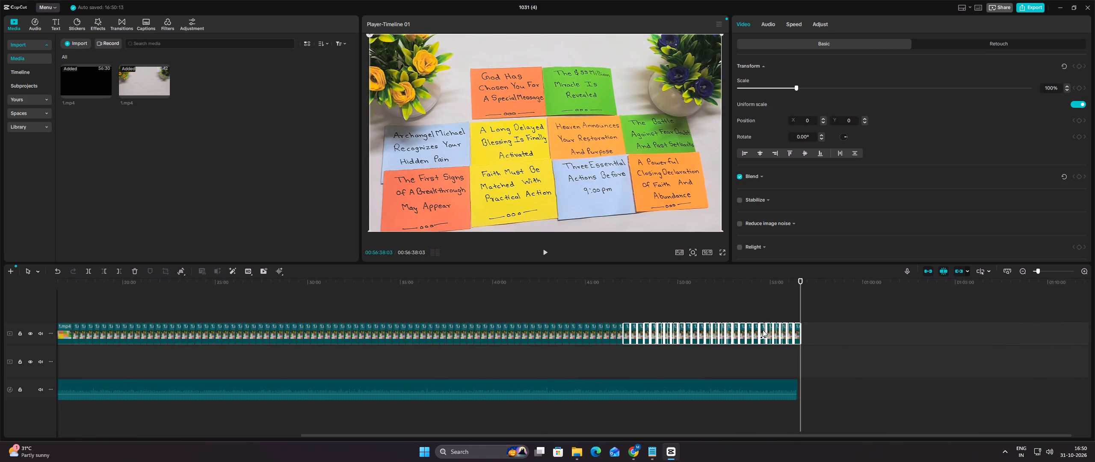
{"action": "scroll", "coordinate": [763, 330], "scroll_direction": "up", "scroll_amount": 20, "text": "ctrl"}
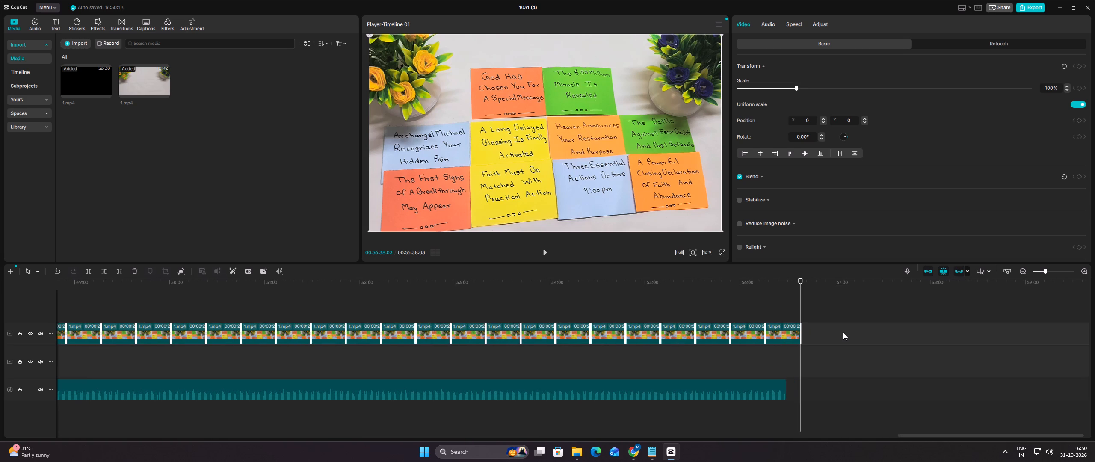
{"action": "scroll", "coordinate": [843, 332], "scroll_direction": "down", "scroll_amount": 18}
{"action": "scroll", "coordinate": [841, 344], "scroll_direction": "up", "scroll_amount": 1, "text": "ctrl"}
{"action": "scroll", "coordinate": [841, 344], "scroll_direction": "down", "scroll_amount": 6, "text": "ctrl"}
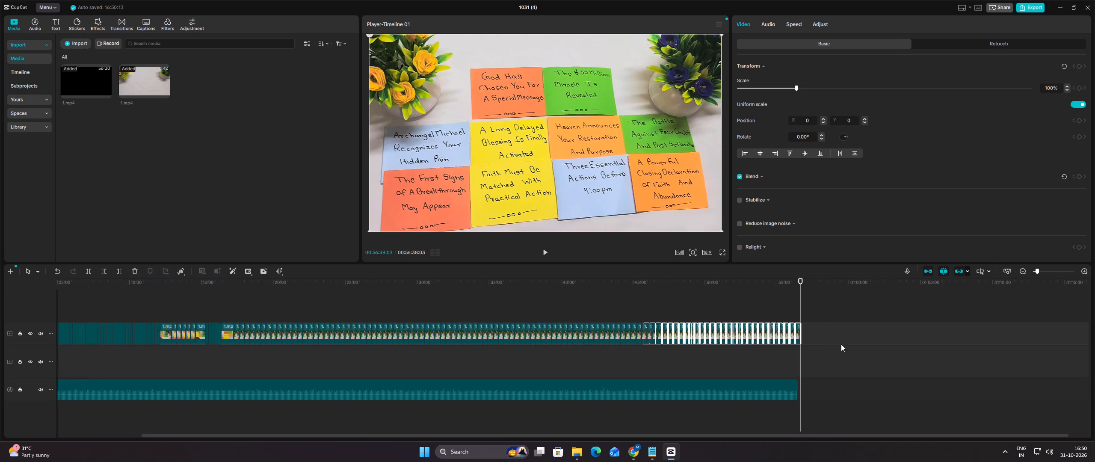
{"action": "scroll", "coordinate": [841, 344], "scroll_direction": "down", "scroll_amount": 7, "text": "ctrl"}
Select all the video clips from start to end and move them down to the main track directly above the audio.
{"action": "left_click_drag", "start_coordinate": [456, 318], "coordinate": [334, 365]}
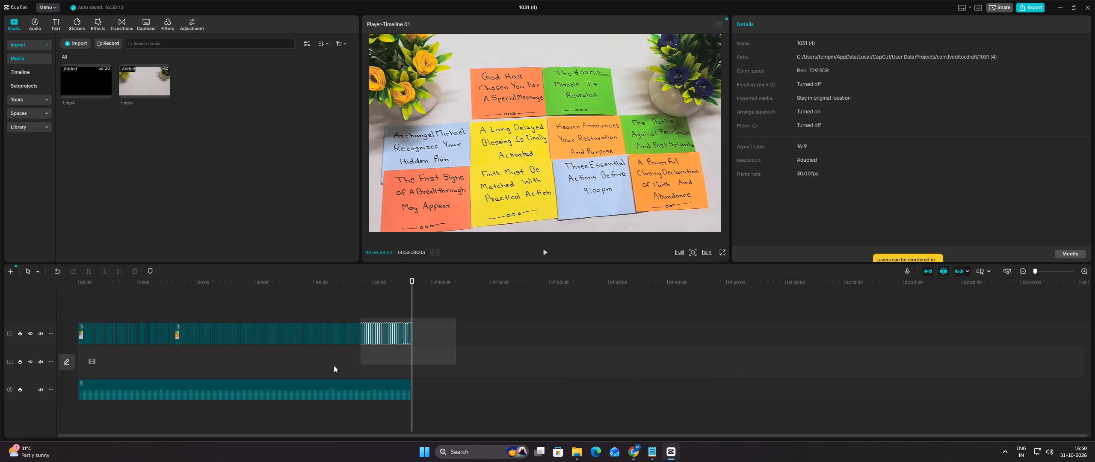
{"action": "left_click_drag", "start_coordinate": [334, 365], "coordinate": [70, 360]}
{"action": "left_click", "coordinate": [87, 299]}
{"action": "left_click_drag", "start_coordinate": [87, 299], "coordinate": [49, 302]}
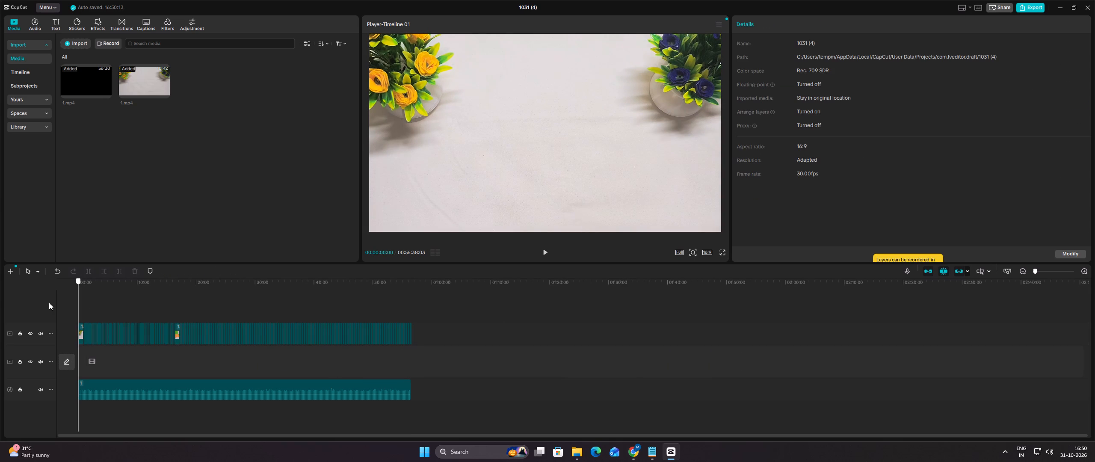
{"action": "left_click_drag", "start_coordinate": [50, 302], "coordinate": [120, 310]}
{"action": "left_click_drag", "start_coordinate": [71, 311], "coordinate": [447, 354]}
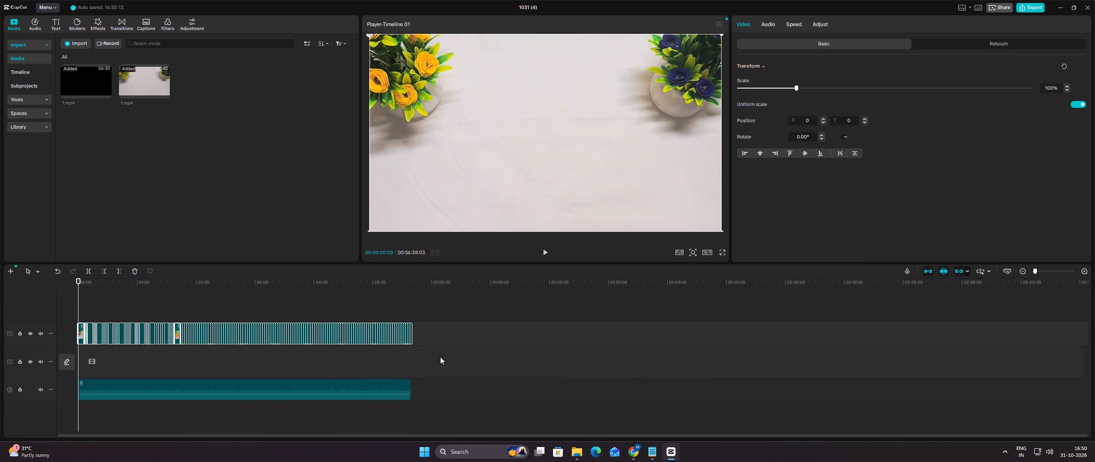
{"action": "scroll", "coordinate": [122, 316], "scroll_direction": "up", "scroll_amount": 7, "text": "ctrl"}
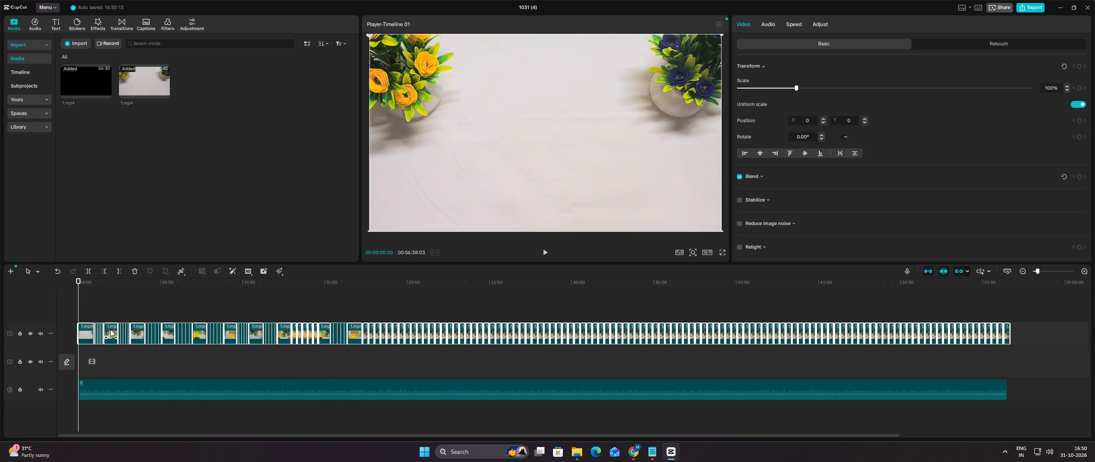
{"action": "left_click_drag", "start_coordinate": [110, 329], "coordinate": [108, 355]}
Scrub through the opening notes of the assembled video on the main track and return to the start.
{"action": "left_click", "coordinate": [119, 317]}
{"action": "left_click_drag", "start_coordinate": [119, 317], "coordinate": [70, 304]}
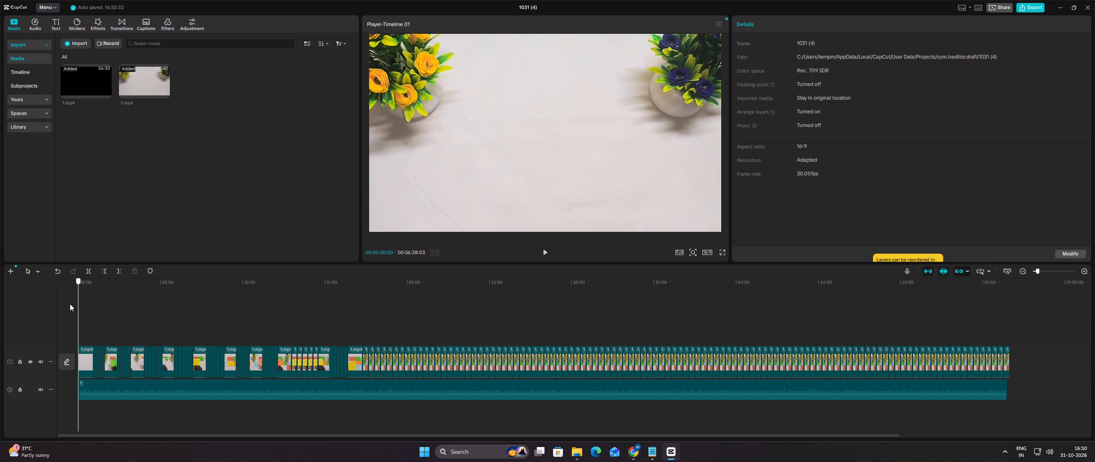
{"action": "left_click_drag", "start_coordinate": [70, 304], "coordinate": [187, 324]}
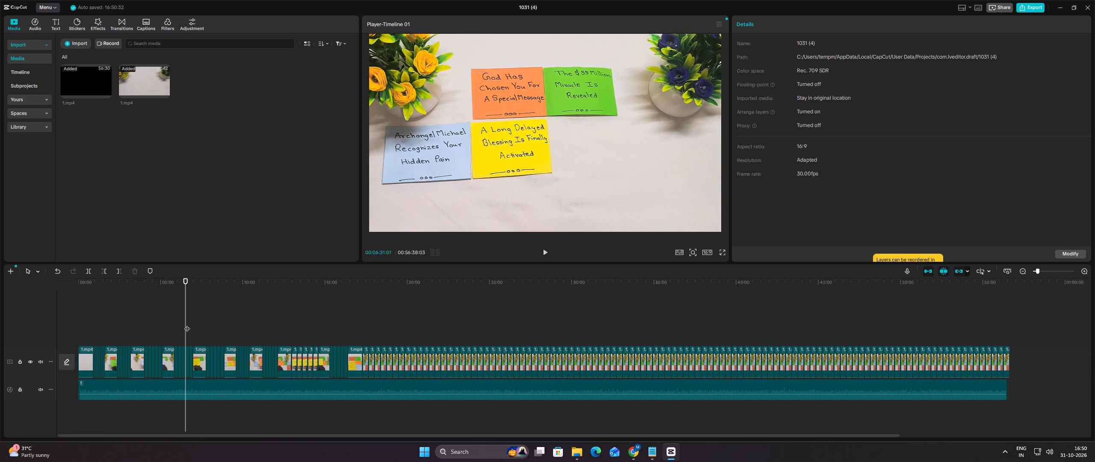
{"action": "scroll", "coordinate": [187, 324], "scroll_direction": "down", "scroll_amount": 5, "text": "ctrl"}
{"action": "left_click", "coordinate": [118, 324], "text": "ctrl"}
{"action": "left_click_drag", "start_coordinate": [118, 324], "coordinate": [66, 323], "text": "ctrl"}
{"action": "scroll", "coordinate": [485, 329], "scroll_direction": "up", "scroll_amount": 2, "text": "ctrl"}
{"action": "scroll", "coordinate": [355, 337], "scroll_direction": "up", "scroll_amount": 4, "text": "ctrl"}
{"action": "scroll", "coordinate": [263, 335], "scroll_direction": "up", "scroll_amount": 4, "text": "ctrl"}
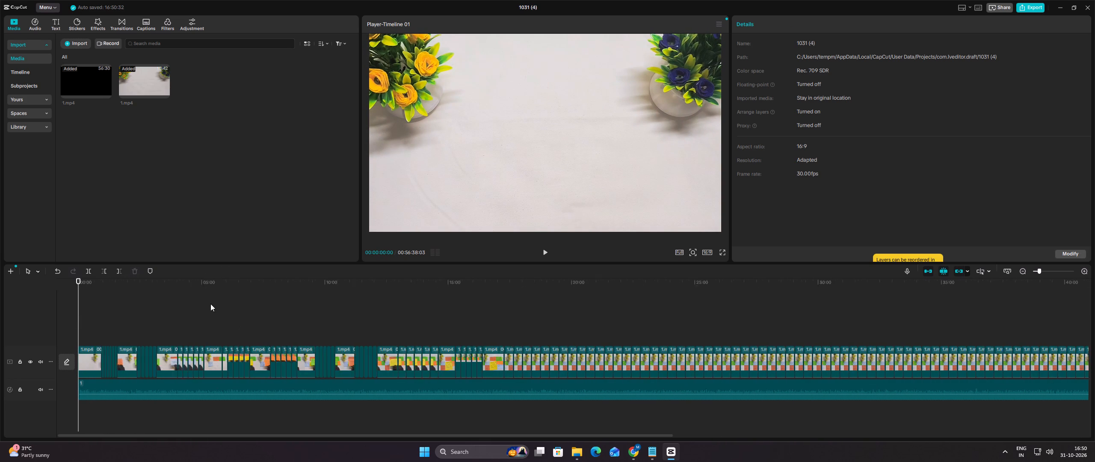
Add the 02_Moody_Dreamy_Blue.cube LUT as an adjustment layer at the start of the timeline, above the video.
{"action": "left_click", "coordinate": [194, 22]}
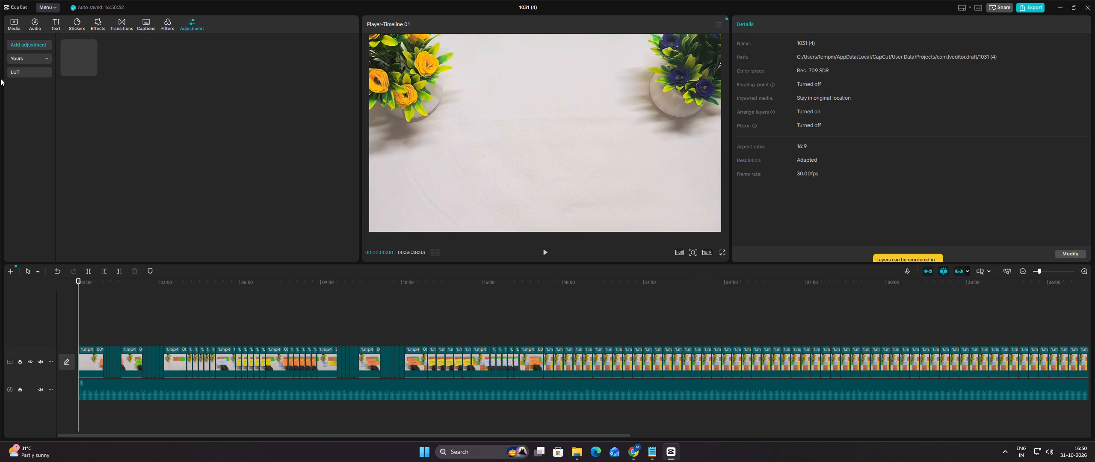
{"action": "left_click", "coordinate": [2, 73]}
{"action": "left_click", "coordinate": [21, 67]}
{"action": "left_click", "coordinate": [215, 117]}
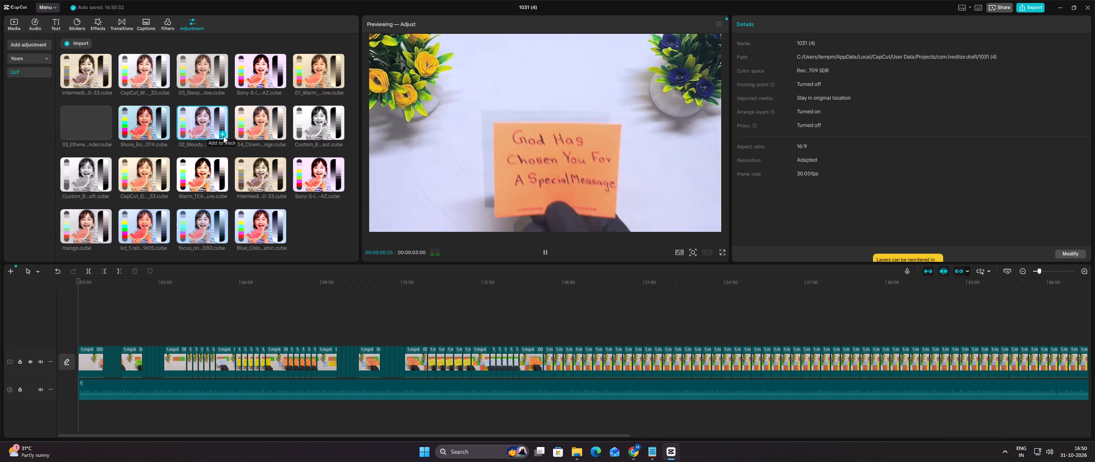
{"action": "left_click", "coordinate": [224, 133]}
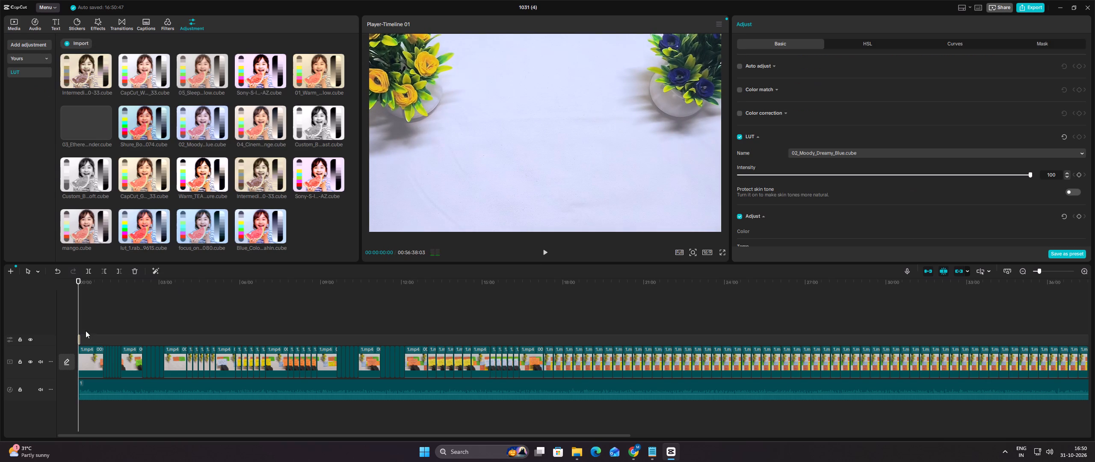
Extend the LUT adjustment layer over the whole video so it ends with the last video clip.
{"action": "left_click_drag", "start_coordinate": [80, 336], "coordinate": [34, 331]}
{"action": "left_click_drag", "start_coordinate": [34, 331], "coordinate": [28, 332]}
{"action": "left_click_drag", "start_coordinate": [79, 339], "coordinate": [88, 337]}
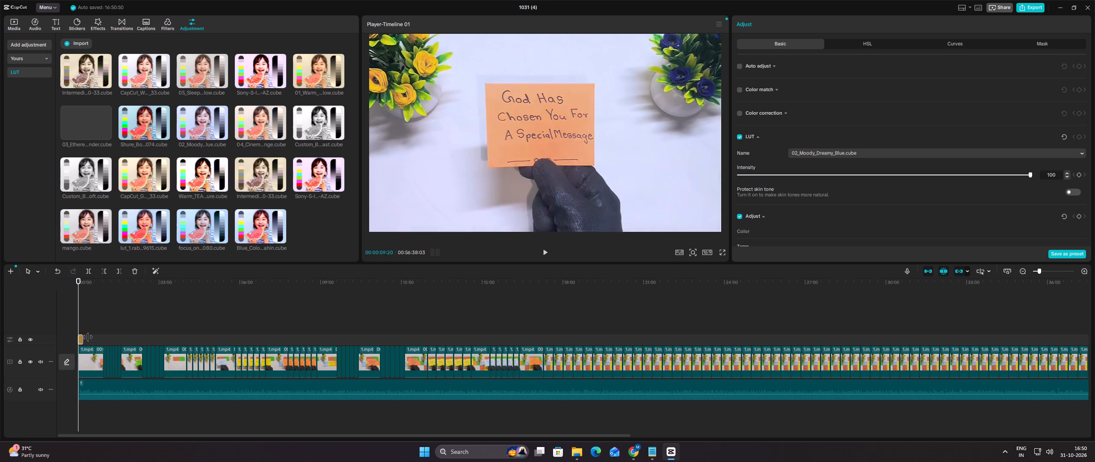
{"action": "left_click_drag", "start_coordinate": [88, 337], "coordinate": [1094, 314]}
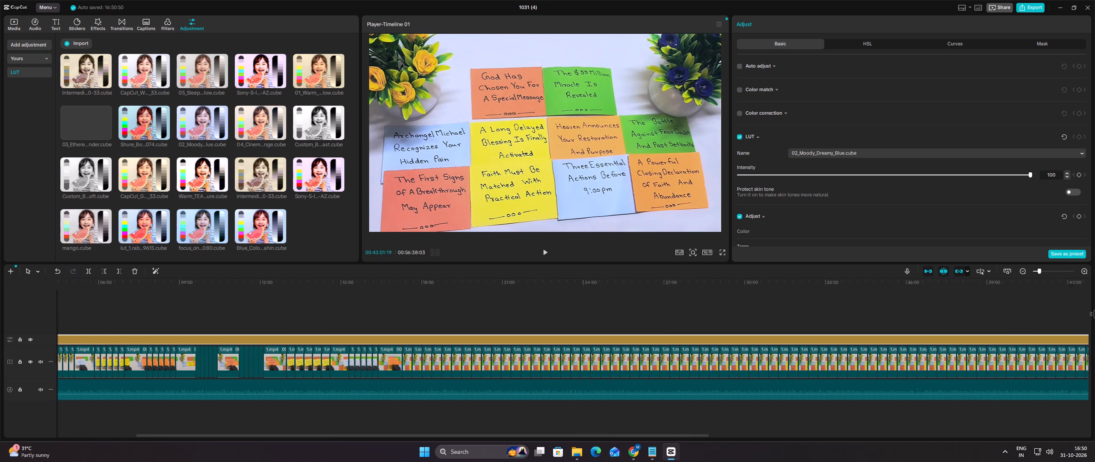
{"action": "left_click_drag", "start_coordinate": [1094, 314], "coordinate": [858, 335]}
Capture a screenshot of the full preview frame showing all the note cards and open the capture in Snipping Tool.
{"action": "left_click", "coordinate": [719, 319]}
{"action": "key", "text": "Print"}
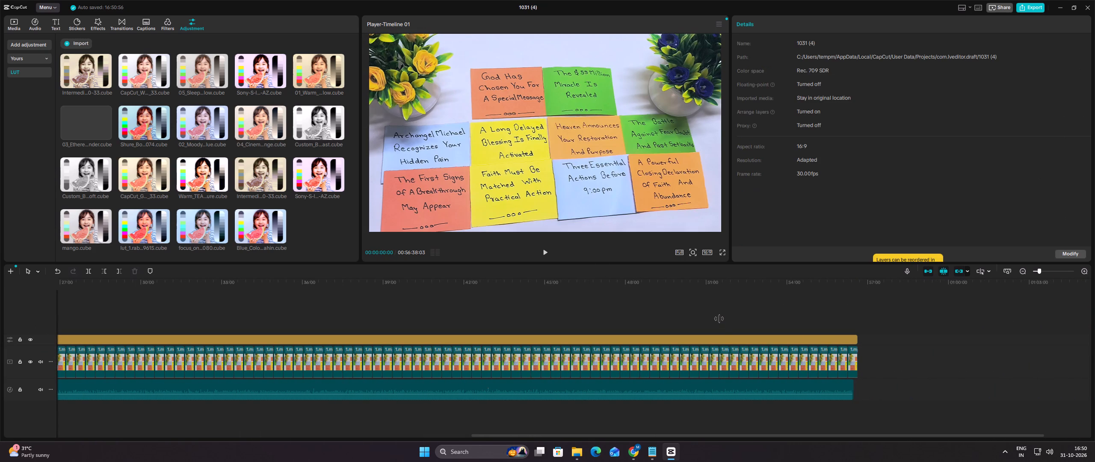
{"action": "left_click_drag", "start_coordinate": [369, 34], "coordinate": [720, 231]}
{"action": "left_click", "coordinate": [986, 339]}
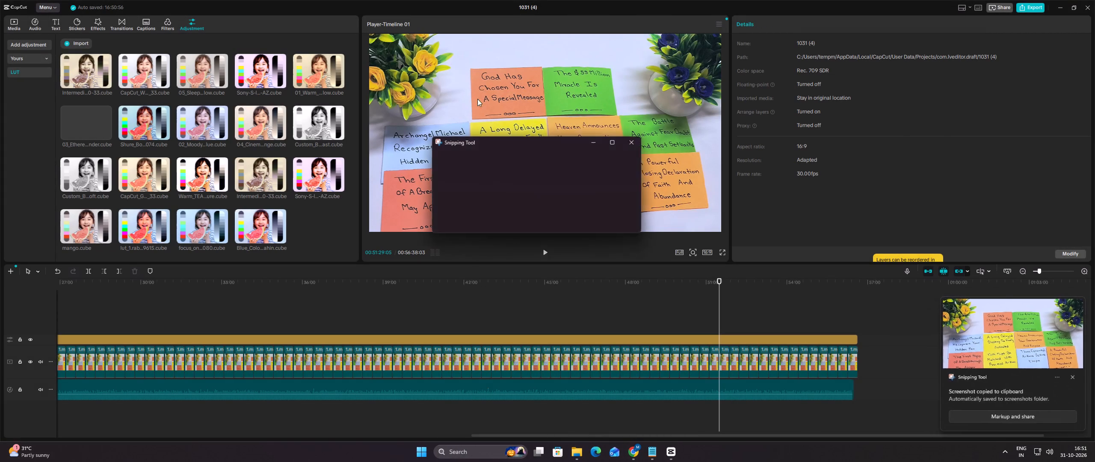
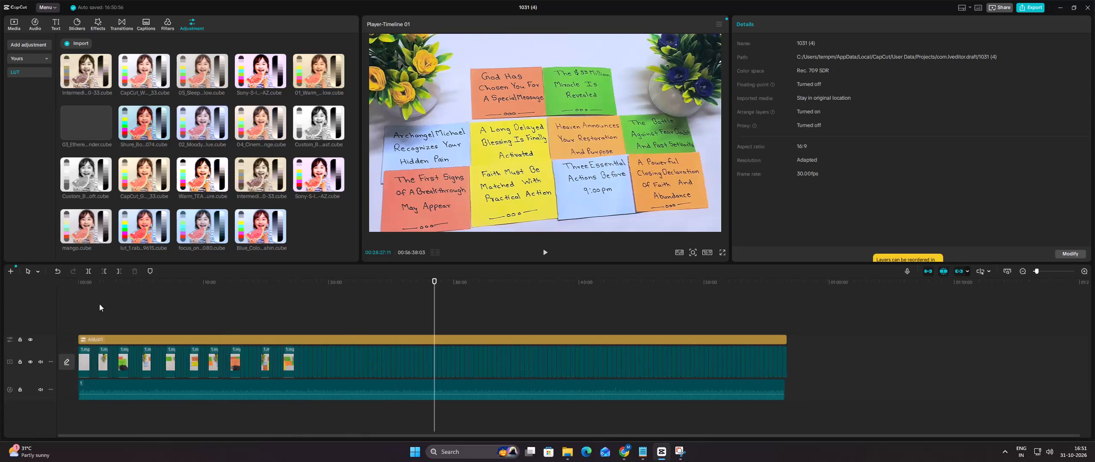
Return the playhead to the start of the timeline and import the green screen.mp4 video from the D: drive.
{"action": "left_click_drag", "start_coordinate": [99, 304], "coordinate": [99, 304]}
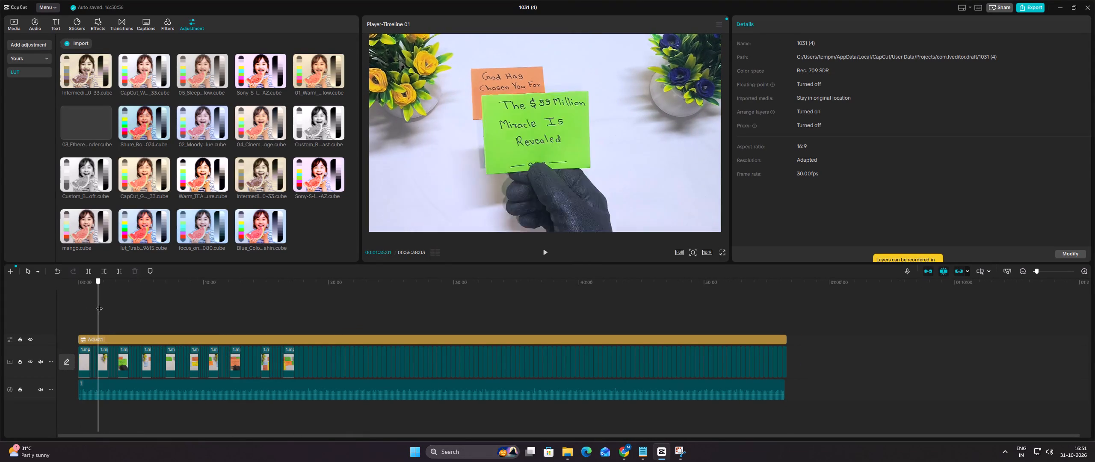
{"action": "left_click_drag", "start_coordinate": [99, 304], "coordinate": [76, 294]}
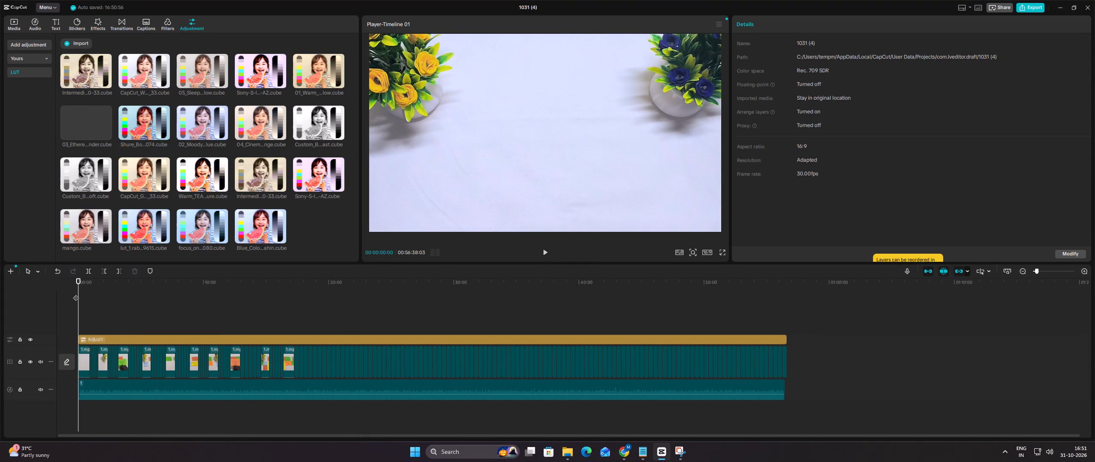
{"action": "left_click", "coordinate": [6, 24]}
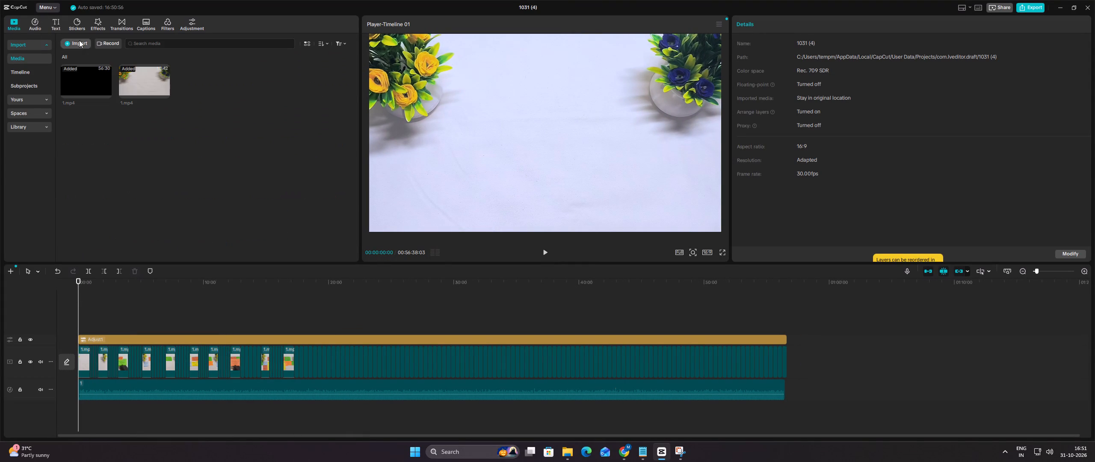
{"action": "left_click", "coordinate": [79, 40]}
{"action": "left_click", "coordinate": [101, 60]}
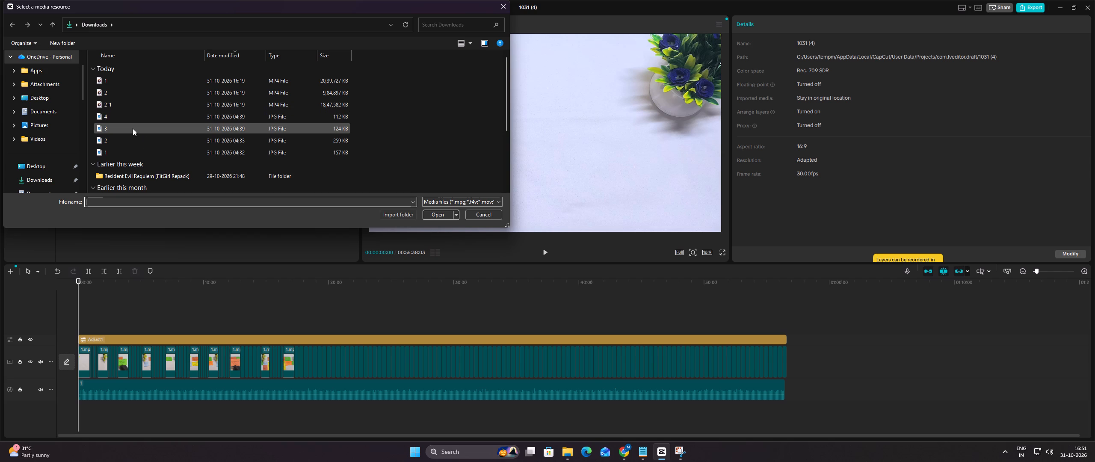
{"action": "scroll", "coordinate": [149, 163], "scroll_direction": "down", "scroll_amount": 5}
{"action": "scroll", "coordinate": [72, 174], "scroll_direction": "down", "scroll_amount": 2}
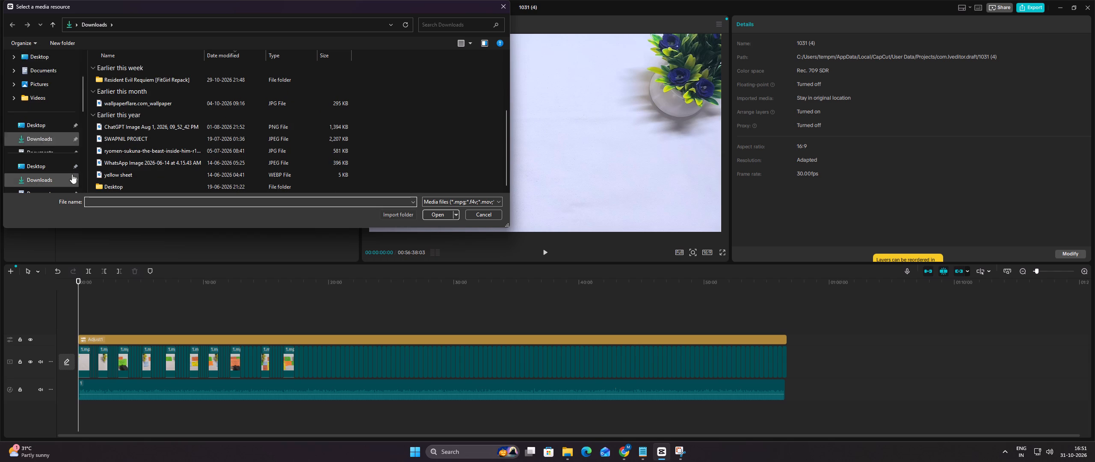
{"action": "scroll", "coordinate": [72, 174], "scroll_direction": "down", "scroll_amount": 2}
{"action": "left_click", "coordinate": [10, 158]}
{"action": "left_click", "coordinate": [31, 170]}
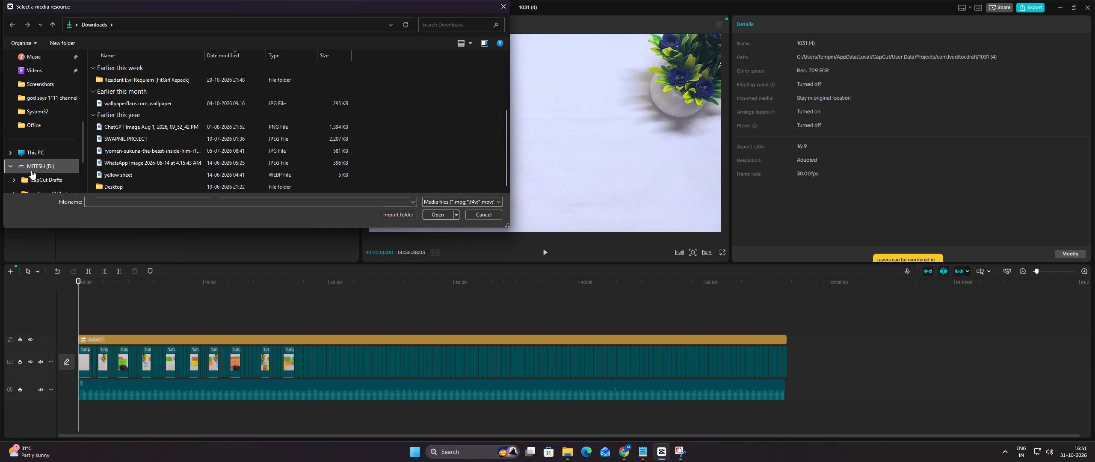
{"action": "double_click", "coordinate": [139, 118]}
{"action": "left_click", "coordinate": [131, 182]}
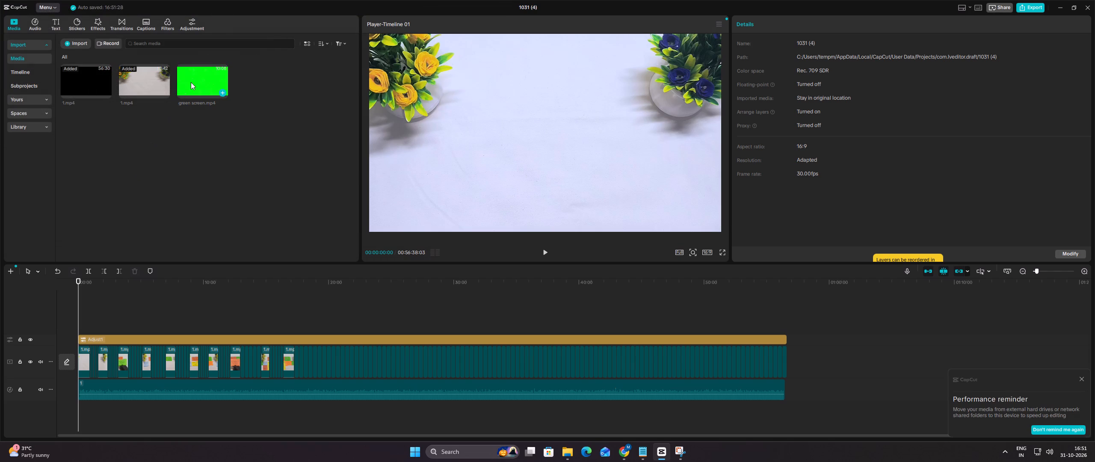
Place green screen.mp4 at the timeline start above the adjustment layer and scale it slightly smaller than the preview frame.
{"action": "left_click_drag", "start_coordinate": [192, 81], "coordinate": [68, 300]}
{"action": "left_click", "coordinate": [90, 297]}
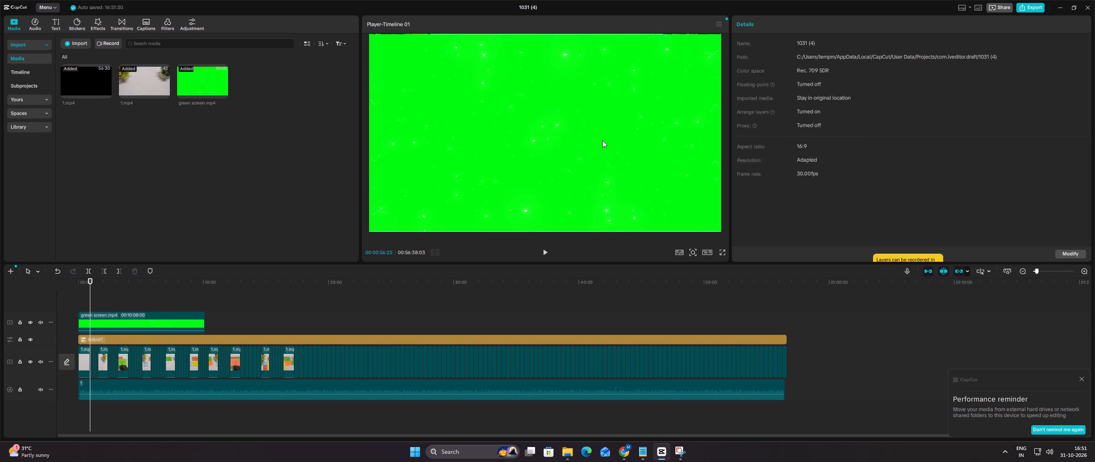
{"action": "left_click", "coordinate": [602, 140]}
{"action": "left_click_drag", "start_coordinate": [721, 229], "coordinate": [709, 224]}
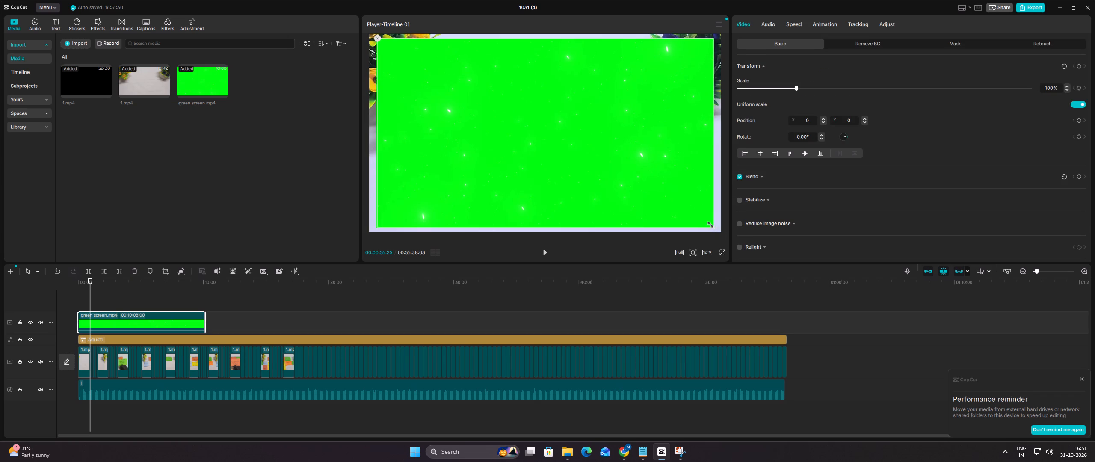
{"action": "left_click_drag", "start_coordinate": [709, 224], "coordinate": [714, 224]}
Lower the green screen clip's volume to the minimum.
{"action": "left_click", "coordinate": [776, 21]}
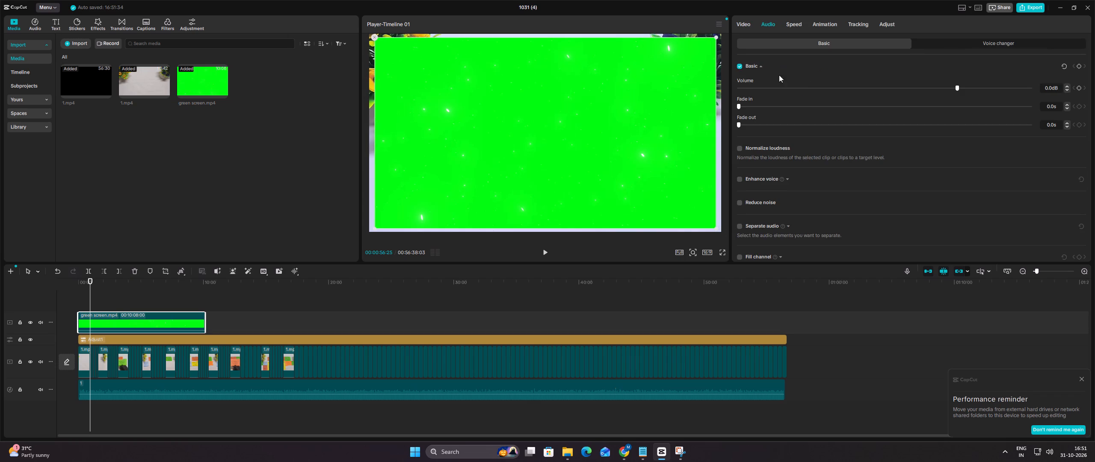
{"action": "left_click_drag", "start_coordinate": [777, 86], "coordinate": [718, 89]}
Key out the green background of the overlay clip using Chroma key with intensity 67, and play it to check.
{"action": "left_click", "coordinate": [741, 25]}
{"action": "left_click", "coordinate": [836, 44]}
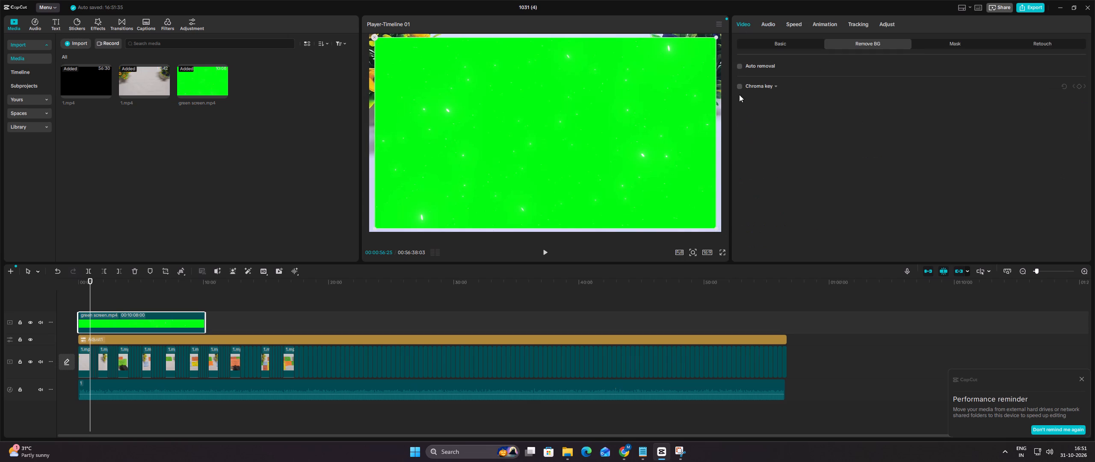
{"action": "left_click", "coordinate": [738, 86]}
{"action": "left_click", "coordinate": [672, 88]}
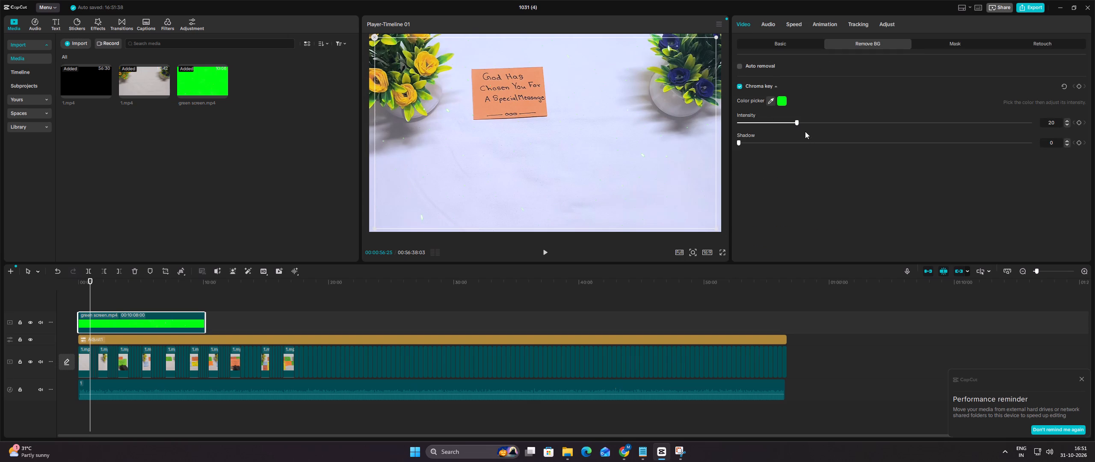
{"action": "left_click_drag", "start_coordinate": [798, 124], "coordinate": [900, 134]}
{"action": "left_click_drag", "start_coordinate": [900, 134], "coordinate": [935, 151]}
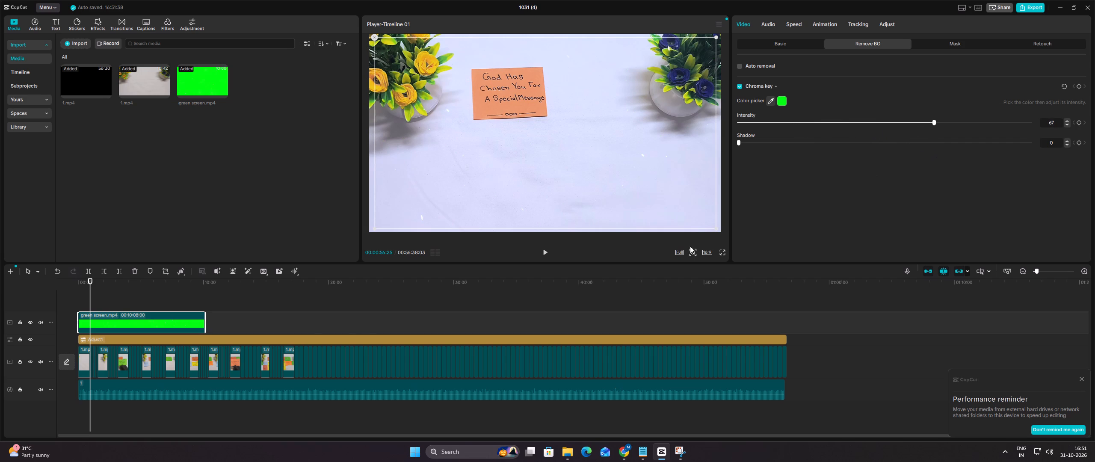
{"action": "left_click", "coordinate": [546, 252]}
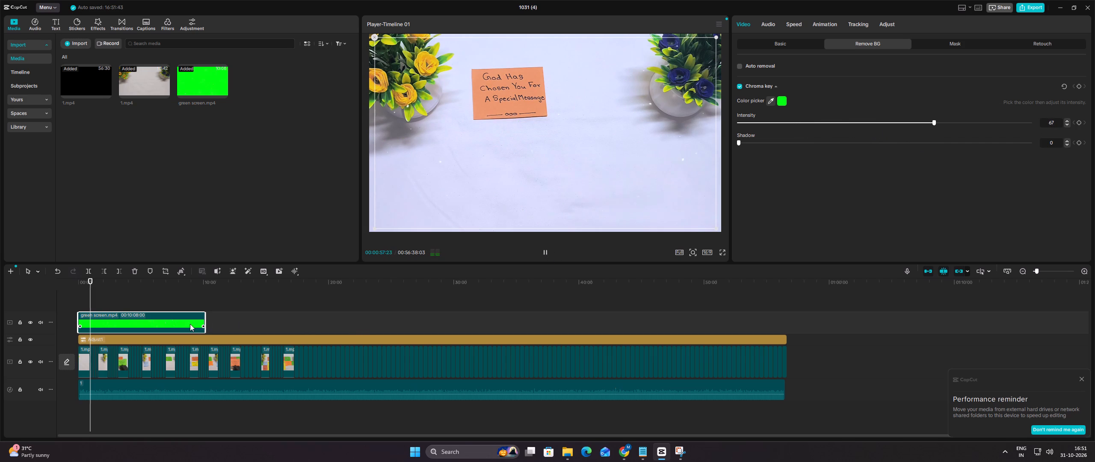
Copy the keyed green screen clip and paste four copies at intervals along its track, over the rest of the video.
{"action": "right_click", "coordinate": [188, 323]}
{"action": "left_click", "coordinate": [250, 129]}
{"action": "left_click", "coordinate": [240, 296]}
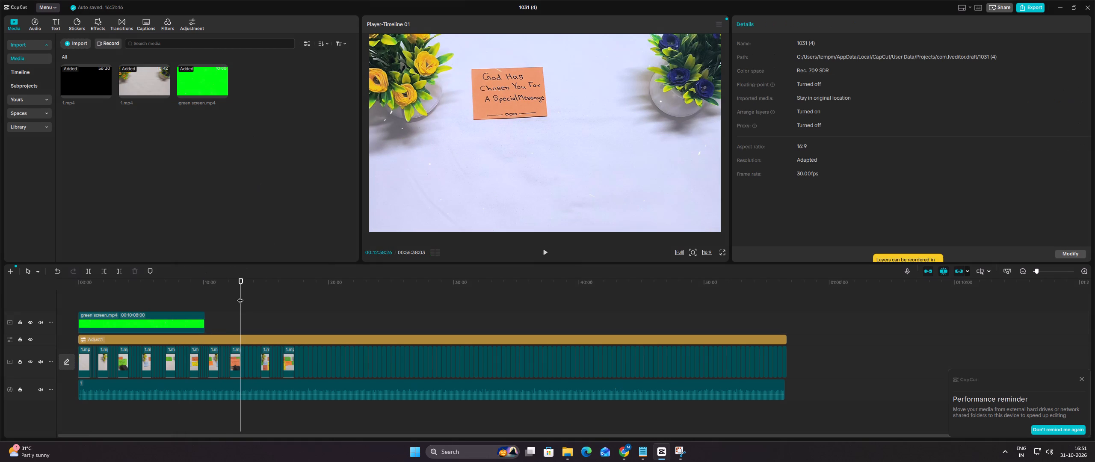
{"action": "left_click", "coordinate": [223, 298]}
{"action": "key", "text": "ctrl+v"}
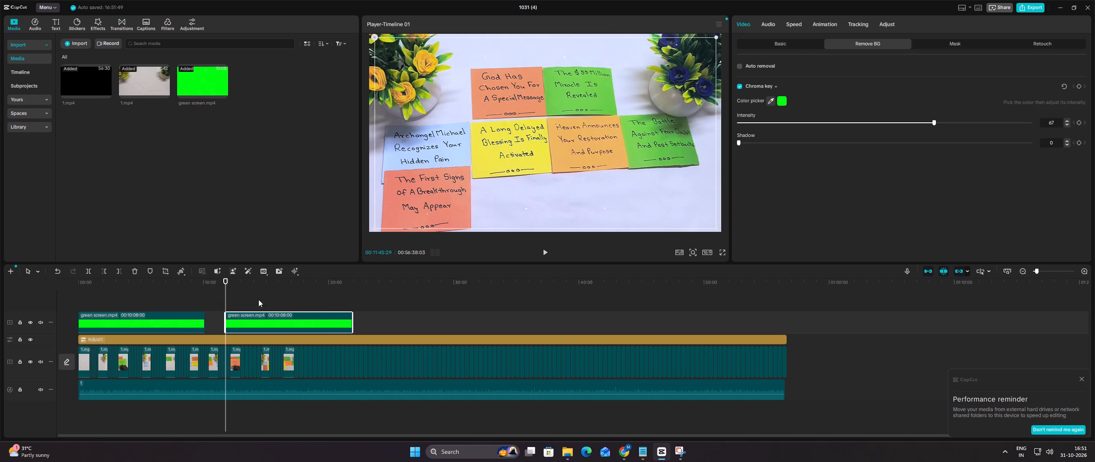
{"action": "left_click", "coordinate": [367, 296], "text": "ctrl"}
{"action": "key", "text": "ctrl+v"}
{"action": "left_click", "coordinate": [499, 297], "text": "ctrl"}
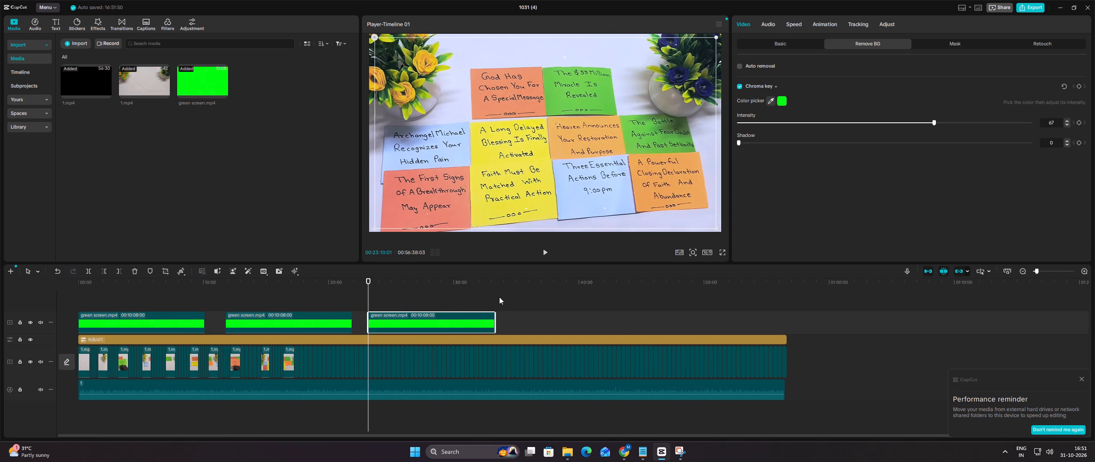
{"action": "key", "text": "ctrl+v"}
{"action": "left_click", "coordinate": [630, 299], "text": "ctrl"}
{"action": "key", "text": "ctrl+v"}
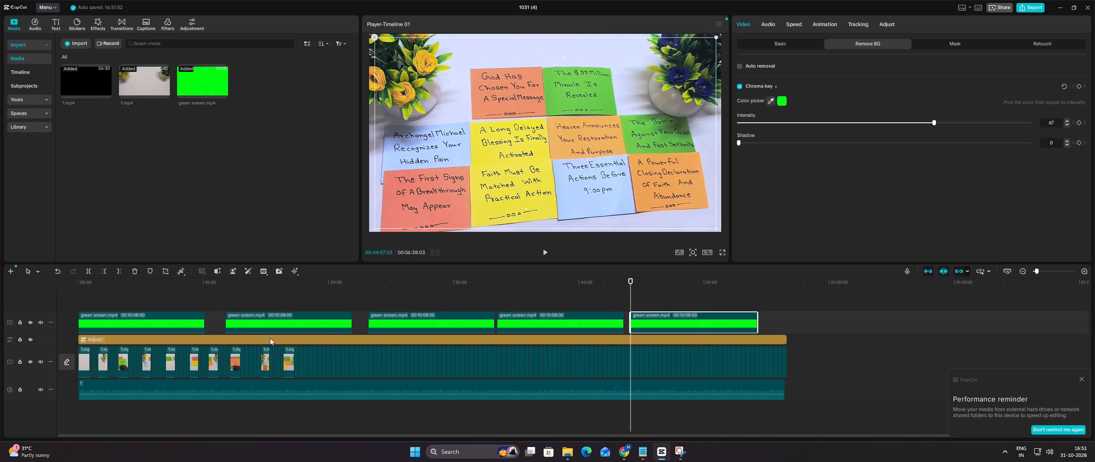
Close all four gaps between the green screen clips so they run back to back from the timeline start.
{"action": "right_click", "coordinate": [213, 316]}
{"action": "left_click", "coordinate": [244, 327]}
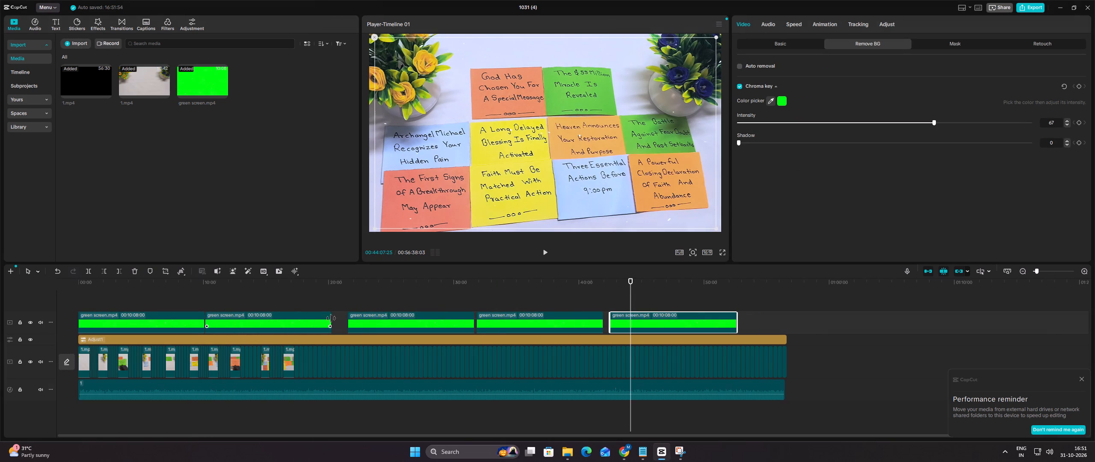
{"action": "right_click", "coordinate": [337, 318]}
{"action": "left_click", "coordinate": [364, 327]}
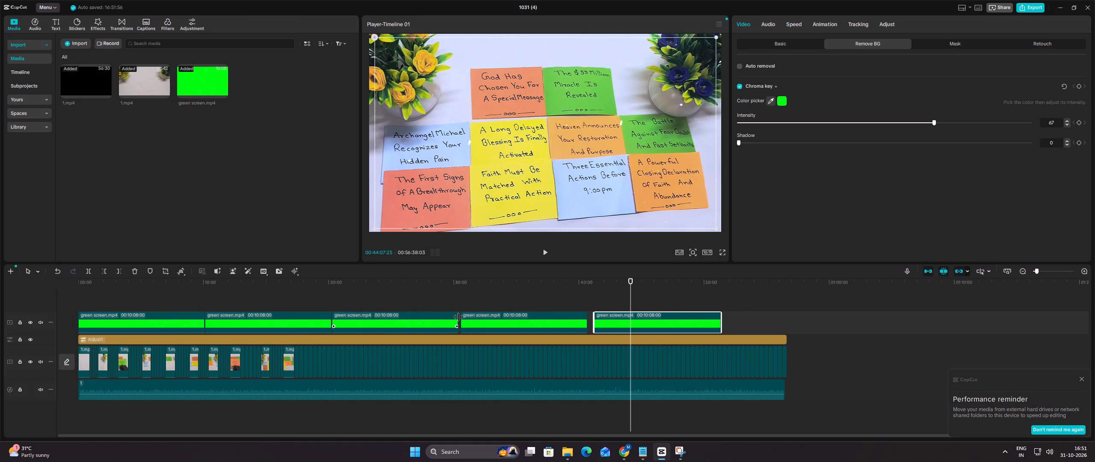
{"action": "right_click", "coordinate": [459, 317]}
{"action": "left_click", "coordinate": [470, 323]}
{"action": "left_click", "coordinate": [460, 303]}
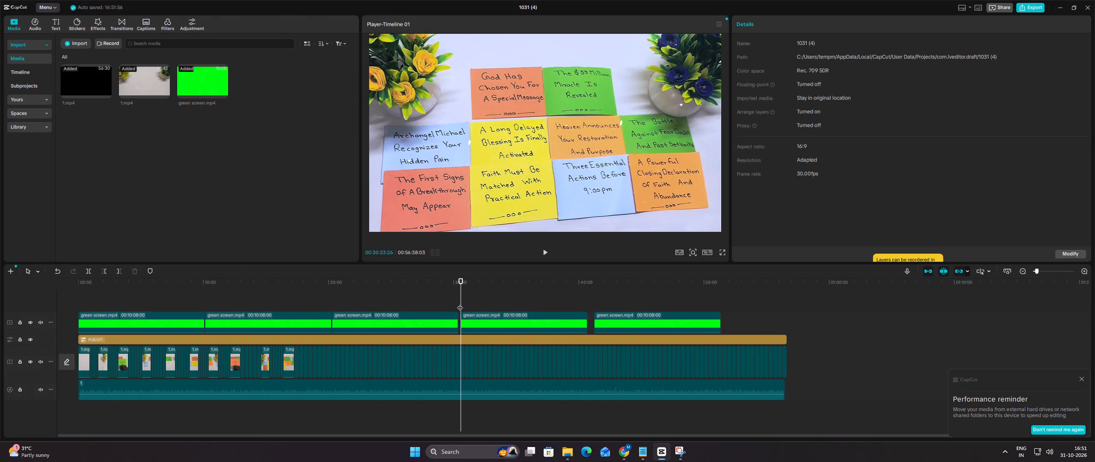
{"action": "scroll", "coordinate": [460, 303], "scroll_direction": "up", "scroll_amount": 12, "text": "ctrl"}
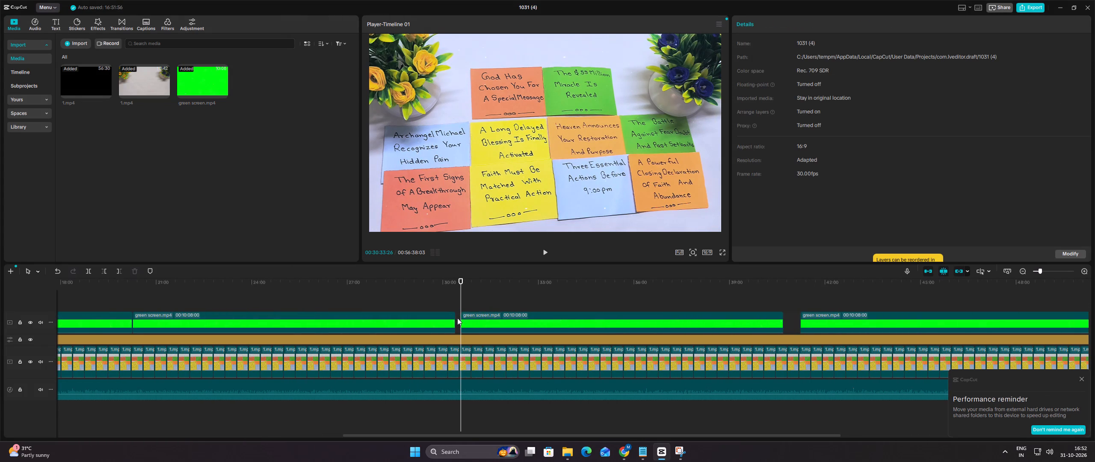
{"action": "right_click", "coordinate": [457, 318]}
{"action": "left_click", "coordinate": [471, 322]}
{"action": "scroll", "coordinate": [509, 302], "scroll_direction": "down", "scroll_amount": 3, "text": "ctrl"}
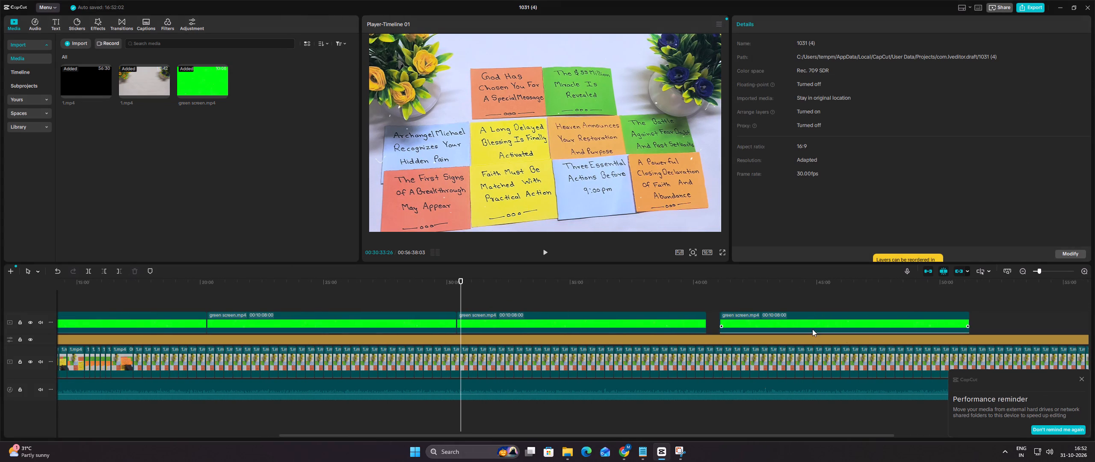
{"action": "right_click", "coordinate": [710, 314]}
{"action": "left_click", "coordinate": [722, 324]}
{"action": "scroll", "coordinate": [725, 320], "scroll_direction": "down", "scroll_amount": 5, "text": "ctrl"}
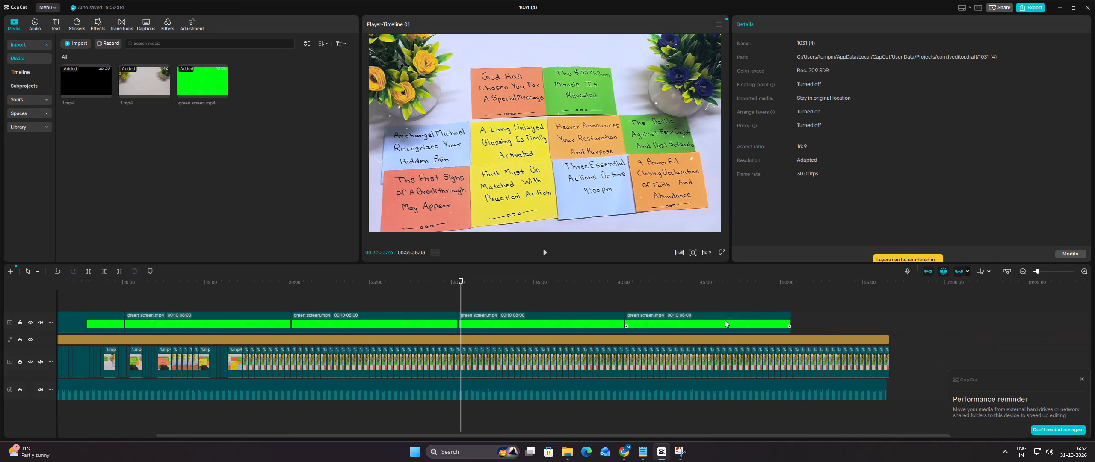
Paste a sixth green screen clip near the end of the video and close the gap before it.
{"action": "scroll", "coordinate": [725, 320], "scroll_direction": "down", "scroll_amount": 6, "text": "ctrl"}
{"action": "left_click", "coordinate": [669, 305]}
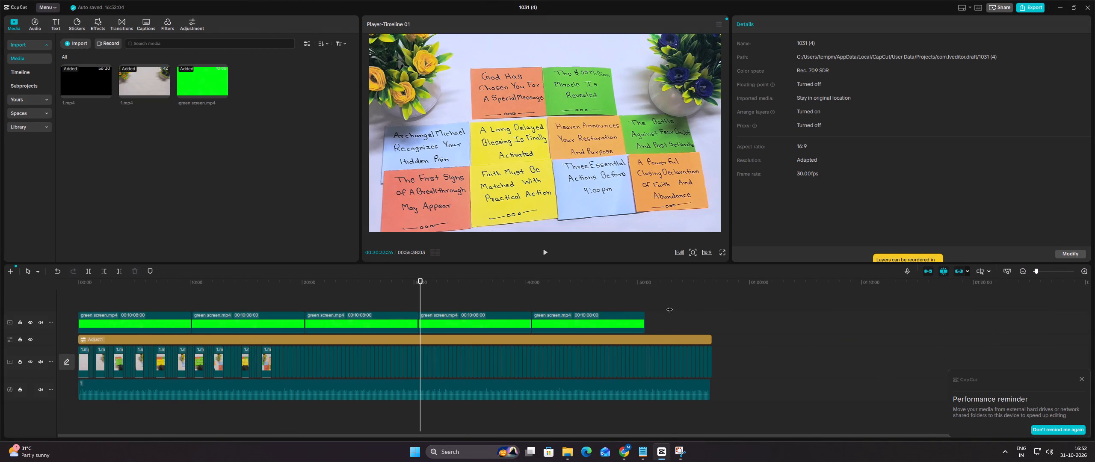
{"action": "key", "text": "ctrl+v"}
{"action": "right_click", "coordinate": [659, 314]}
{"action": "right_click", "coordinate": [659, 314]}
{"action": "left_click", "coordinate": [684, 324]}
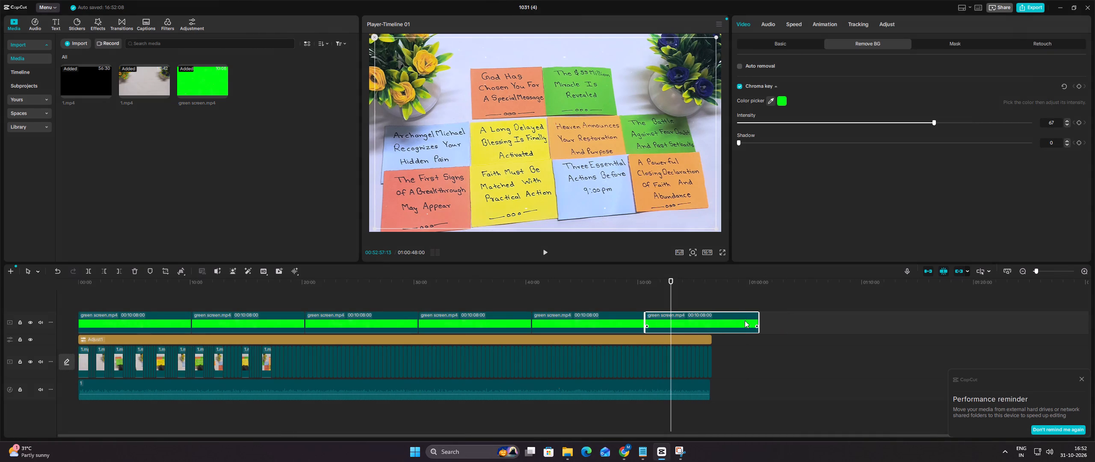
Trim the last green screen clip to finish with the video and adjustment layer, and check the alignment at the end.
{"action": "left_click_drag", "start_coordinate": [758, 316], "coordinate": [713, 320]}
{"action": "left_click", "coordinate": [745, 303]}
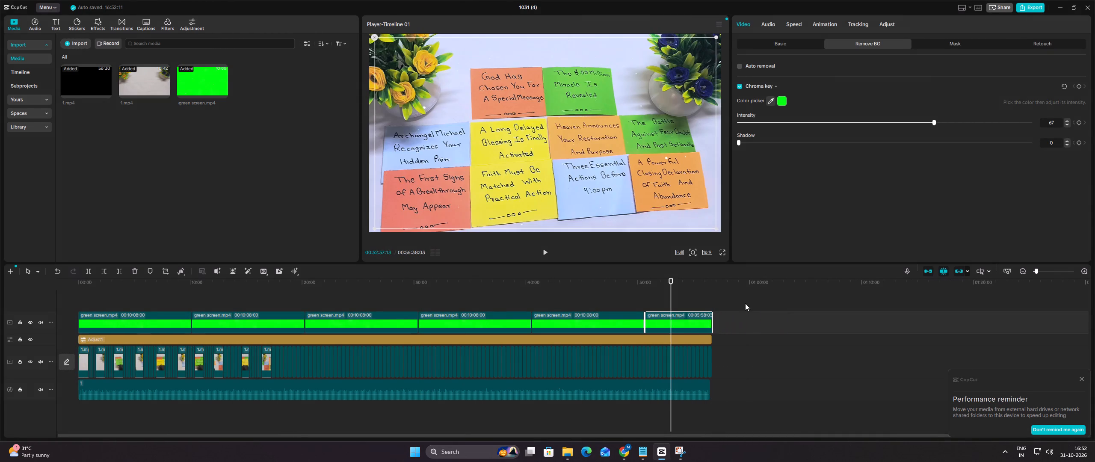
{"action": "scroll", "coordinate": [757, 303], "scroll_direction": "up", "scroll_amount": 13, "text": "ctrl"}
{"action": "scroll", "coordinate": [757, 303], "scroll_direction": "down", "scroll_amount": 7, "text": "ctrl"}
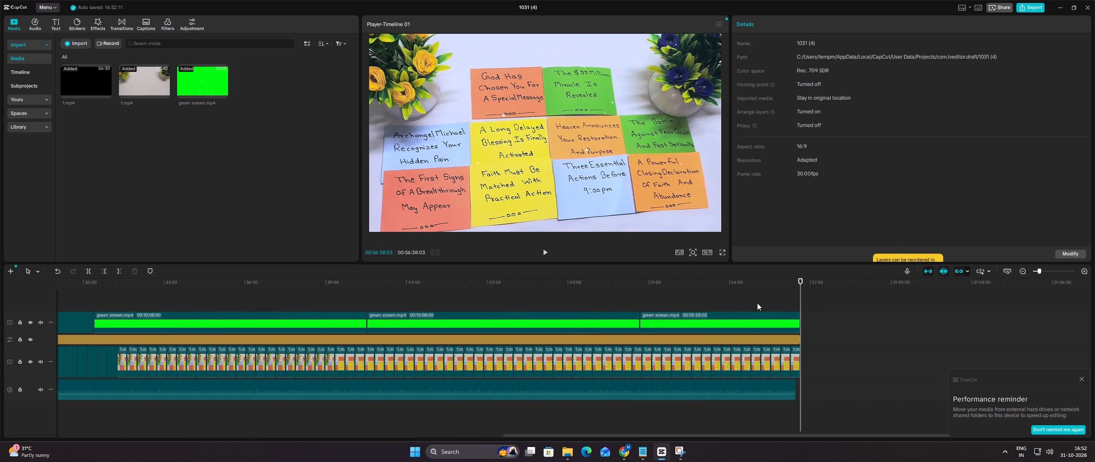
{"action": "scroll", "coordinate": [757, 303], "scroll_direction": "down", "scroll_amount": 11, "text": "ctrl"}
Return to the timeline start, dismiss the performance reminder, and scrub through the opening notes to review the keyed sparkle overlay.
{"action": "left_click", "coordinate": [77, 293]}
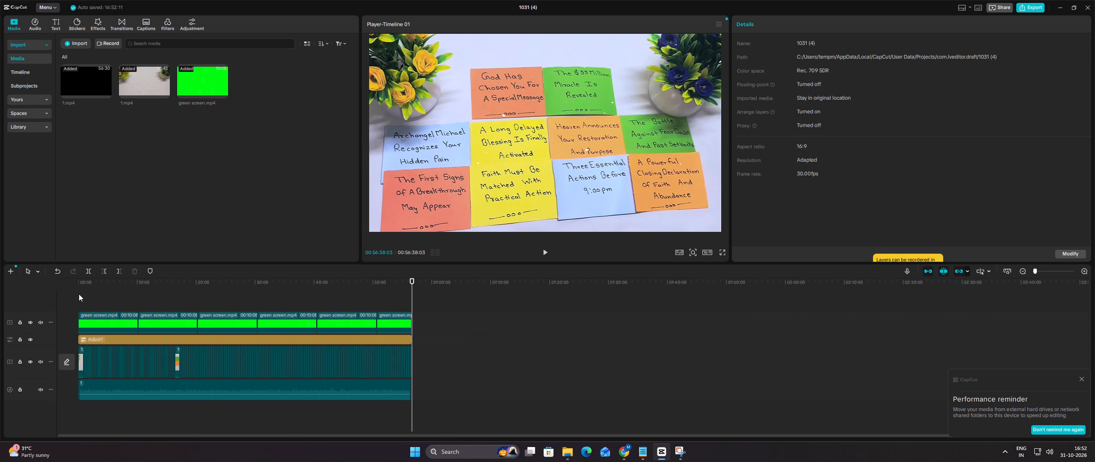
{"action": "left_click", "coordinate": [87, 299]}
{"action": "left_click_drag", "start_coordinate": [87, 299], "coordinate": [75, 299]}
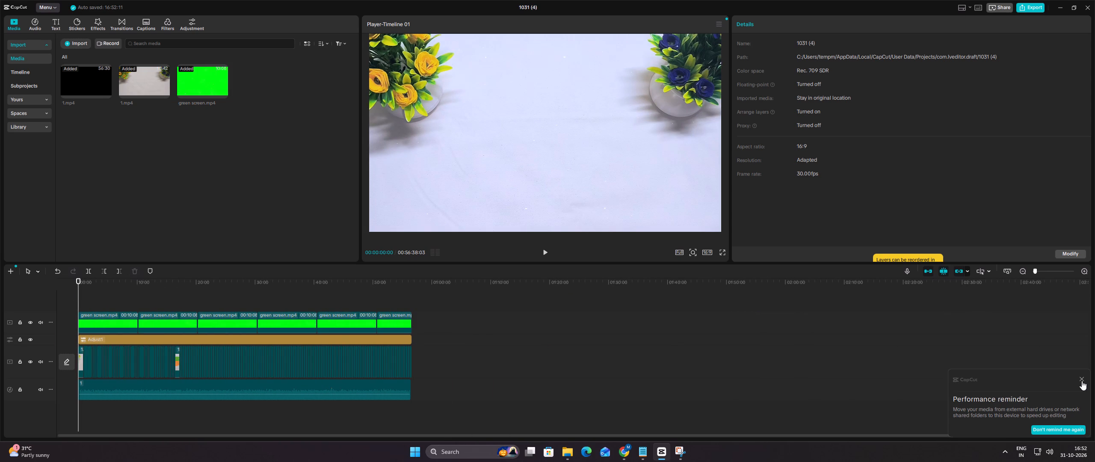
{"action": "left_click", "coordinate": [1082, 381]}
{"action": "scroll", "coordinate": [556, 334], "scroll_direction": "up", "scroll_amount": 6, "text": "ctrl"}
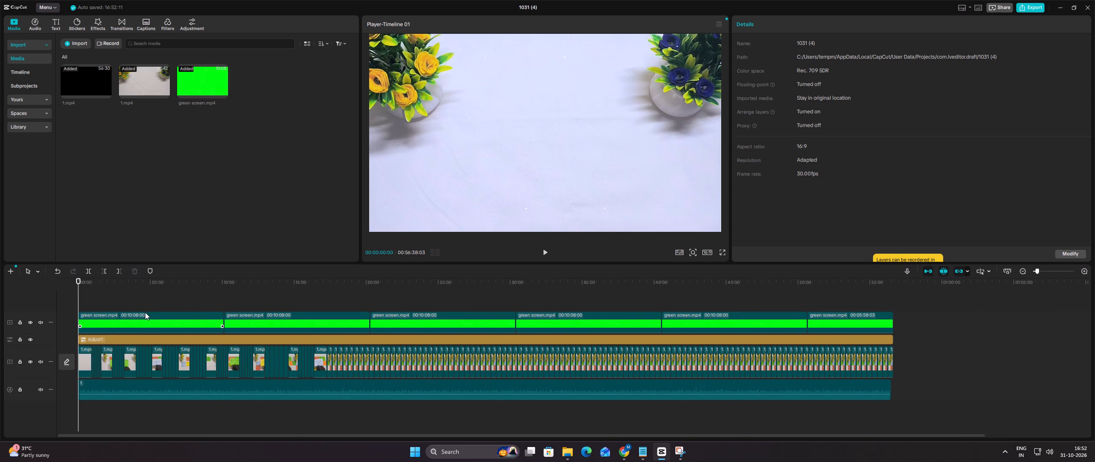
{"action": "left_click", "coordinate": [85, 292]}
{"action": "left_click_drag", "start_coordinate": [85, 292], "coordinate": [91, 294]}
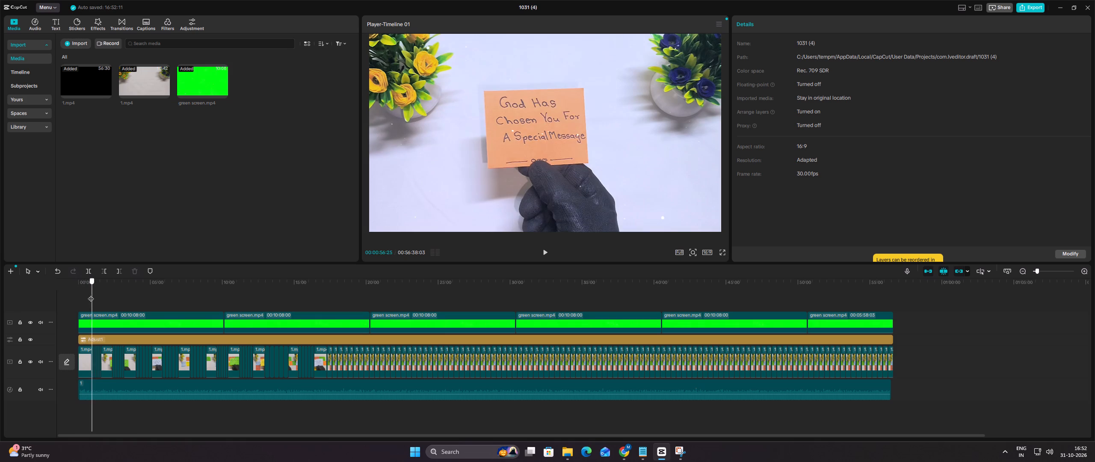
{"action": "left_click_drag", "start_coordinate": [91, 294], "coordinate": [156, 298]}
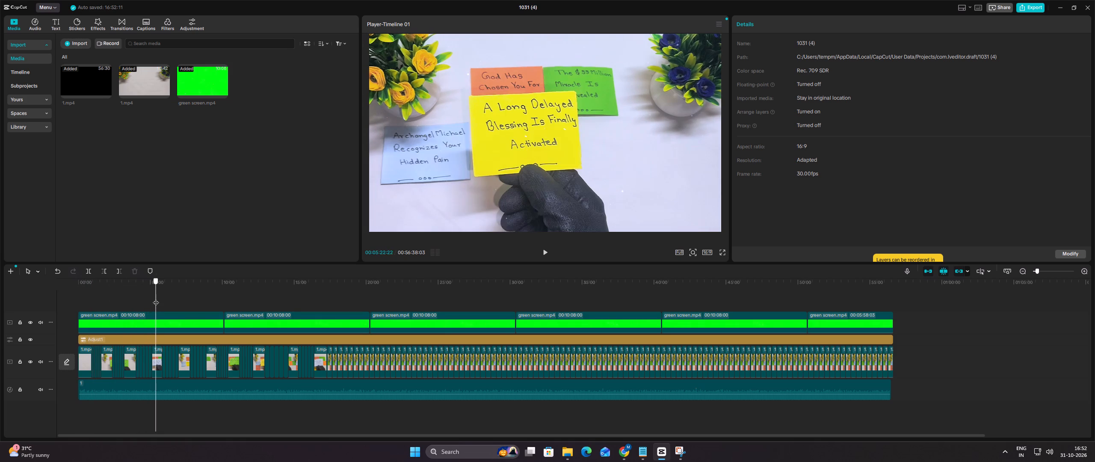
{"action": "left_click_drag", "start_coordinate": [156, 298], "coordinate": [183, 299]}
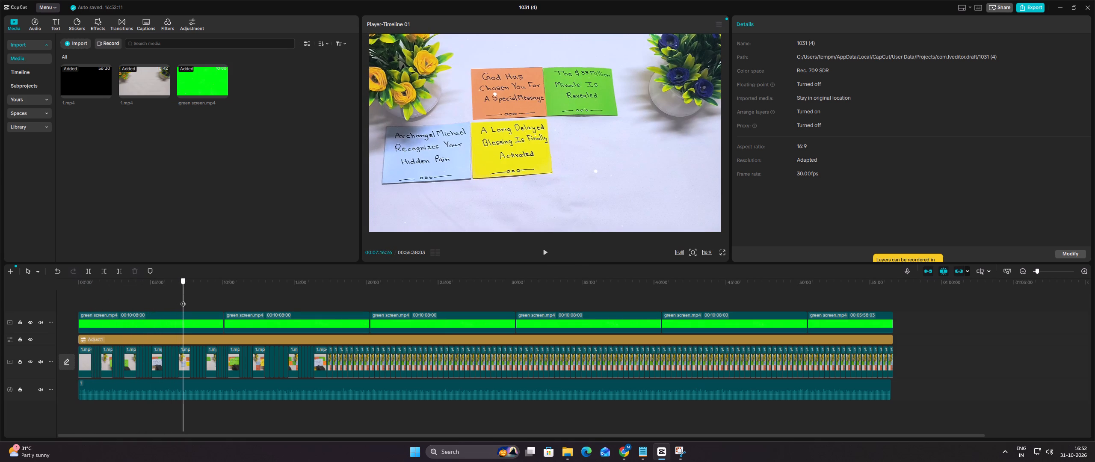
Delete the short video clip just after the 16-minute mark and scrub across the join to check it.
{"action": "left_click_drag", "start_coordinate": [183, 299], "coordinate": [68, 299]}
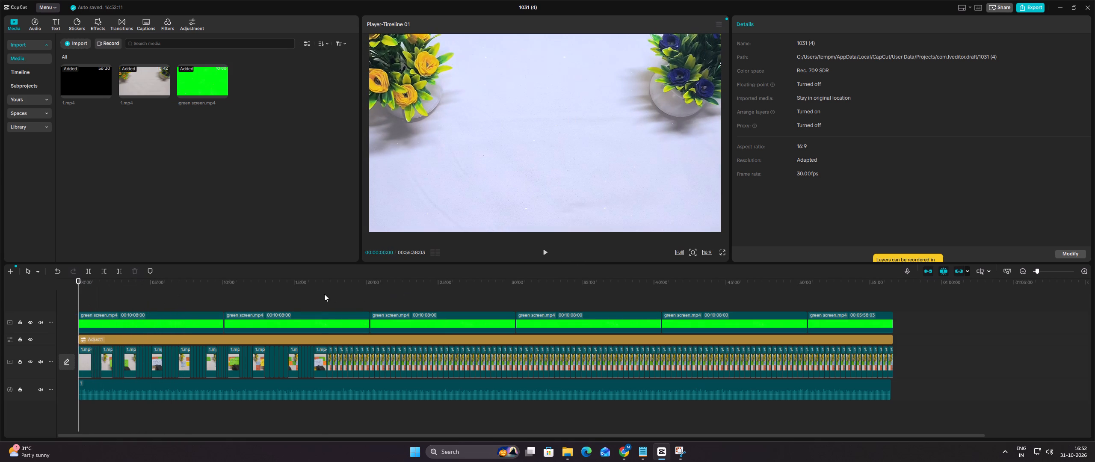
{"action": "left_click", "coordinate": [321, 294]}
{"action": "left_click_drag", "start_coordinate": [321, 294], "coordinate": [302, 292]}
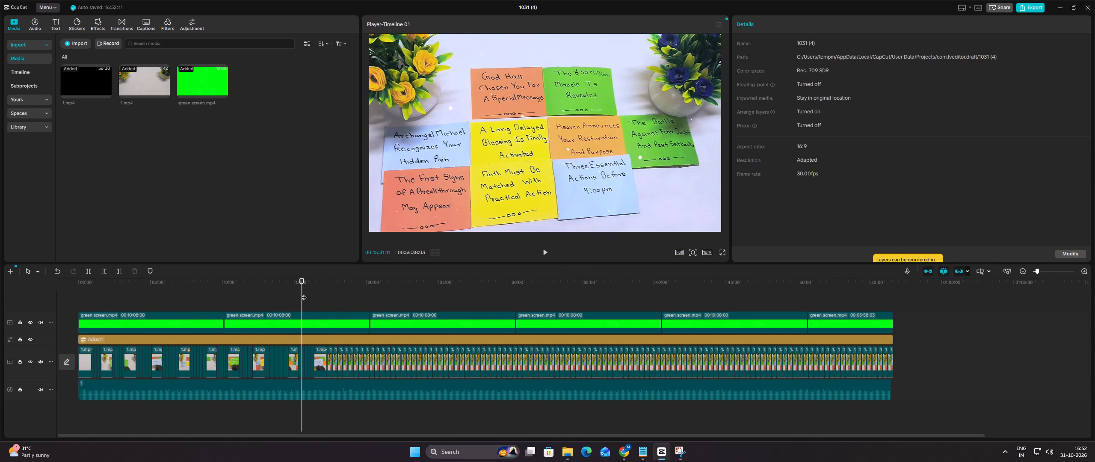
{"action": "scroll", "coordinate": [317, 299], "scroll_direction": "up", "scroll_amount": 11, "text": "ctrl"}
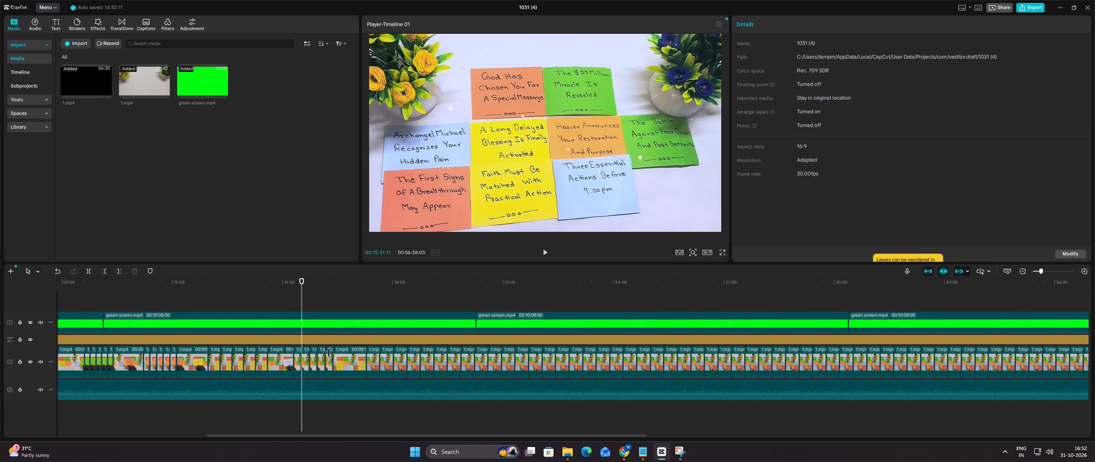
{"action": "left_click", "coordinate": [328, 353]}
{"action": "left_click", "coordinate": [136, 272]}
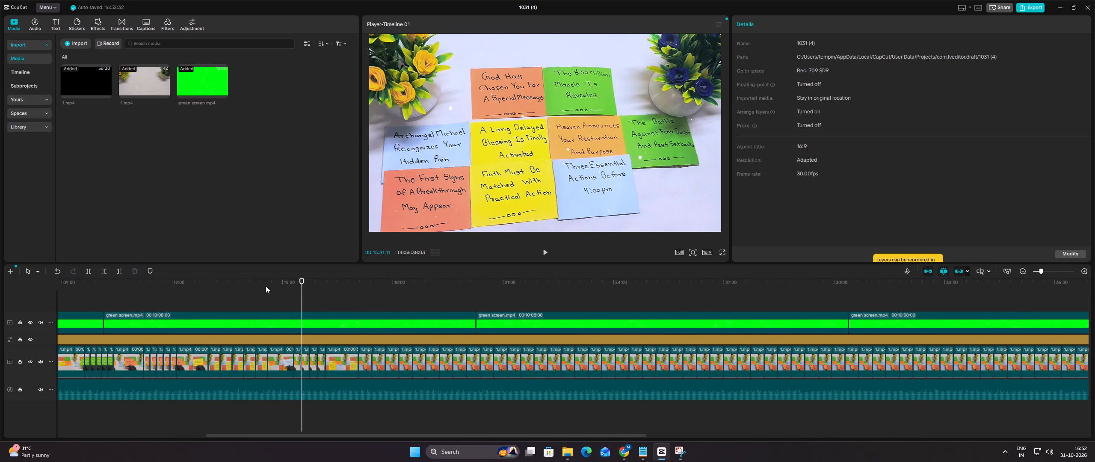
{"action": "left_click", "coordinate": [293, 292]}
{"action": "left_click", "coordinate": [286, 299]}
{"action": "left_click_drag", "start_coordinate": [286, 299], "coordinate": [326, 298]}
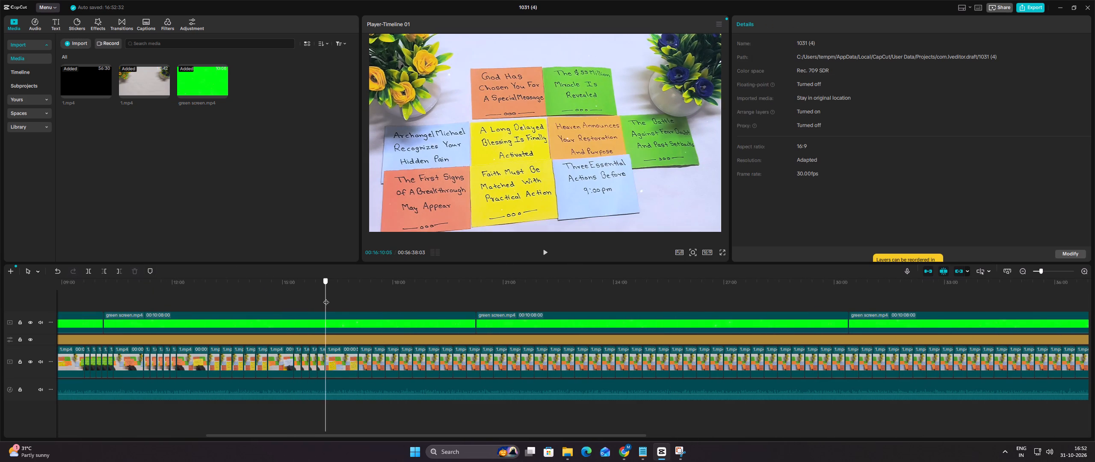
{"action": "left_click_drag", "start_coordinate": [326, 298], "coordinate": [336, 297]}
Append a copy of the last note-card clip to the video track and trim it to end with the overlay and adjustment layer.
{"action": "scroll", "coordinate": [336, 297], "scroll_direction": "down", "scroll_amount": 14, "text": "ctrl"}
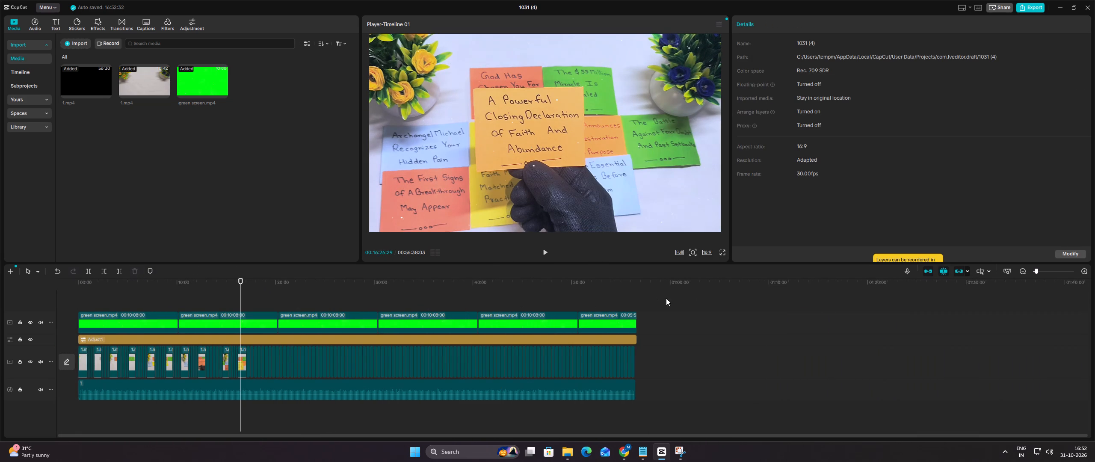
{"action": "left_click", "coordinate": [696, 296]}
{"action": "scroll", "coordinate": [696, 296], "scroll_direction": "up", "scroll_amount": 9, "text": "ctrl"}
{"action": "scroll", "coordinate": [852, 305], "scroll_direction": "up", "scroll_amount": 8, "text": "ctrl"}
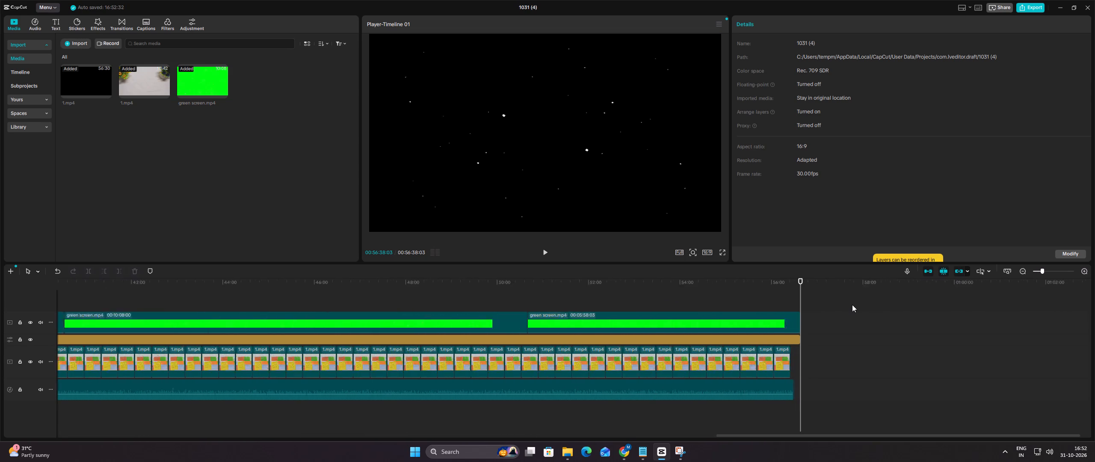
{"action": "scroll", "coordinate": [852, 305], "scroll_direction": "up", "scroll_amount": 5, "text": "ctrl"}
{"action": "left_click", "coordinate": [778, 361]}
{"action": "right_click", "coordinate": [778, 361]}
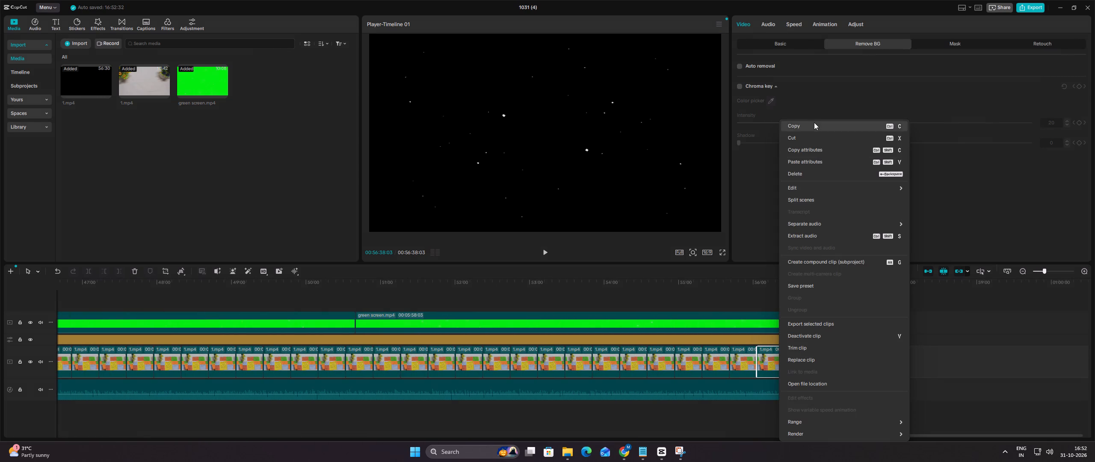
{"action": "left_click", "coordinate": [814, 122]}
{"action": "right_click", "coordinate": [811, 313]}
{"action": "left_click", "coordinate": [828, 357]}
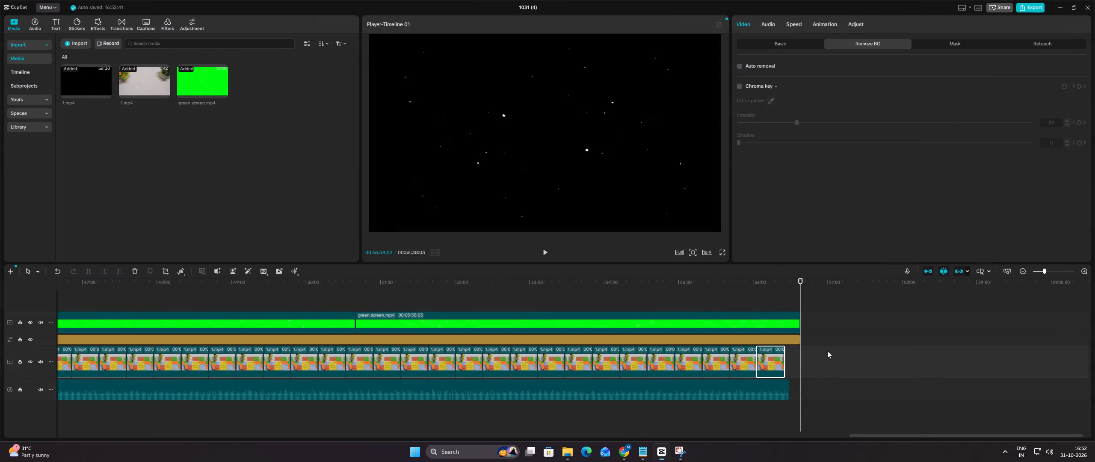
{"action": "left_click_drag", "start_coordinate": [814, 352], "coordinate": [806, 382]}
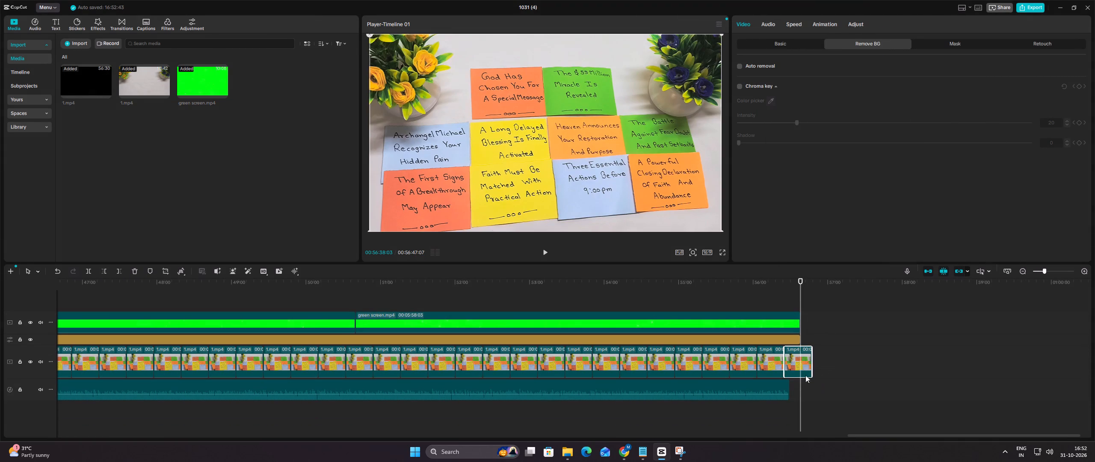
{"action": "left_click_drag", "start_coordinate": [811, 357], "coordinate": [800, 356]}
Scrub through the first half of the full timeline to review the note-card sequence with the sparkle overlay.
{"action": "left_click", "coordinate": [772, 290]}
{"action": "scroll", "coordinate": [772, 301], "scroll_direction": "down", "scroll_amount": 17, "text": "ctrl"}
{"action": "scroll", "coordinate": [772, 301], "scroll_direction": "down", "scroll_amount": 4, "text": "ctrl"}
{"action": "left_click", "coordinate": [159, 306]}
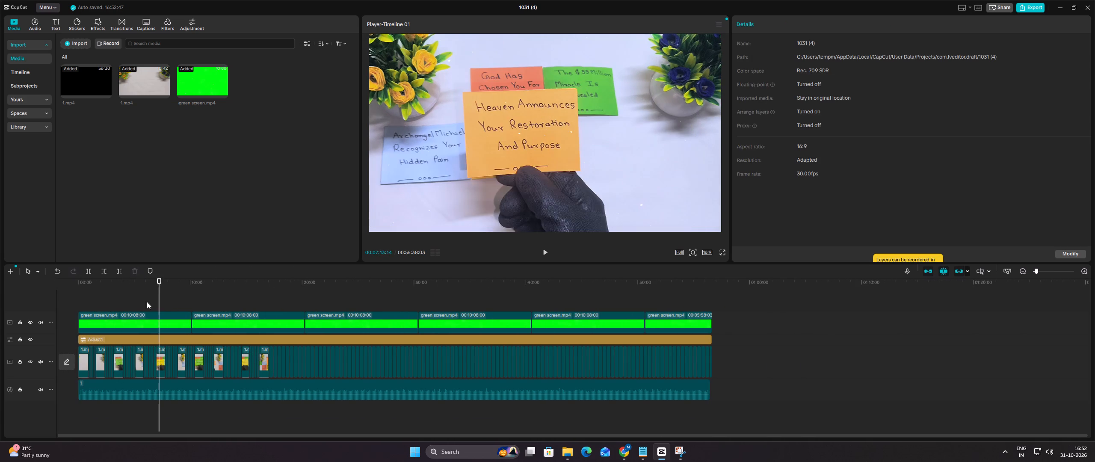
{"action": "left_click", "coordinate": [147, 302]}
{"action": "left_click", "coordinate": [154, 294]}
{"action": "left_click_drag", "start_coordinate": [154, 294], "coordinate": [302, 310]}
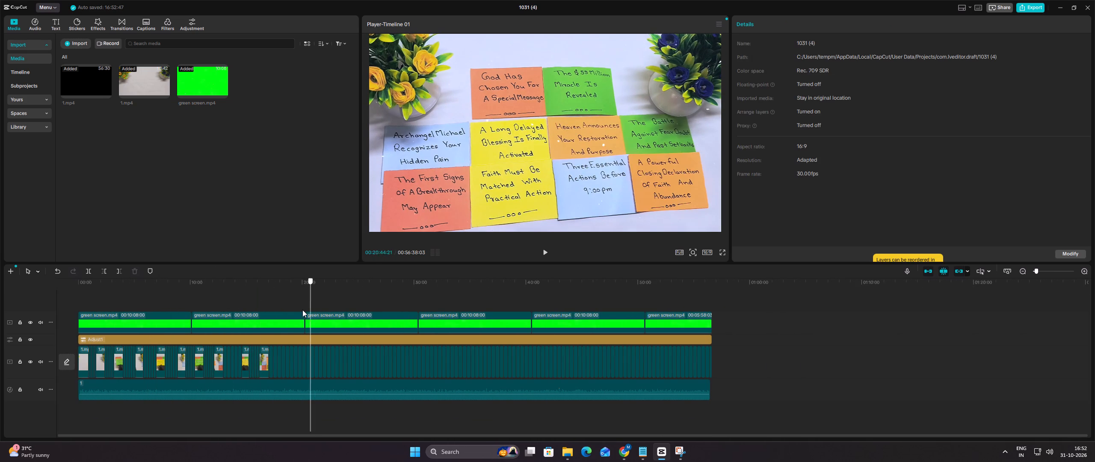
{"action": "left_click_drag", "start_coordinate": [302, 310], "coordinate": [273, 302]}
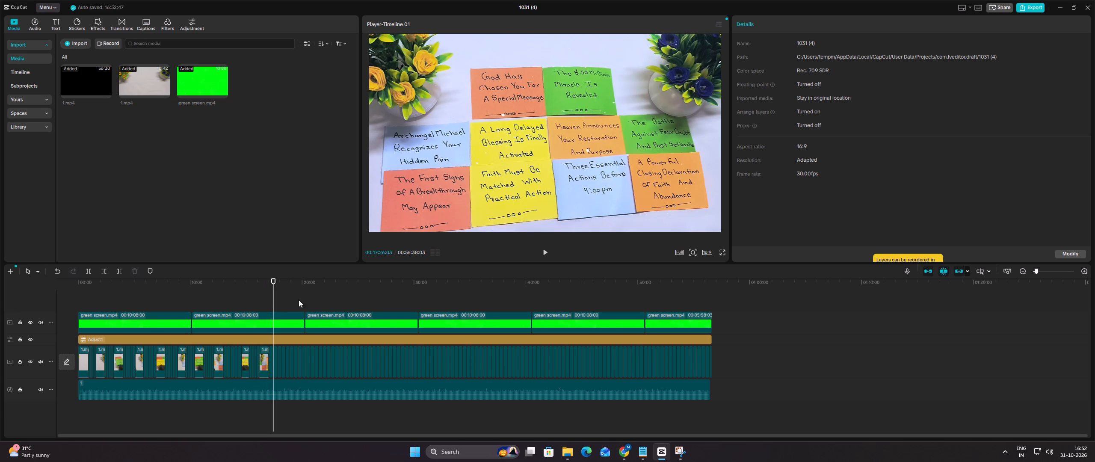
Close the current project and create a new one.
{"action": "left_click", "coordinate": [1094, 2]}
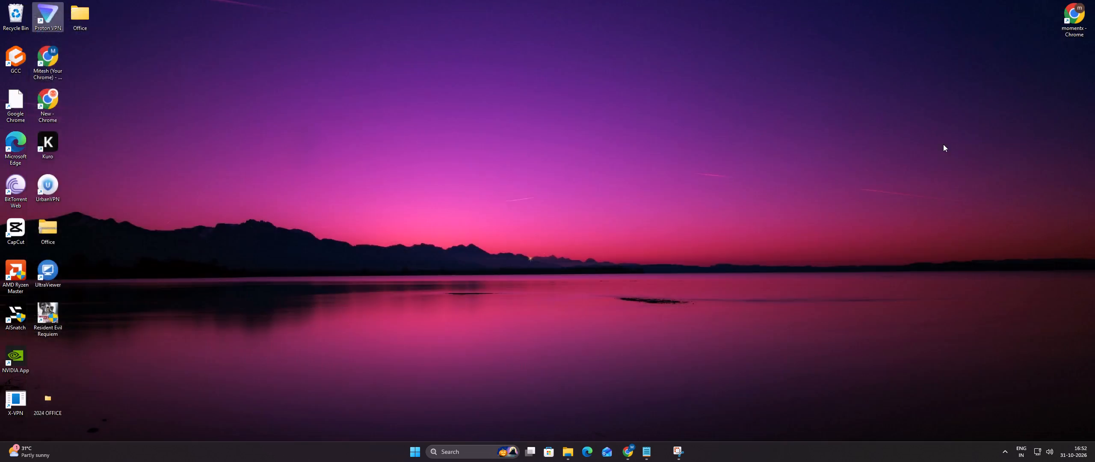
{"action": "left_click", "coordinate": [597, 73]}
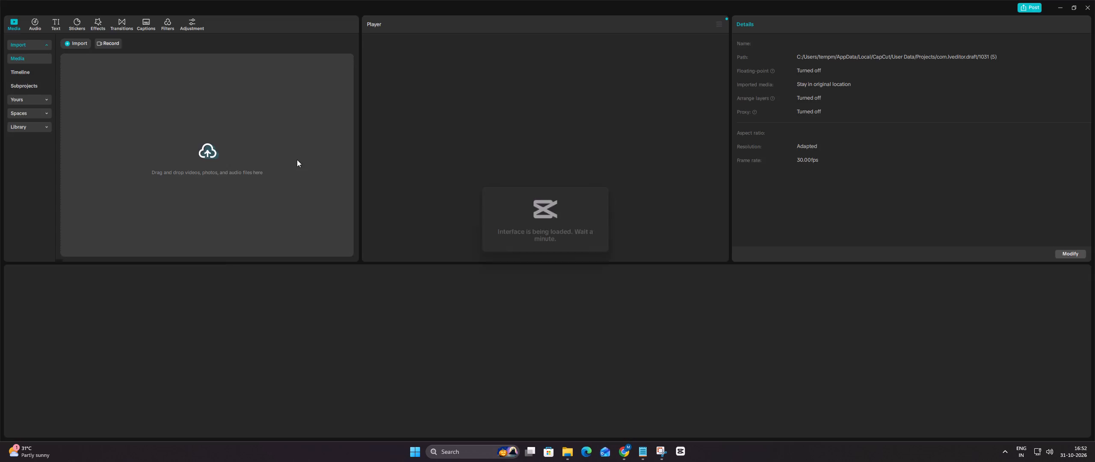
Import video file 2 from the D drive into the new project's media.
{"action": "left_click", "coordinate": [159, 141]}
{"action": "left_click", "coordinate": [183, 162]}
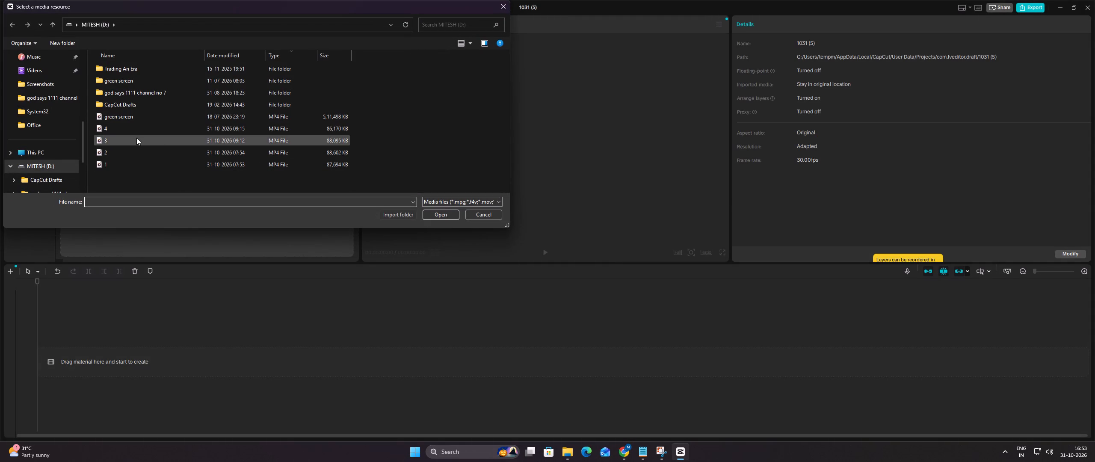
{"action": "double_click", "coordinate": [131, 150]}
{"action": "left_click", "coordinate": [111, 147]}
Import the note-card videos 2 and 2-1 from the Downloads folder and preview 2-1.
{"action": "left_click", "coordinate": [80, 43]}
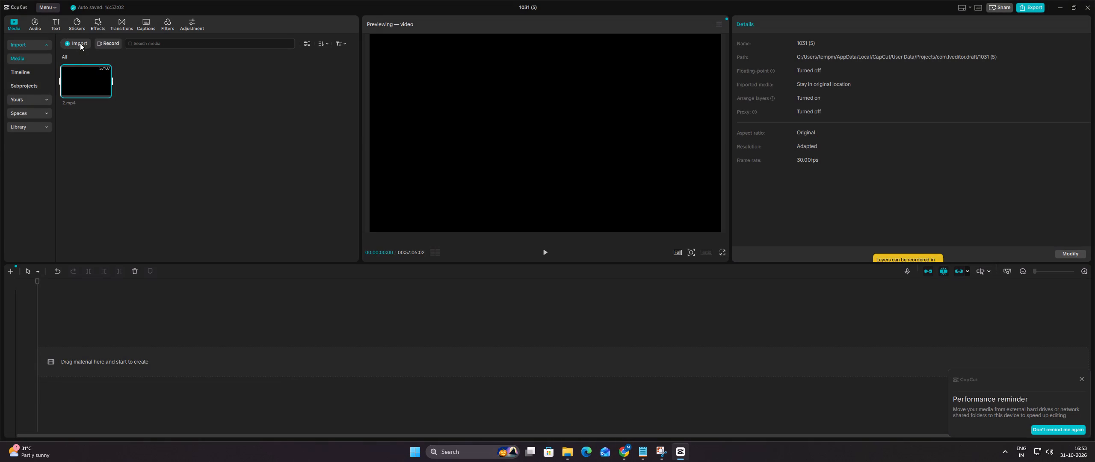
{"action": "left_click", "coordinate": [97, 56]}
{"action": "scroll", "coordinate": [49, 143], "scroll_direction": "up", "scroll_amount": 3}
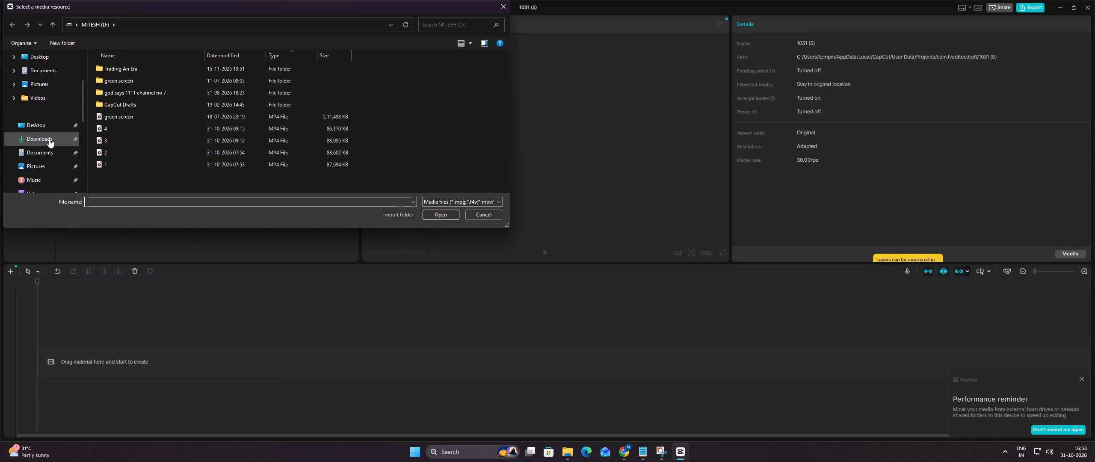
{"action": "left_click", "coordinate": [49, 139]}
{"action": "double_click", "coordinate": [125, 92]}
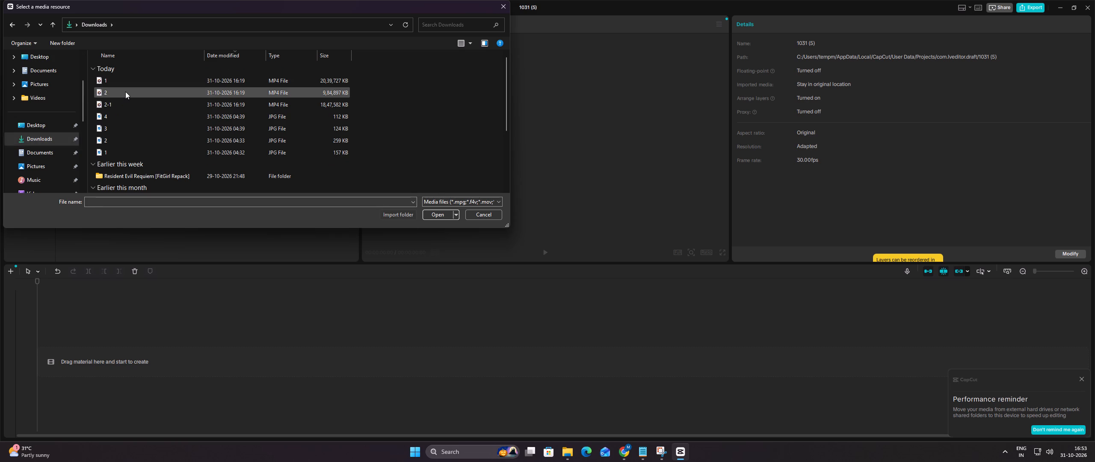
{"action": "left_click", "coordinate": [118, 135]}
{"action": "left_click", "coordinate": [83, 47]}
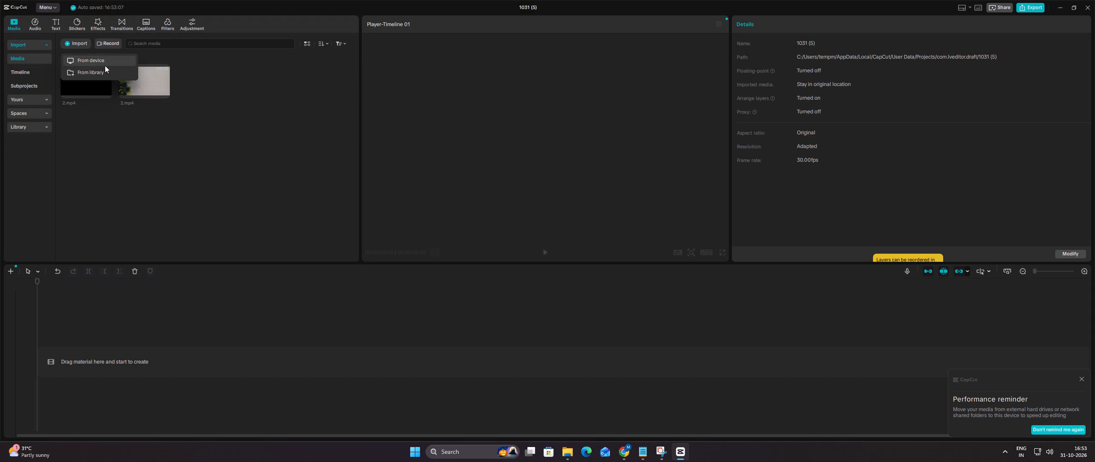
{"action": "left_click", "coordinate": [105, 65]}
{"action": "double_click", "coordinate": [111, 103]}
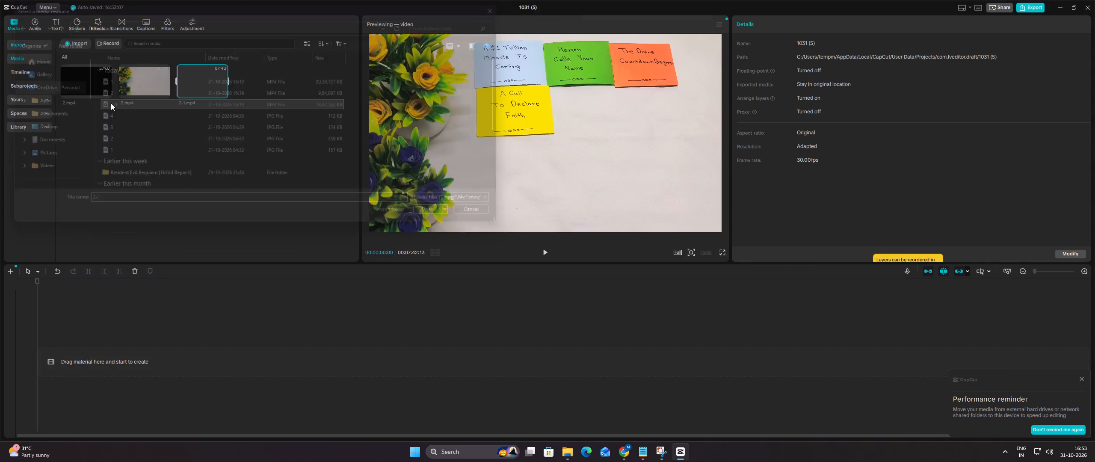
{"action": "left_click", "coordinate": [125, 122]}
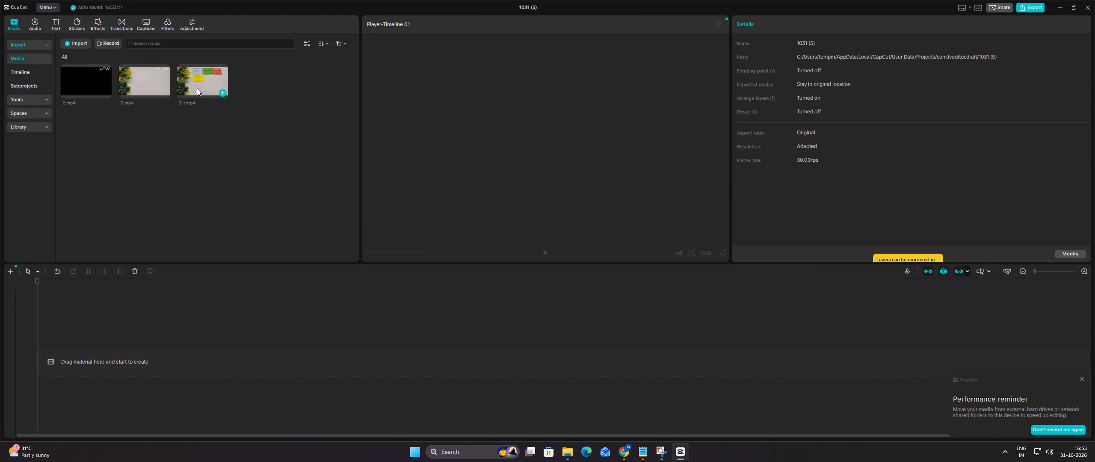
{"action": "left_click", "coordinate": [198, 87]}
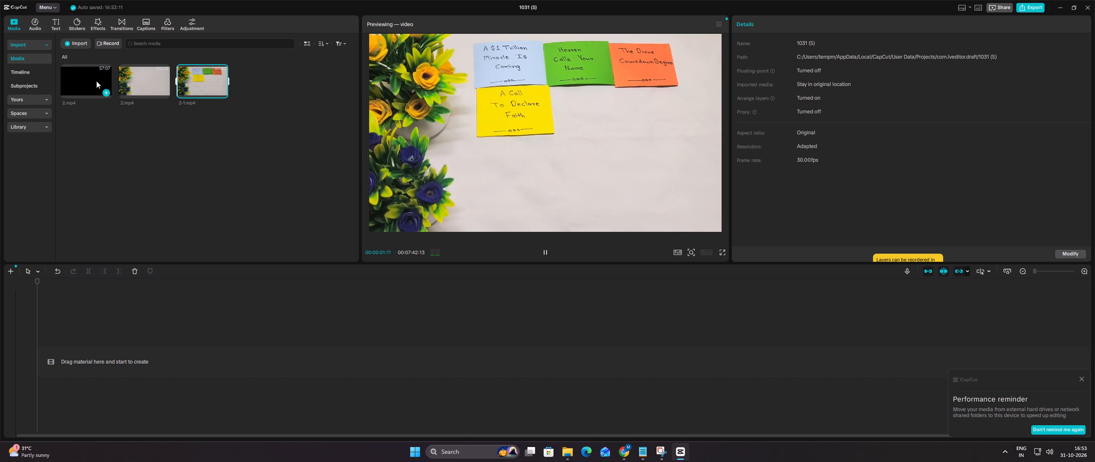
Add the black 2.mp4 to the timeline, extract its audio, delete its video part, and return to the timeline start.
{"action": "left_click_drag", "start_coordinate": [88, 76], "coordinate": [118, 358]}
{"action": "right_click", "coordinate": [130, 359]}
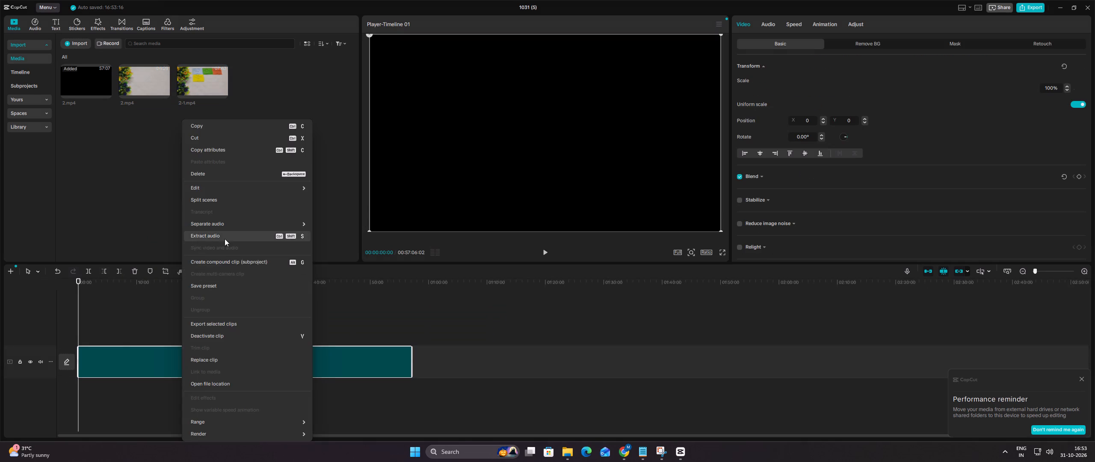
{"action": "left_click", "coordinate": [227, 234]}
{"action": "left_click", "coordinate": [132, 272]}
{"action": "left_click", "coordinate": [107, 297]}
{"action": "left_click_drag", "start_coordinate": [107, 297], "coordinate": [64, 298]}
{"action": "scroll", "coordinate": [136, 309], "scroll_direction": "up", "scroll_amount": 4, "text": "ctrl"}
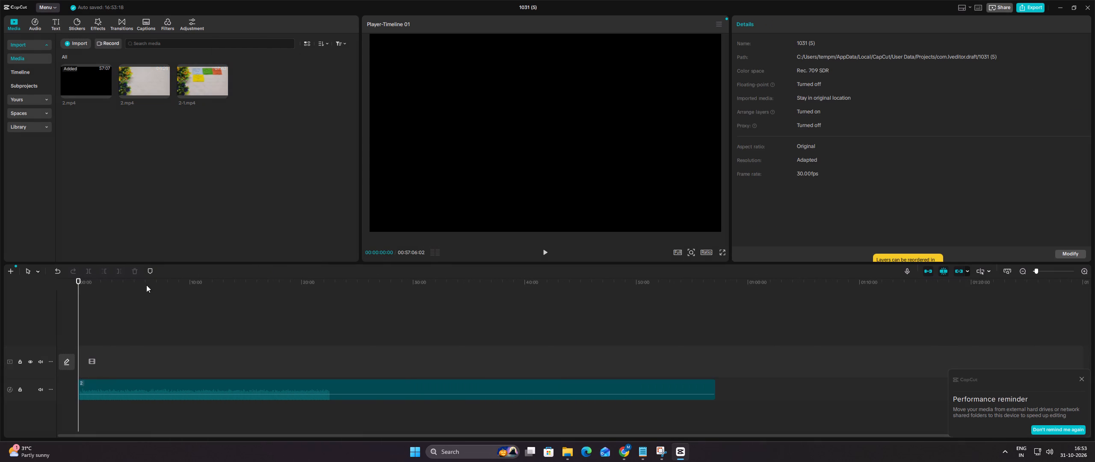
{"action": "scroll", "coordinate": [154, 326], "scroll_direction": "down", "scroll_amount": 5, "text": "ctrl"}
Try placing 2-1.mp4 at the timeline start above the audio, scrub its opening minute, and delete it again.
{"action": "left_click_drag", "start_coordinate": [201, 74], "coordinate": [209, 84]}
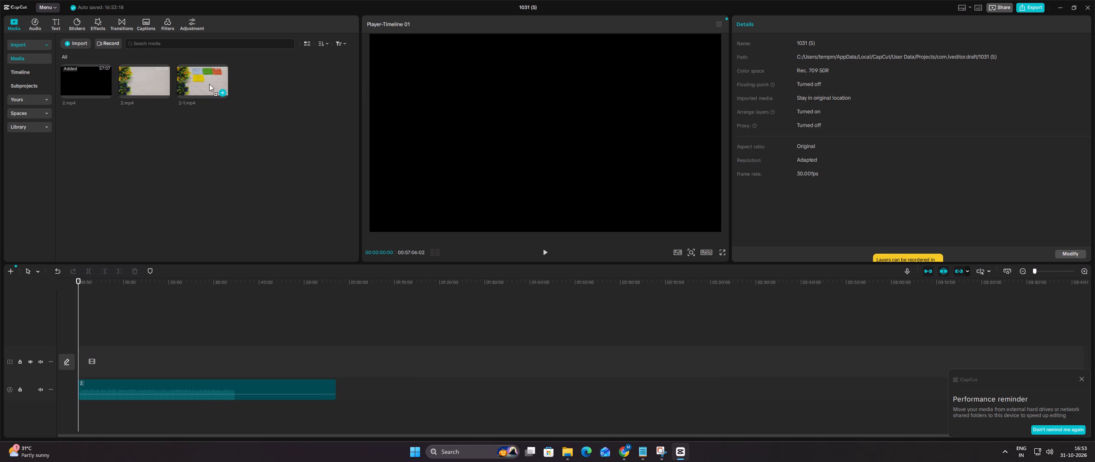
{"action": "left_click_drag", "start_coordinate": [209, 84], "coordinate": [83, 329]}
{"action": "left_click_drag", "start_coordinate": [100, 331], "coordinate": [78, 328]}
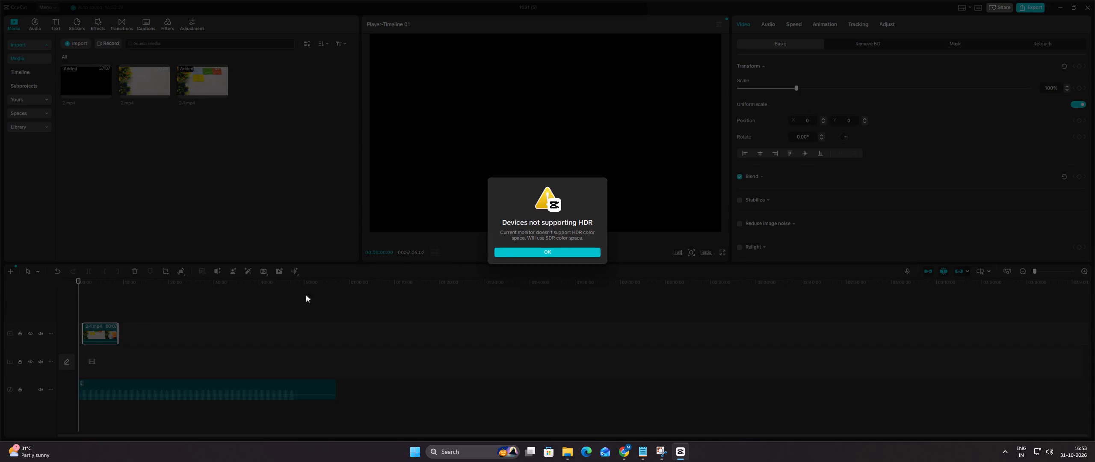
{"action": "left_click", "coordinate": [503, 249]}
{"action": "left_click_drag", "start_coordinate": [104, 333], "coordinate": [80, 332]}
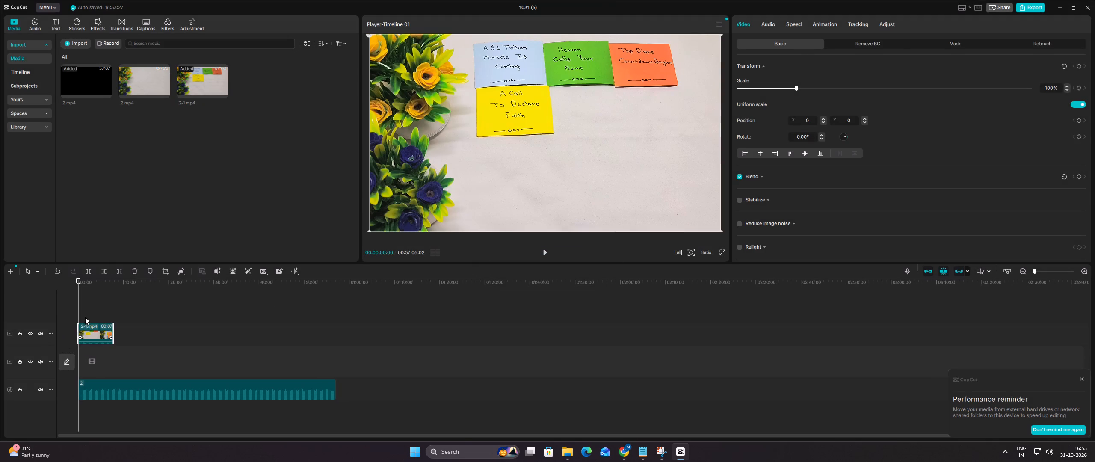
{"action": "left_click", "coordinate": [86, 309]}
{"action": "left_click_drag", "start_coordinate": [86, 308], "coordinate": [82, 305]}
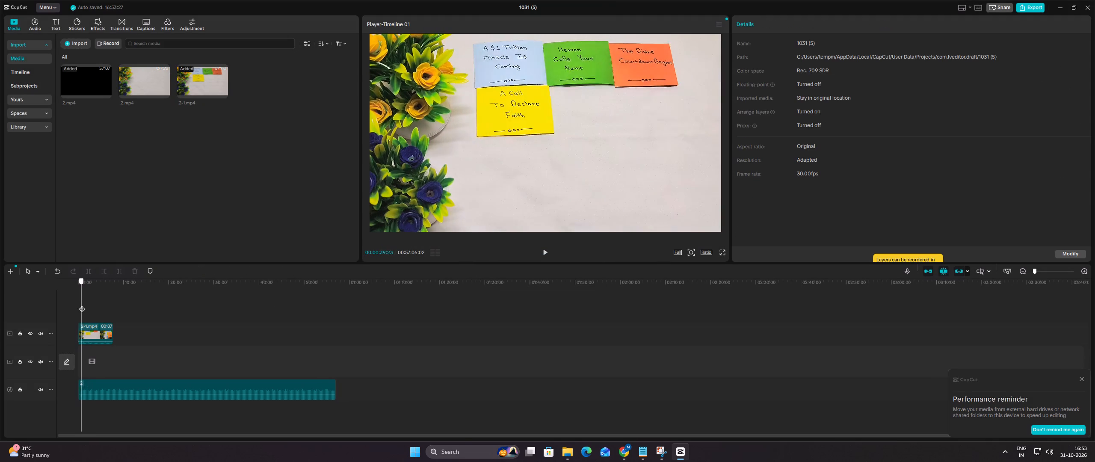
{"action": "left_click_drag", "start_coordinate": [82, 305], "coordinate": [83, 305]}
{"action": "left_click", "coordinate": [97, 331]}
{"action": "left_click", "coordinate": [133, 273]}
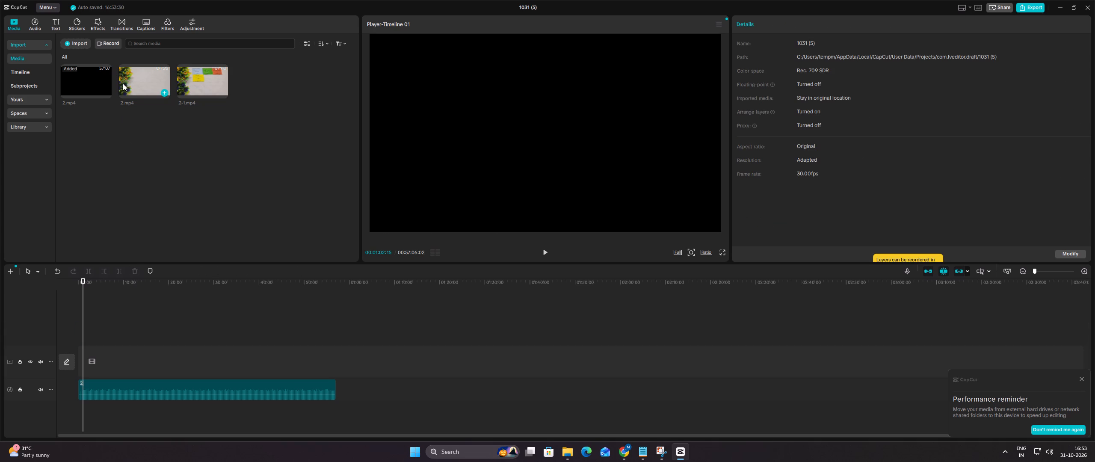
Place the note-card video 2.mp4 at the timeline start above the audio and check a frame around two minutes in.
{"action": "left_click_drag", "start_coordinate": [133, 74], "coordinate": [74, 322]}
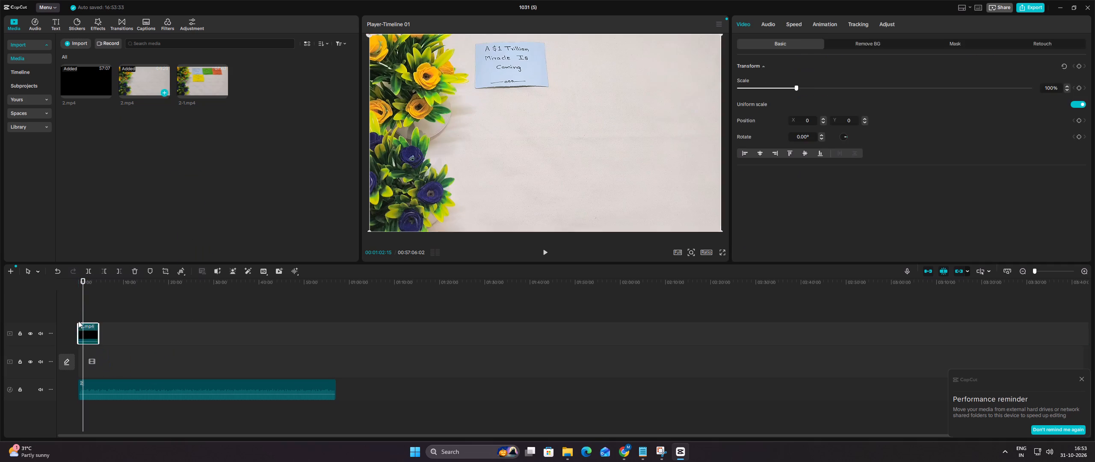
{"action": "left_click", "coordinate": [88, 312]}
Lower the note-card clip's volume to the minimum and open its background removal settings.
{"action": "left_click", "coordinate": [90, 329]}
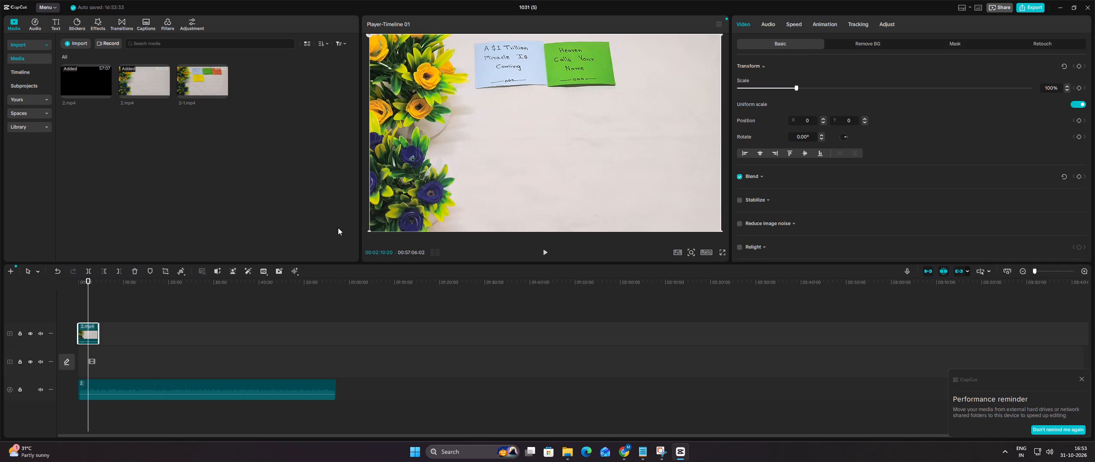
{"action": "left_click", "coordinate": [771, 22]}
{"action": "left_click_drag", "start_coordinate": [773, 92], "coordinate": [718, 87]}
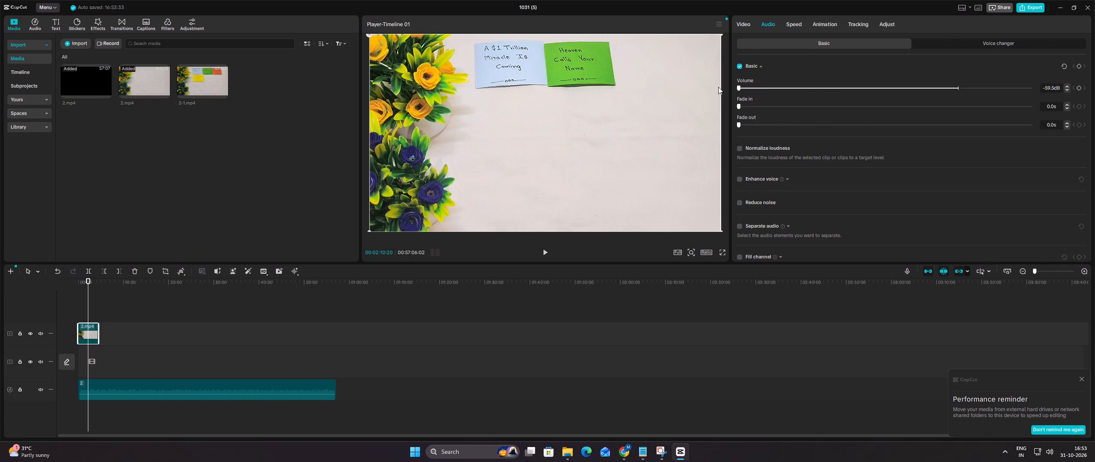
{"action": "left_click_drag", "start_coordinate": [718, 87], "coordinate": [713, 87]}
{"action": "left_click", "coordinate": [746, 24]}
{"action": "left_click", "coordinate": [857, 38]}
{"action": "left_click", "coordinate": [852, 48]}
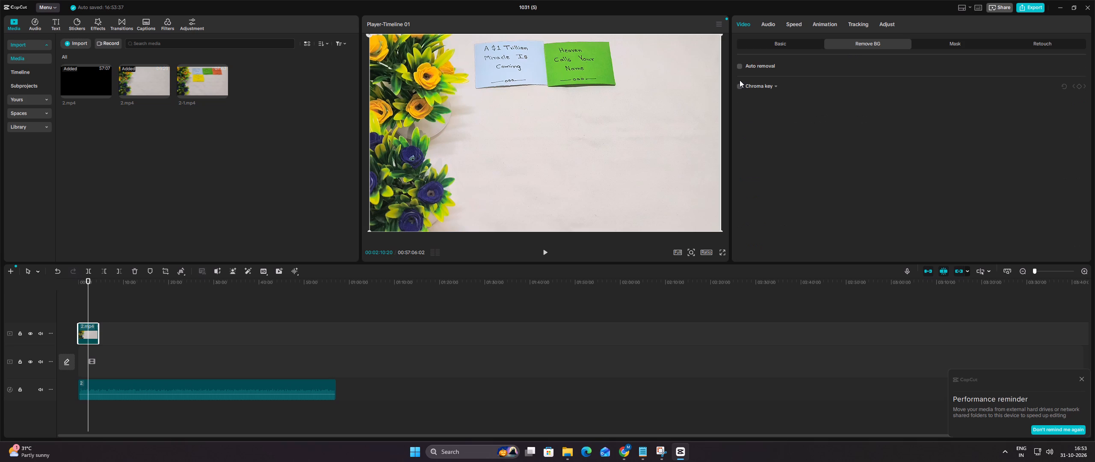
Trim about the first 12 seconds off the note-card clip and move it back to the timeline start.
{"action": "scroll", "coordinate": [124, 309], "scroll_direction": "up", "scroll_amount": 15, "text": "ctrl"}
{"action": "left_click", "coordinate": [124, 309]}
{"action": "left_click_drag", "start_coordinate": [124, 309], "coordinate": [74, 304]}
{"action": "scroll", "coordinate": [107, 308], "scroll_direction": "up", "scroll_amount": 7, "text": "ctrl"}
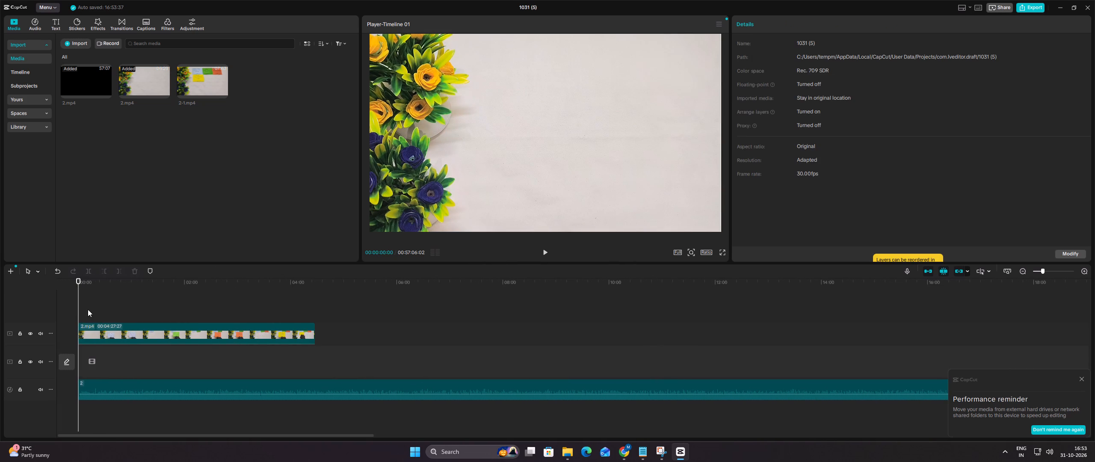
{"action": "left_click", "coordinate": [88, 309]}
{"action": "left_click", "coordinate": [88, 309]}
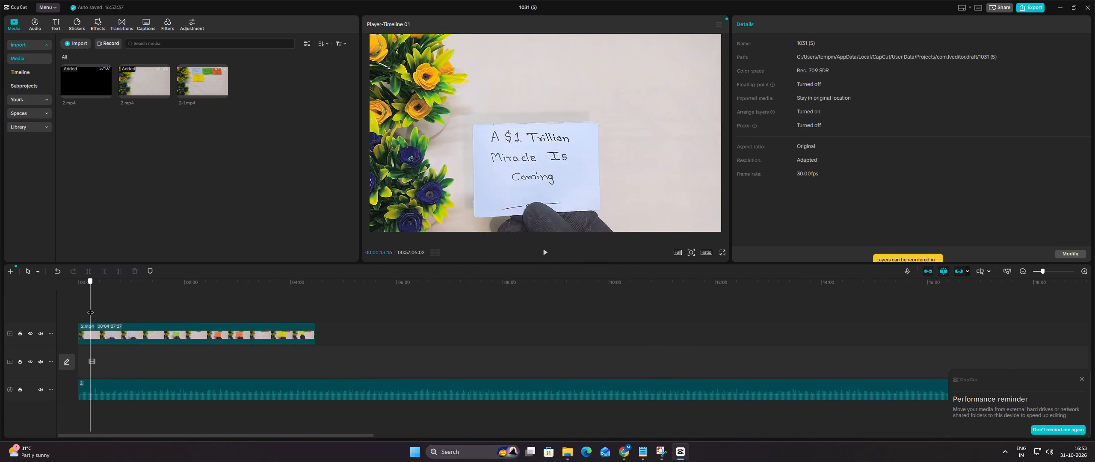
{"action": "left_click", "coordinate": [101, 328]}
{"action": "left_click", "coordinate": [101, 266]}
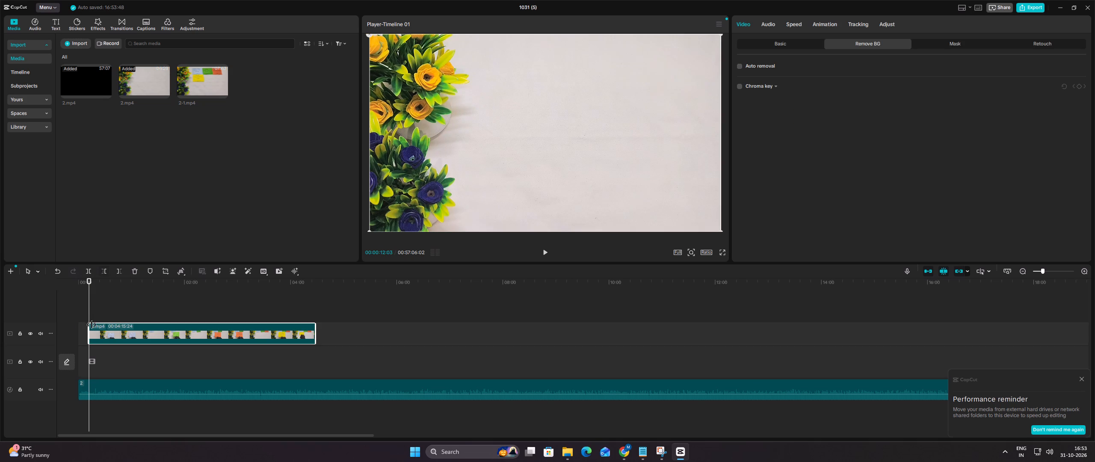
{"action": "left_click_drag", "start_coordinate": [93, 329], "coordinate": [70, 324]}
Split the note-card clip at about 1:04, once the blue card is placed, and move the remainder to a higher track at about three minutes.
{"action": "left_click", "coordinate": [80, 299]}
{"action": "left_click_drag", "start_coordinate": [80, 299], "coordinate": [86, 299]}
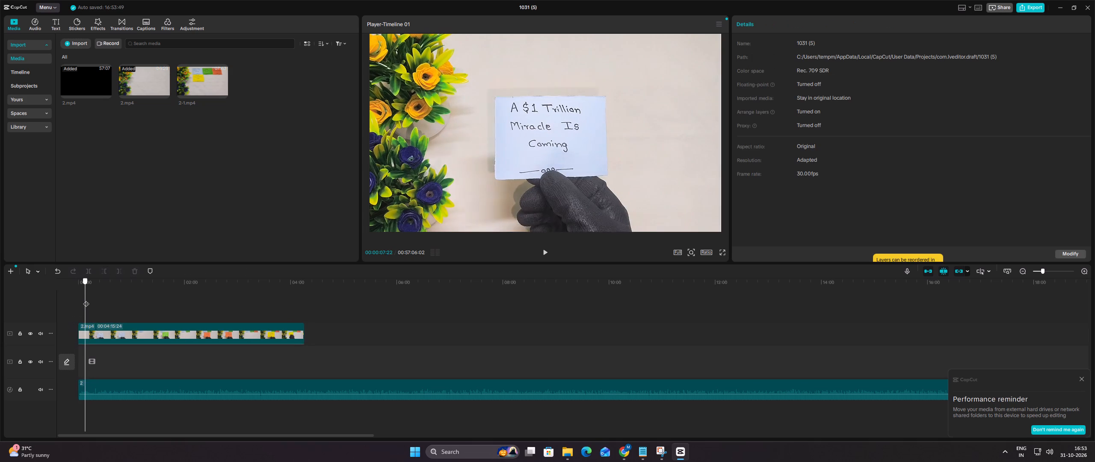
{"action": "left_click_drag", "start_coordinate": [86, 299], "coordinate": [76, 298]}
{"action": "left_click_drag", "start_coordinate": [76, 298], "coordinate": [99, 298]}
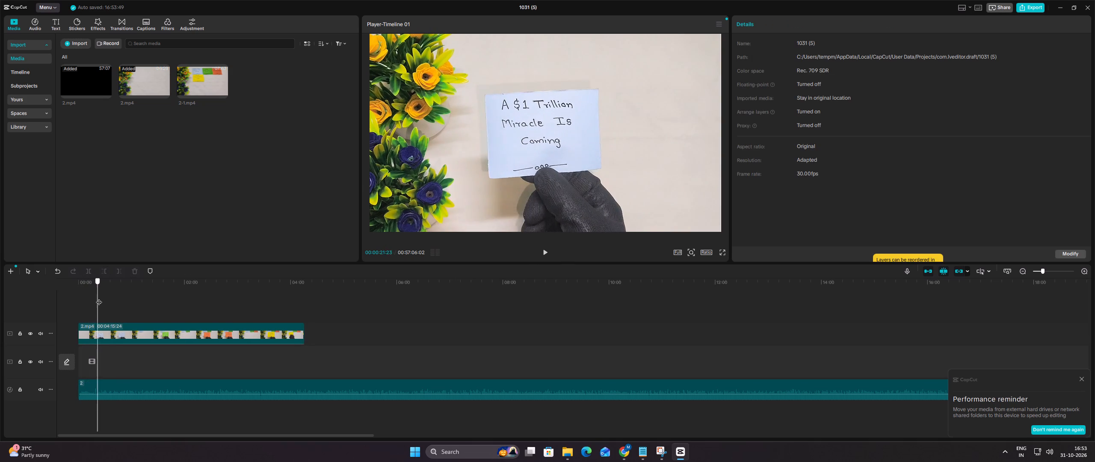
{"action": "left_click_drag", "start_coordinate": [99, 298], "coordinate": [124, 300]}
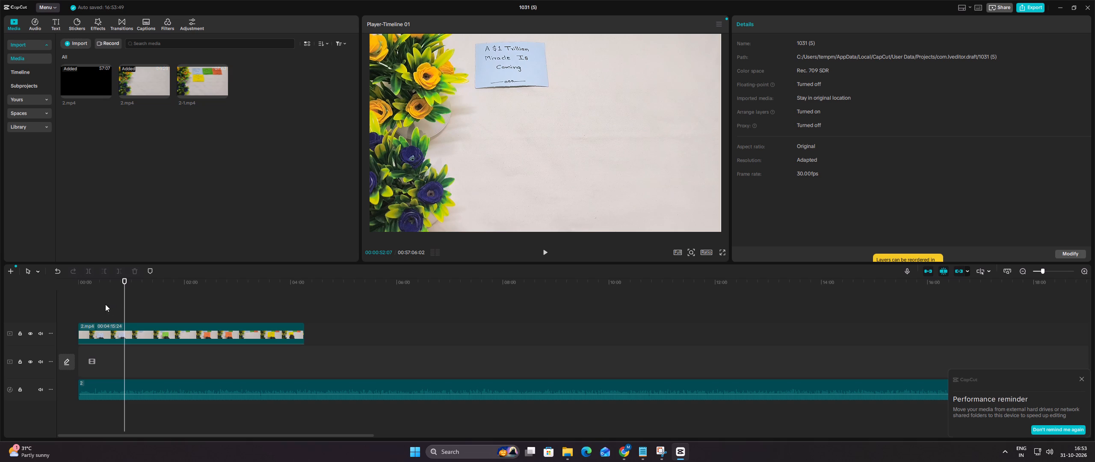
{"action": "left_click", "coordinate": [105, 304]}
{"action": "left_click_drag", "start_coordinate": [105, 304], "coordinate": [131, 305]}
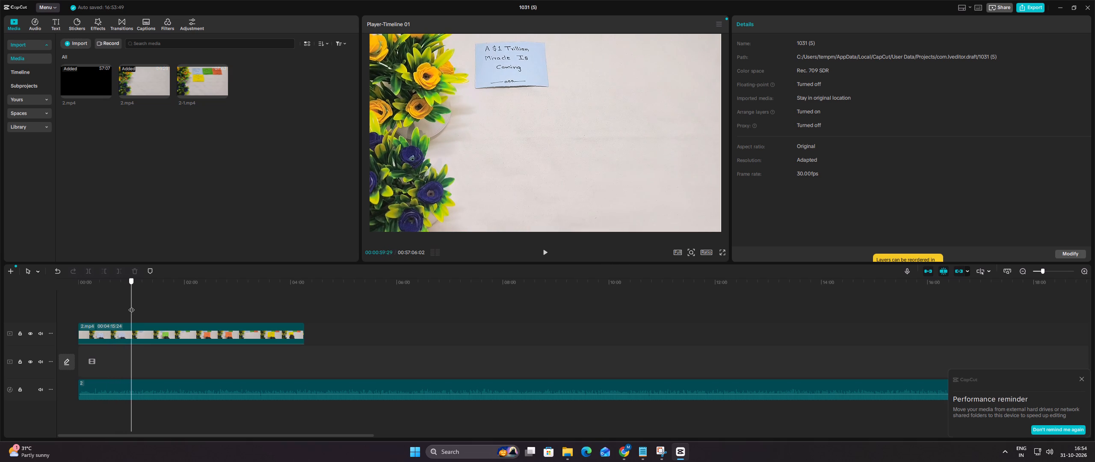
{"action": "left_click_drag", "start_coordinate": [131, 305], "coordinate": [136, 307]}
{"action": "left_click", "coordinate": [142, 330]}
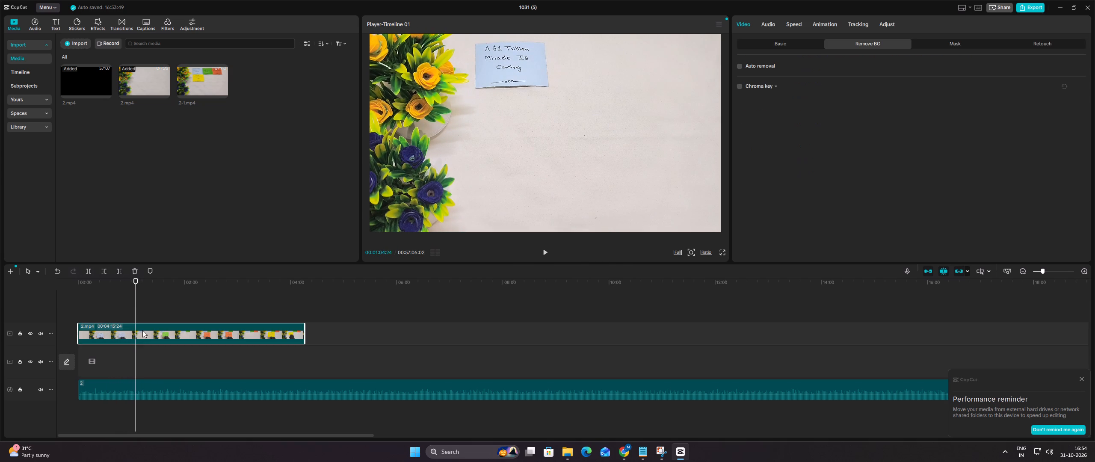
{"action": "left_click", "coordinate": [90, 272]}
{"action": "left_click_drag", "start_coordinate": [156, 325], "coordinate": [262, 304]}
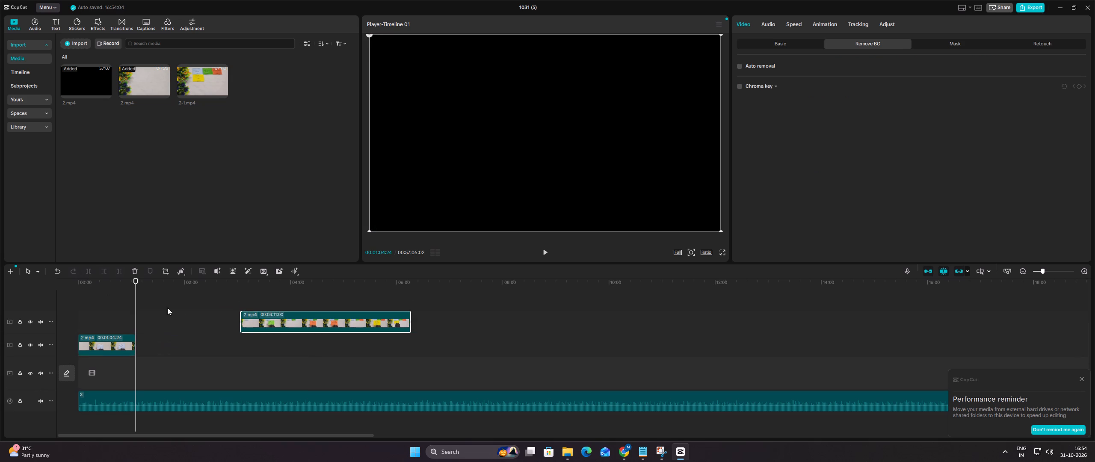
Split the blue-card section at about 0:51 to isolate its still ending.
{"action": "left_click", "coordinate": [118, 307]}
{"action": "left_click_drag", "start_coordinate": [118, 307], "coordinate": [121, 306]}
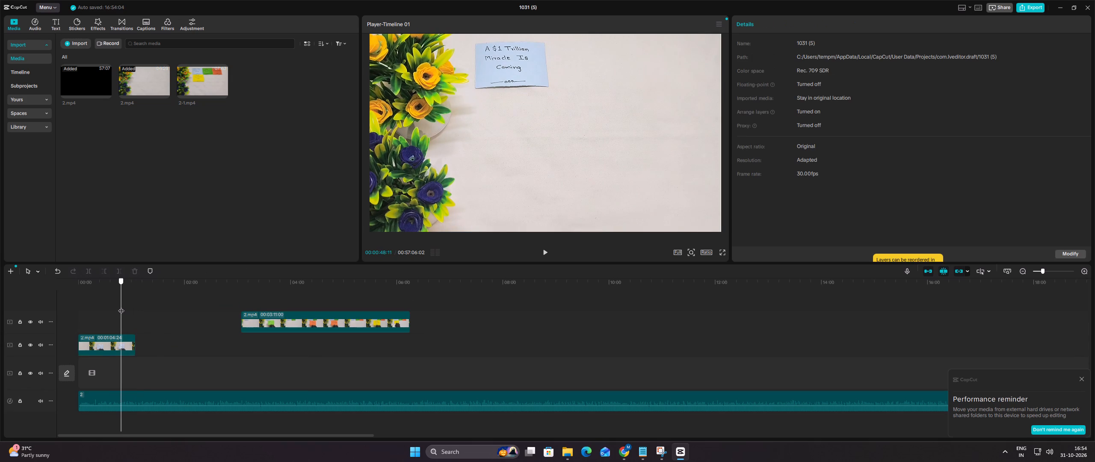
{"action": "left_click_drag", "start_coordinate": [121, 306], "coordinate": [124, 306]}
{"action": "left_click", "coordinate": [126, 343]}
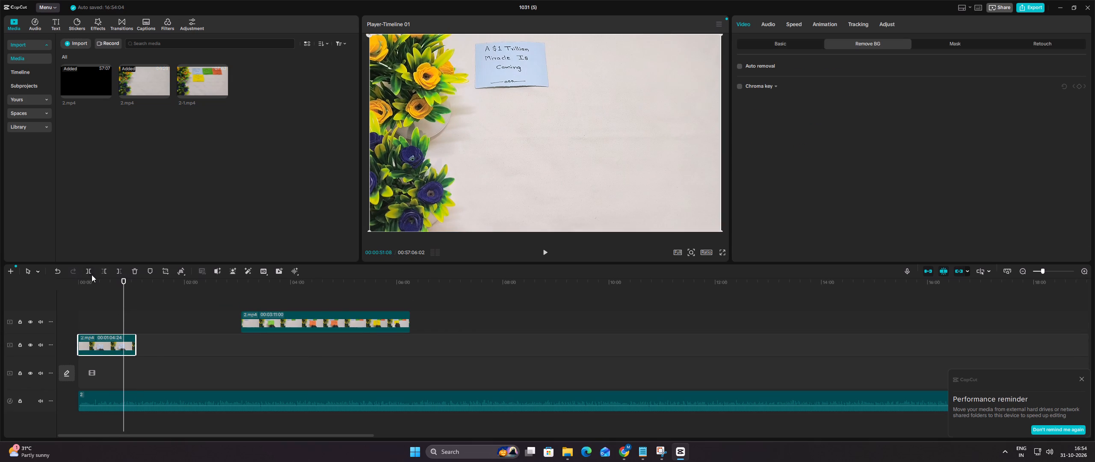
{"action": "left_click", "coordinate": [89, 271]}
Copy the still blue-card ending and paste it four times in a row from the section's end at about 1:04.
{"action": "left_click", "coordinate": [127, 311]}
{"action": "left_click_drag", "start_coordinate": [127, 311], "coordinate": [133, 311]}
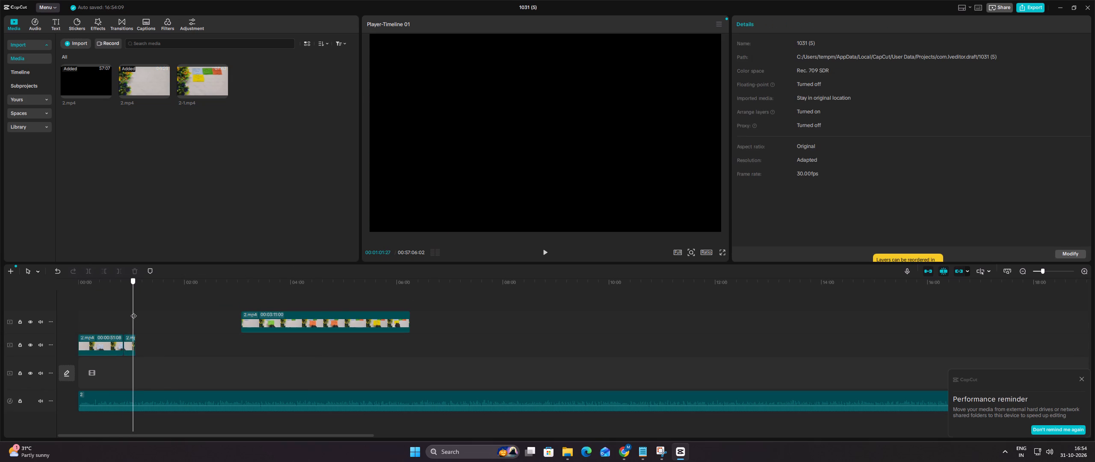
{"action": "left_click_drag", "start_coordinate": [133, 311], "coordinate": [136, 311]}
{"action": "right_click", "coordinate": [135, 339]}
{"action": "left_click", "coordinate": [188, 127]}
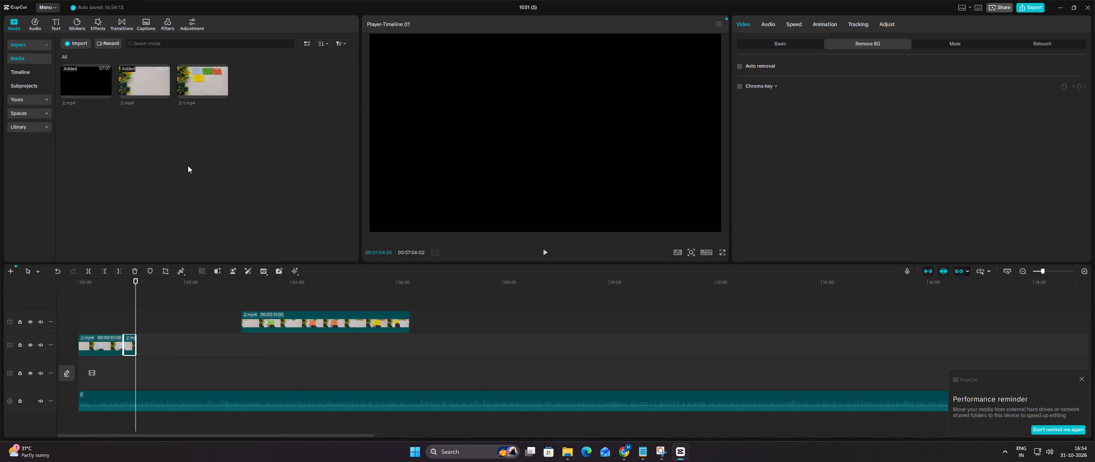
{"action": "key", "text": "ctrl+v"}
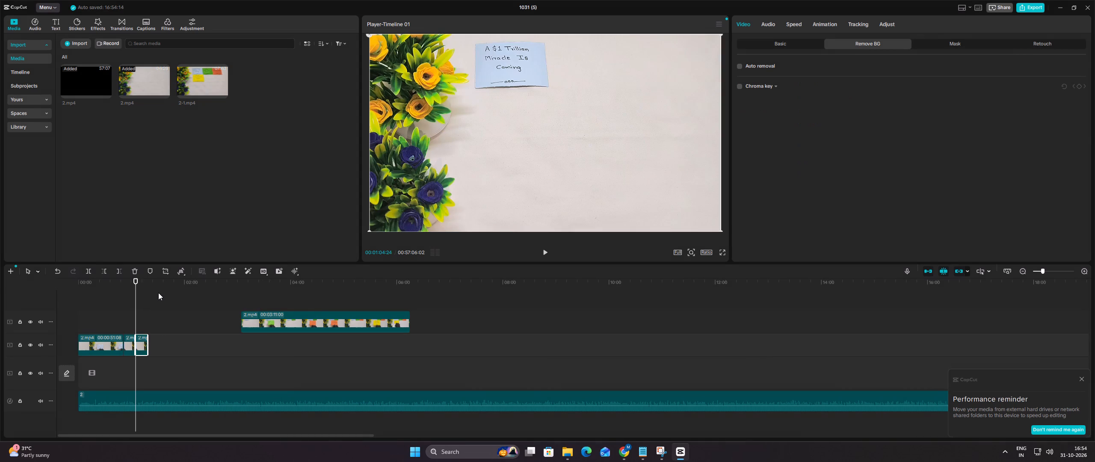
{"action": "left_click", "coordinate": [146, 317], "text": "ctrl"}
{"action": "key", "text": "ctrl+v"}
{"action": "left_click", "coordinate": [160, 315], "text": "ctrl"}
{"action": "key", "text": "ctrl+v"}
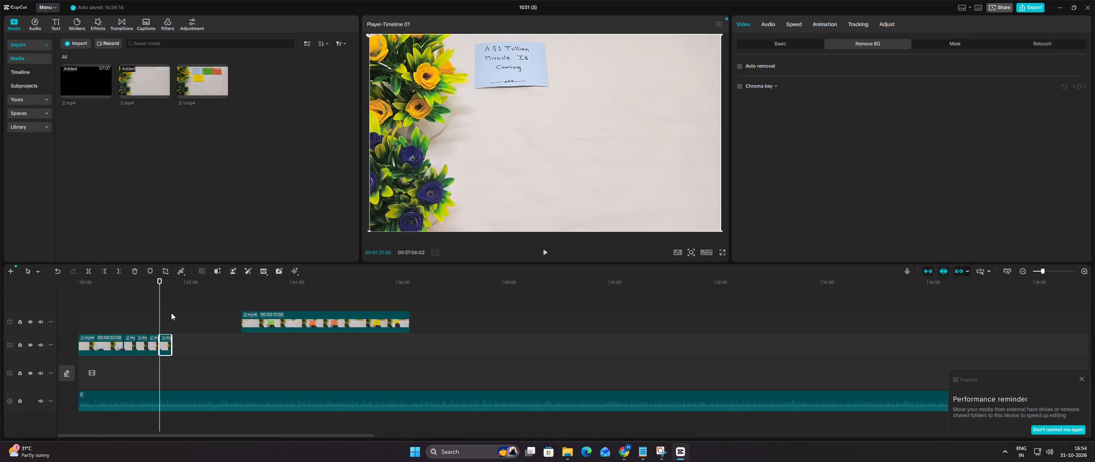
{"action": "left_click", "coordinate": [171, 313], "text": "ctrl"}
{"action": "key", "text": "ctrl+v"}
Move all the blue-card pieces down onto the main track and delete the last pasted copy.
{"action": "left_click_drag", "start_coordinate": [200, 313], "coordinate": [141, 351]}
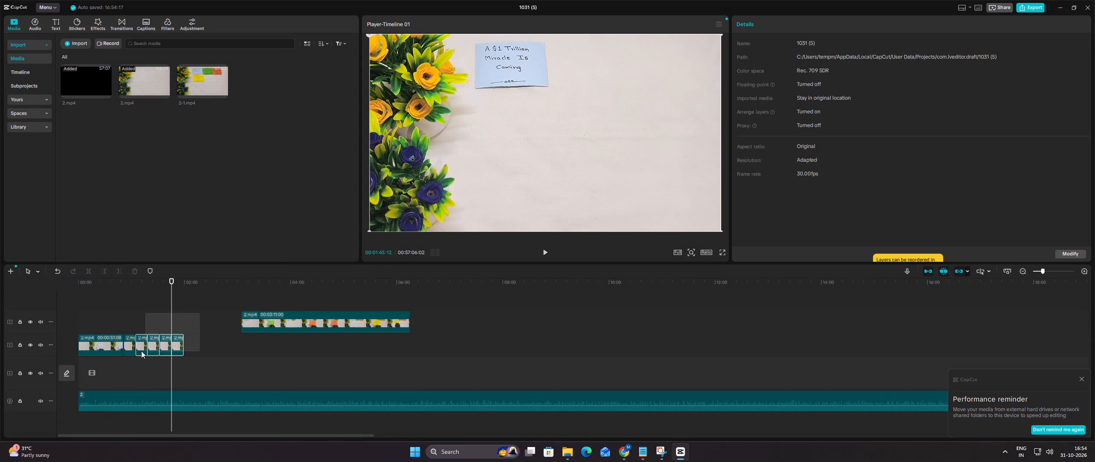
{"action": "left_click_drag", "start_coordinate": [141, 351], "coordinate": [103, 348]}
{"action": "left_click_drag", "start_coordinate": [103, 348], "coordinate": [103, 382]}
{"action": "left_click", "coordinate": [120, 326]}
{"action": "left_click_drag", "start_coordinate": [120, 326], "coordinate": [170, 324]}
{"action": "left_click", "coordinate": [175, 356]}
{"action": "left_click", "coordinate": [139, 270]}
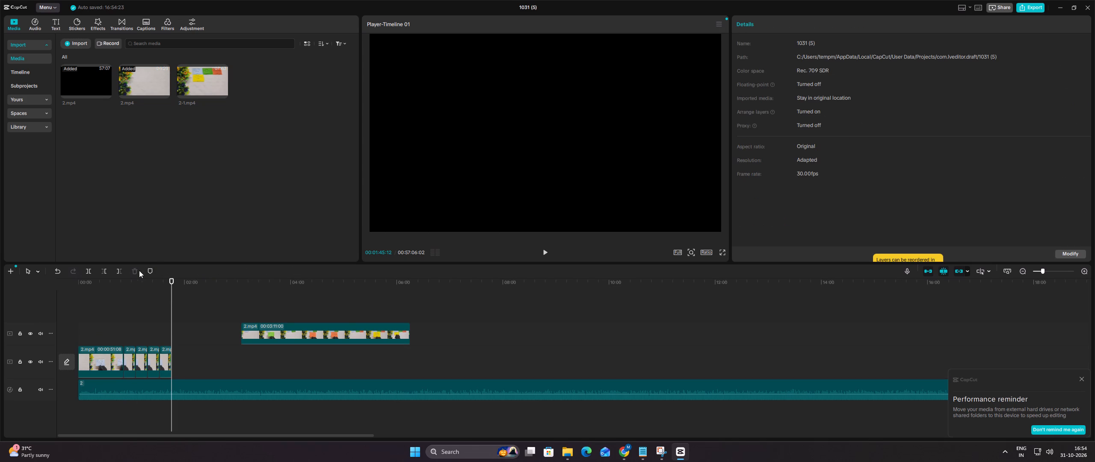
Split the remaining clip at about 4:00, place its green-card part right after the blue-card pieces, and shift the rest to about 6:20.
{"action": "left_click", "coordinate": [160, 309]}
{"action": "left_click_drag", "start_coordinate": [160, 309], "coordinate": [168, 306]}
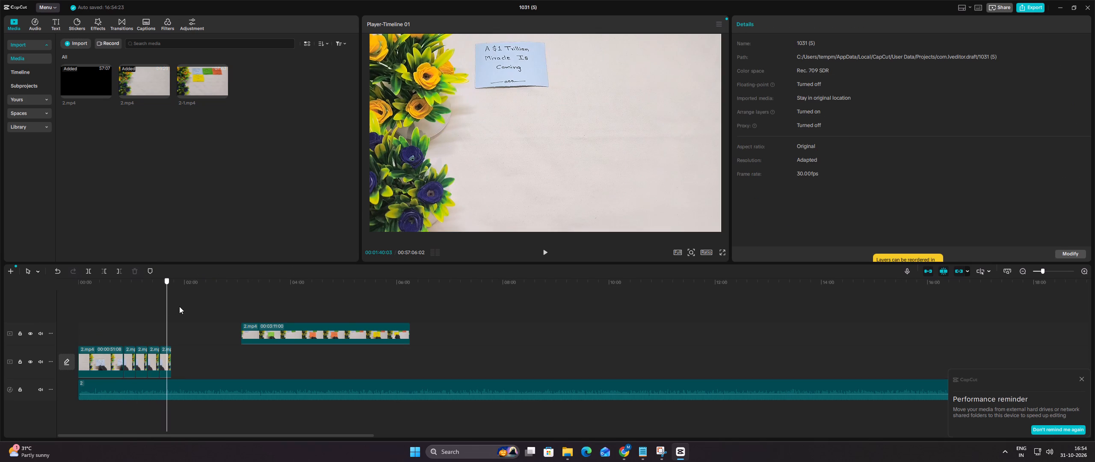
{"action": "left_click", "coordinate": [242, 304]}
{"action": "left_click_drag", "start_coordinate": [242, 304], "coordinate": [289, 306]}
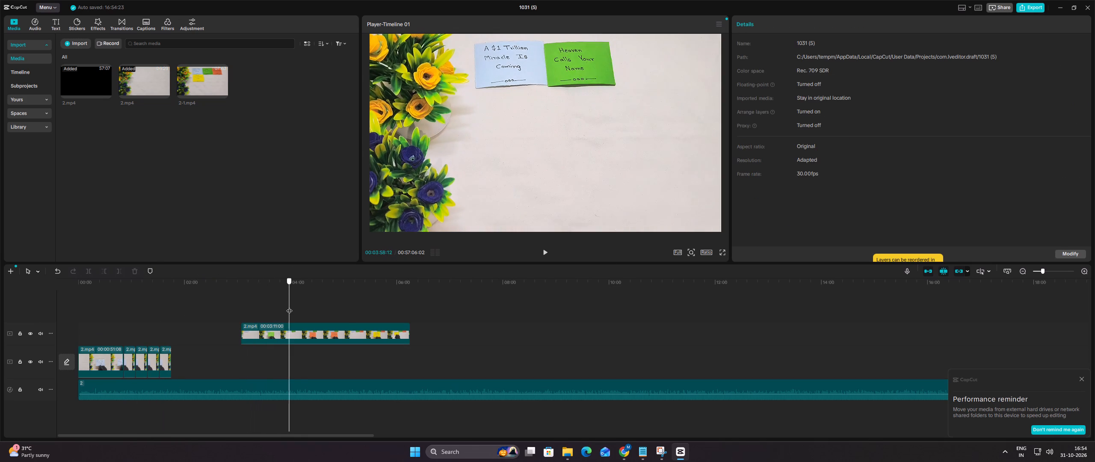
{"action": "left_click_drag", "start_coordinate": [289, 306], "coordinate": [291, 308]}
{"action": "left_click", "coordinate": [296, 338]}
{"action": "left_click", "coordinate": [88, 271]}
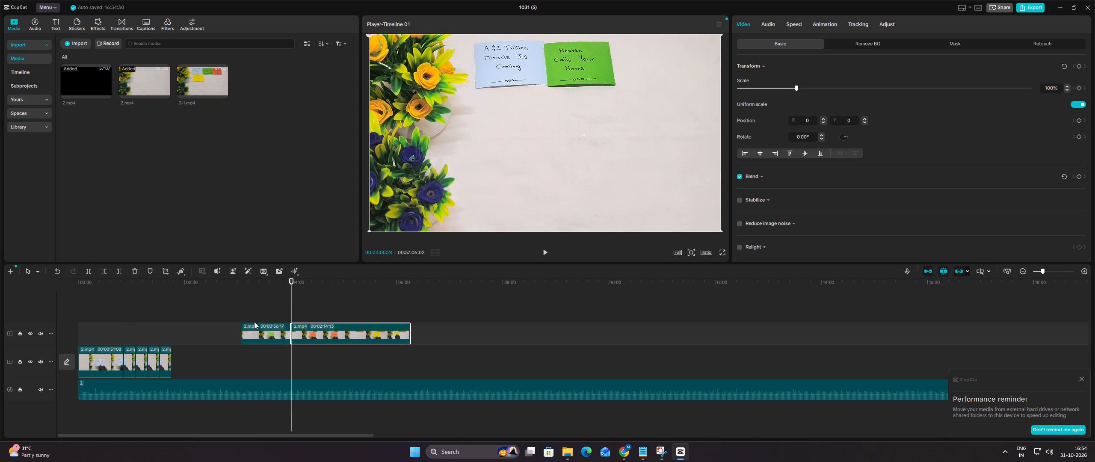
{"action": "left_click_drag", "start_coordinate": [257, 330], "coordinate": [189, 329]}
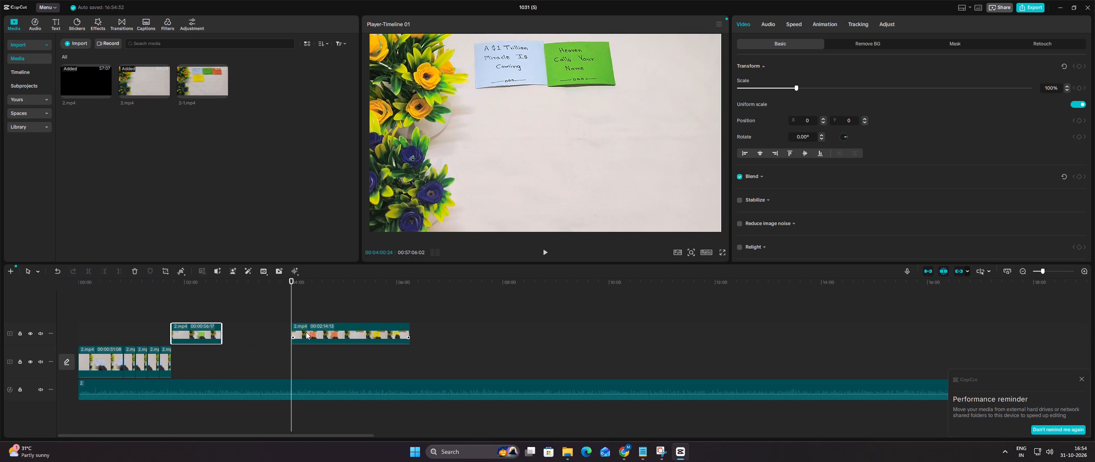
{"action": "left_click_drag", "start_coordinate": [306, 332], "coordinate": [432, 323]}
Split the green-card section at about 2:30 to isolate its still ending with both cards placed.
{"action": "left_click", "coordinate": [198, 312]}
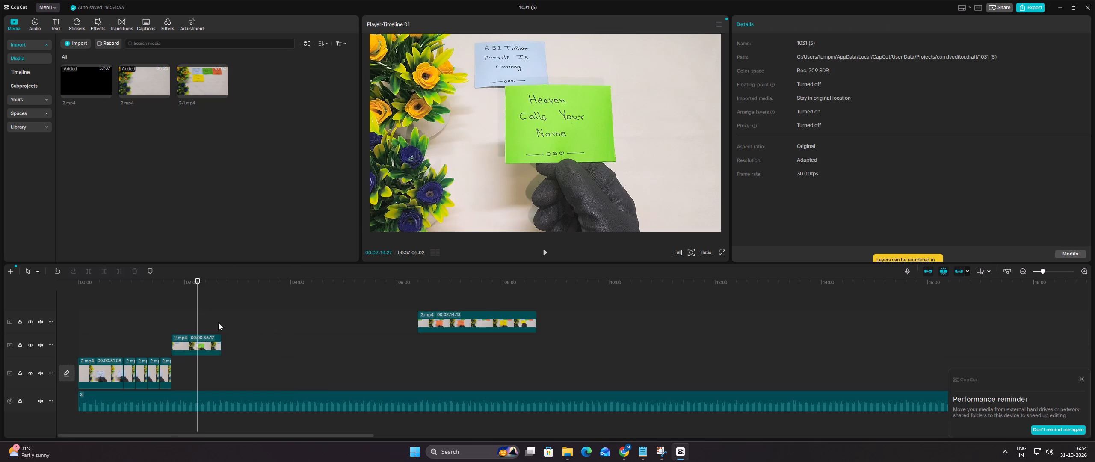
{"action": "scroll", "coordinate": [218, 323], "scroll_direction": "up", "scroll_amount": 4}
{"action": "scroll", "coordinate": [218, 323], "scroll_direction": "up", "scroll_amount": 7, "text": "ctrl"}
{"action": "left_click", "coordinate": [215, 319]}
{"action": "left_click_drag", "start_coordinate": [215, 319], "coordinate": [231, 317]}
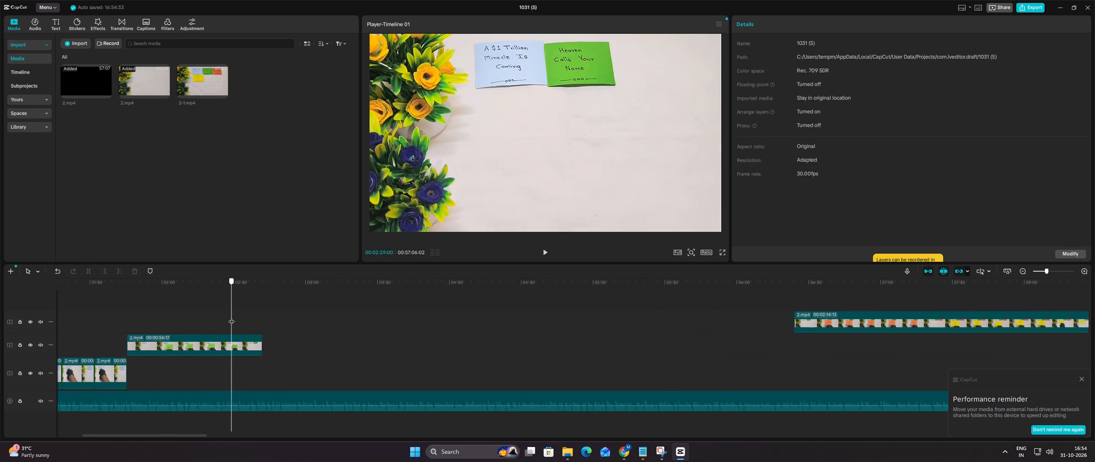
{"action": "left_click_drag", "start_coordinate": [231, 317], "coordinate": [233, 316]}
{"action": "left_click_drag", "start_coordinate": [233, 316], "coordinate": [235, 316]}
{"action": "left_click", "coordinate": [238, 340]}
{"action": "left_click", "coordinate": [89, 272]}
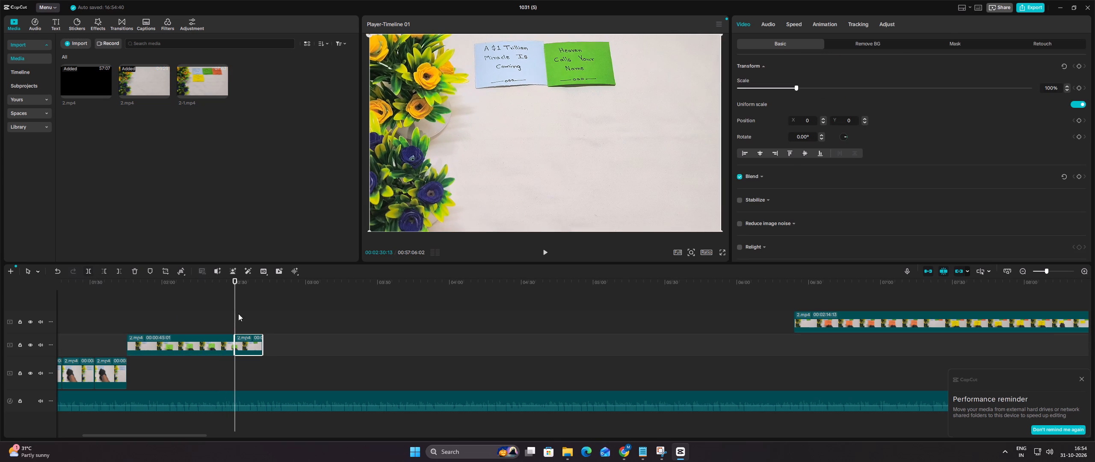
Copy the still green-card ending and paste it three times in a row after the section.
{"action": "left_click", "coordinate": [238, 314]}
{"action": "left_click_drag", "start_coordinate": [239, 314], "coordinate": [262, 312]}
{"action": "right_click", "coordinate": [245, 347]}
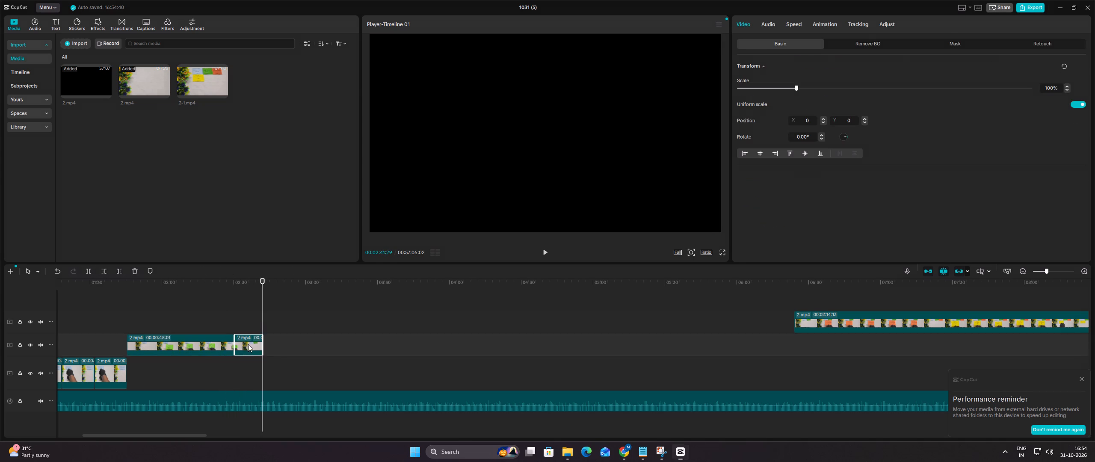
{"action": "left_click", "coordinate": [278, 128]}
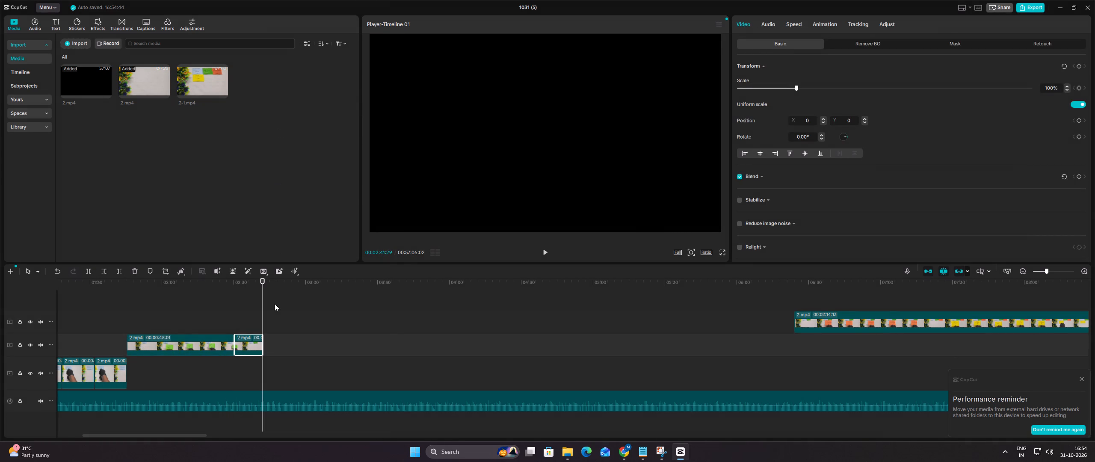
{"action": "key", "text": "ctrl+v"}
{"action": "left_click", "coordinate": [289, 309], "text": "ctrl"}
{"action": "key", "text": "ctrl+v"}
{"action": "left_click", "coordinate": [318, 309], "text": "ctrl"}
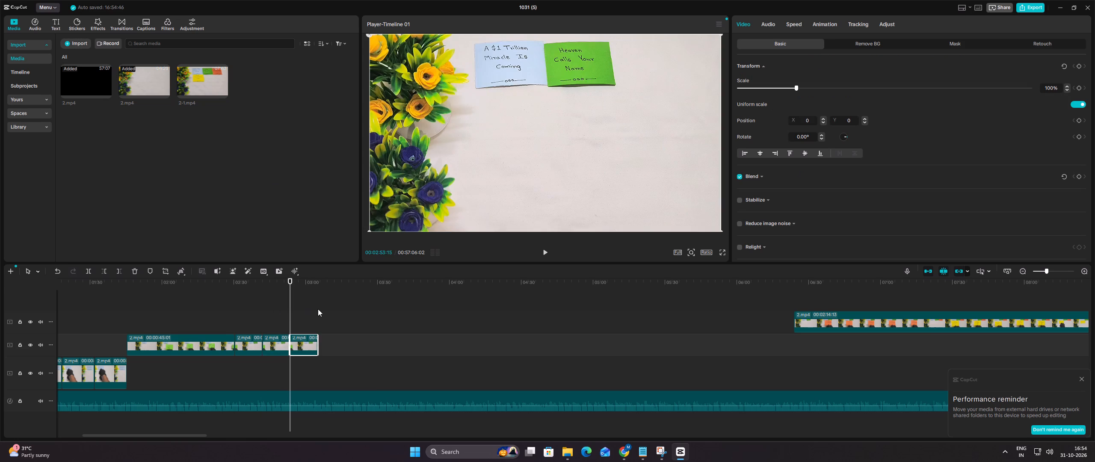
{"action": "key", "text": "ctrl+v"}
Move the green-card section and its copies onto the main track directly after the blue-card pieces.
{"action": "left_click_drag", "start_coordinate": [351, 309], "coordinate": [301, 351]}
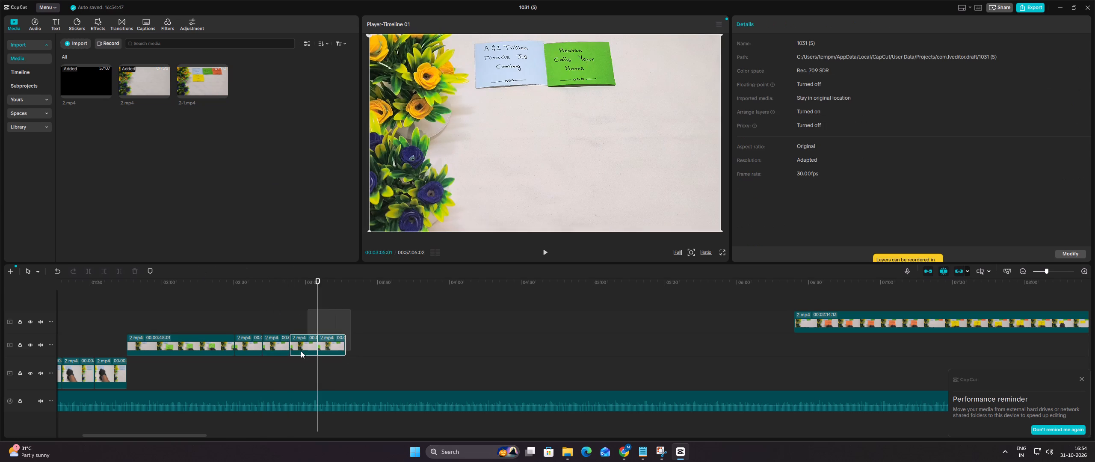
{"action": "left_click_drag", "start_coordinate": [301, 351], "coordinate": [208, 346]}
{"action": "left_click_drag", "start_coordinate": [201, 345], "coordinate": [191, 376]}
Scrub through the green-card section and its repeated still pieces to check the frames and the joins.
{"action": "left_click", "coordinate": [186, 329]}
{"action": "left_click_drag", "start_coordinate": [186, 329], "coordinate": [173, 326]}
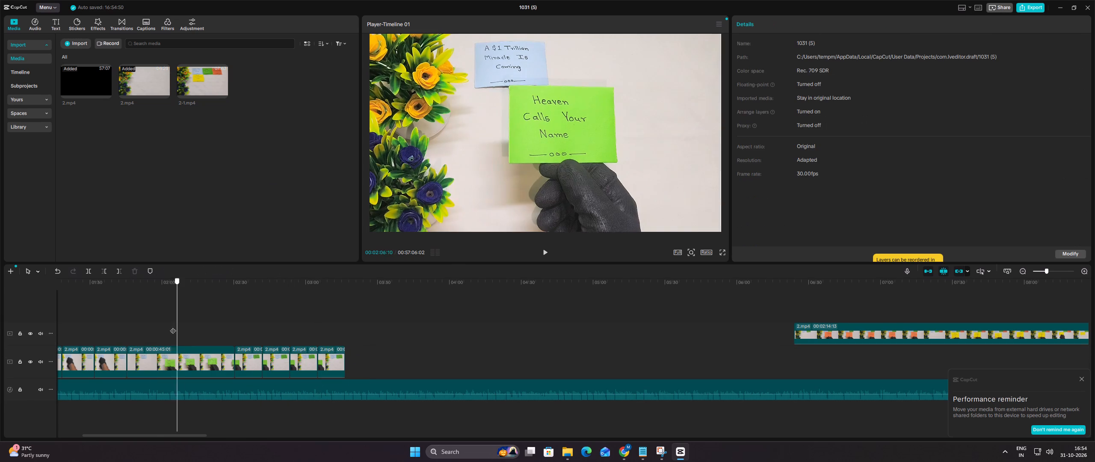
{"action": "left_click_drag", "start_coordinate": [173, 326], "coordinate": [260, 319]}
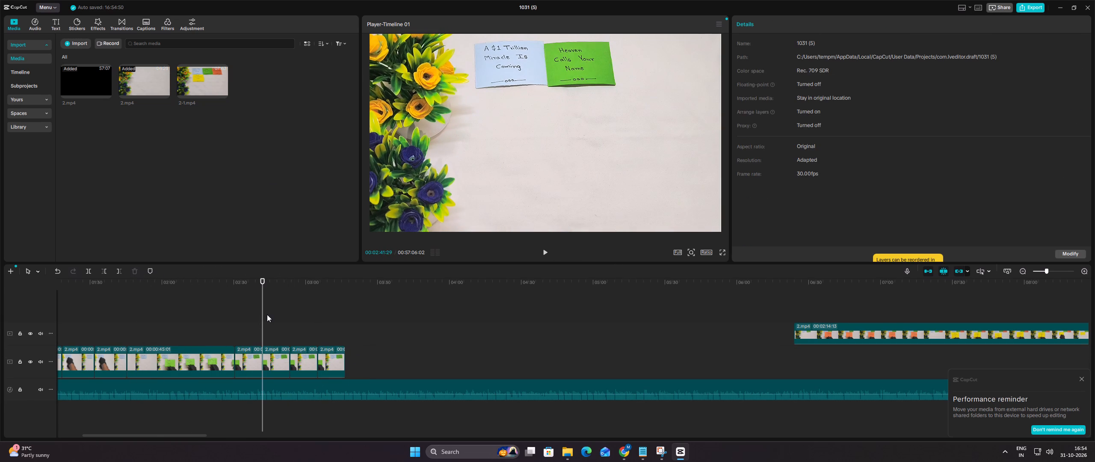
{"action": "left_click", "coordinate": [225, 321]}
{"action": "left_click_drag", "start_coordinate": [236, 321], "coordinate": [244, 320]}
{"action": "left_click_drag", "start_coordinate": [244, 320], "coordinate": [227, 319]}
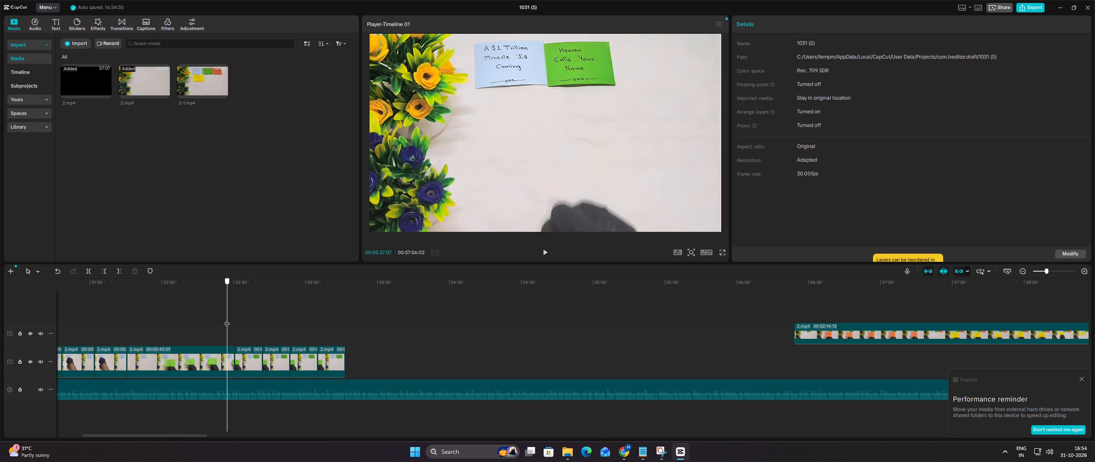
{"action": "left_click_drag", "start_coordinate": [227, 319], "coordinate": [216, 317]}
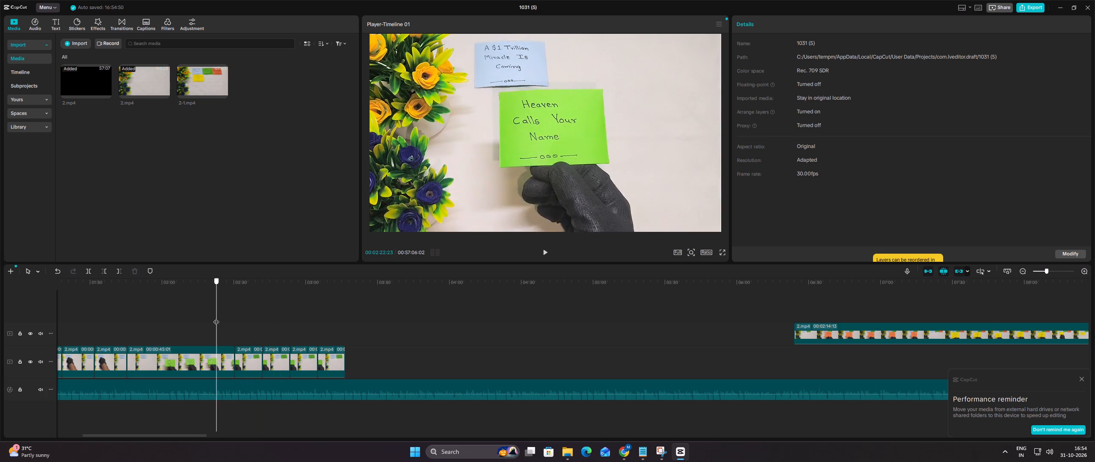
{"action": "left_click_drag", "start_coordinate": [216, 317], "coordinate": [255, 311]}
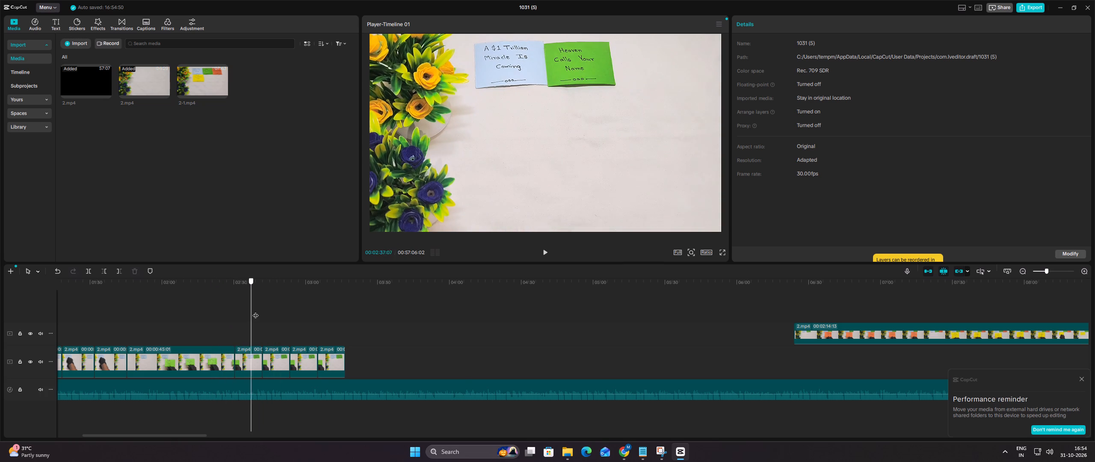
{"action": "left_click_drag", "start_coordinate": [255, 311], "coordinate": [308, 311]}
{"action": "scroll", "coordinate": [314, 311], "scroll_direction": "down", "scroll_amount": 3, "text": "ctrl"}
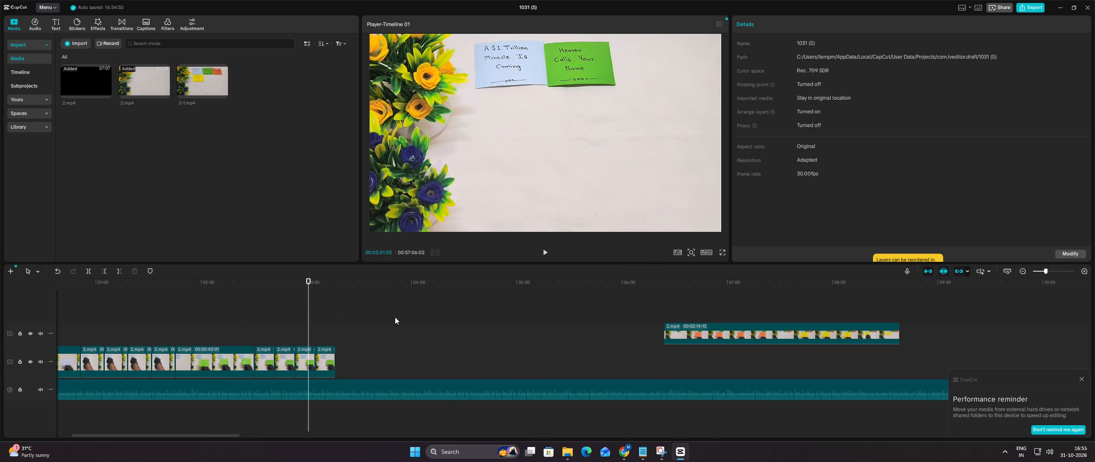
Split the remaining clip at about 7:26, after the orange card is placed, and move the orange-card section directly after the green-card pieces.
{"action": "left_click", "coordinate": [326, 323]}
{"action": "left_click_drag", "start_coordinate": [326, 323], "coordinate": [329, 319]}
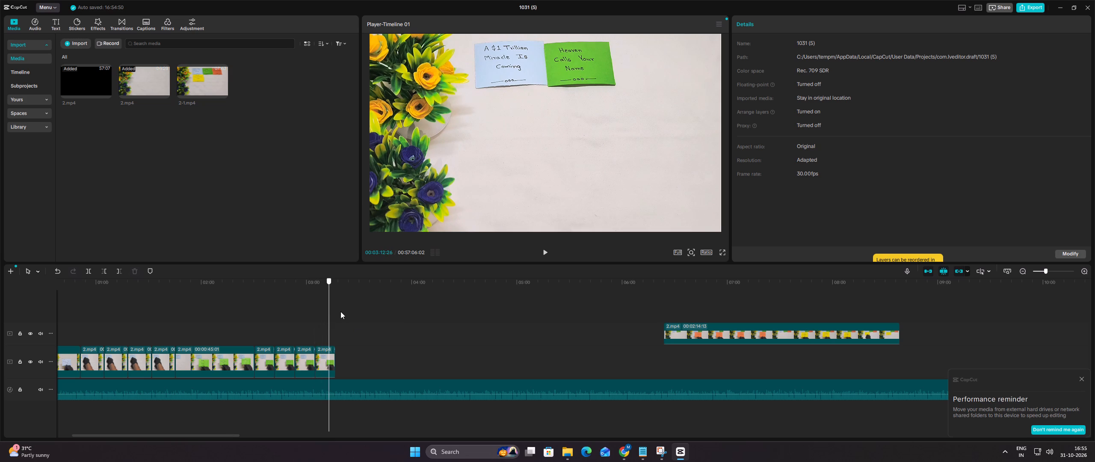
{"action": "left_click", "coordinate": [663, 314]}
{"action": "left_click_drag", "start_coordinate": [666, 297], "coordinate": [678, 297]}
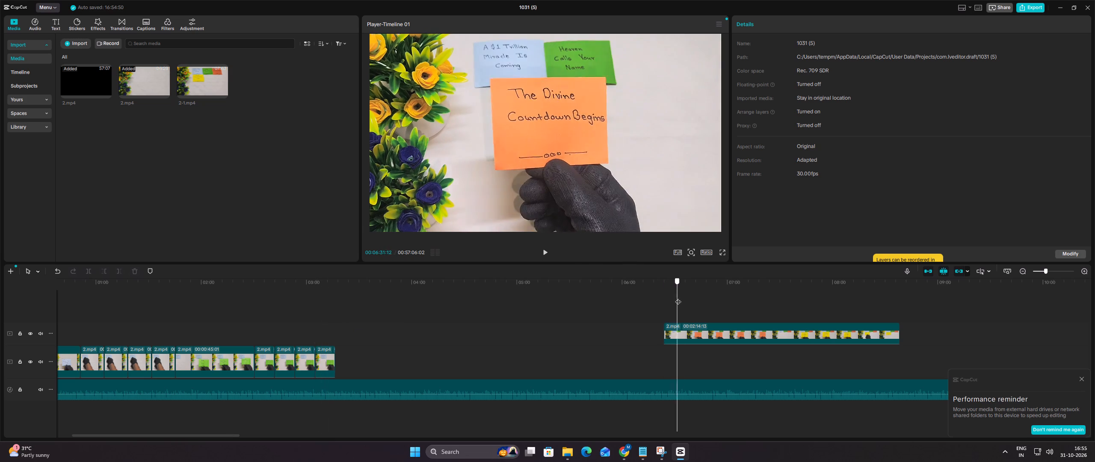
{"action": "left_click_drag", "start_coordinate": [678, 297], "coordinate": [751, 299]}
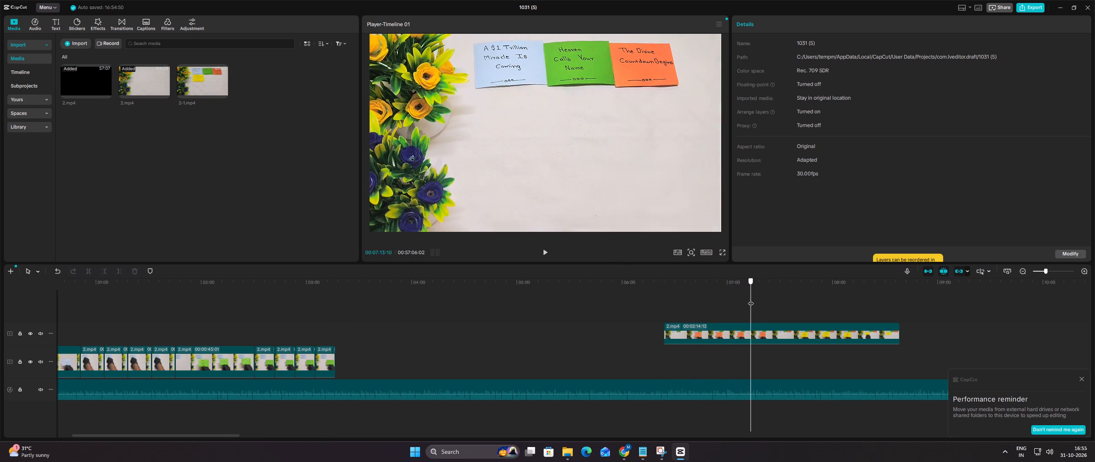
{"action": "left_click_drag", "start_coordinate": [751, 299], "coordinate": [776, 298]}
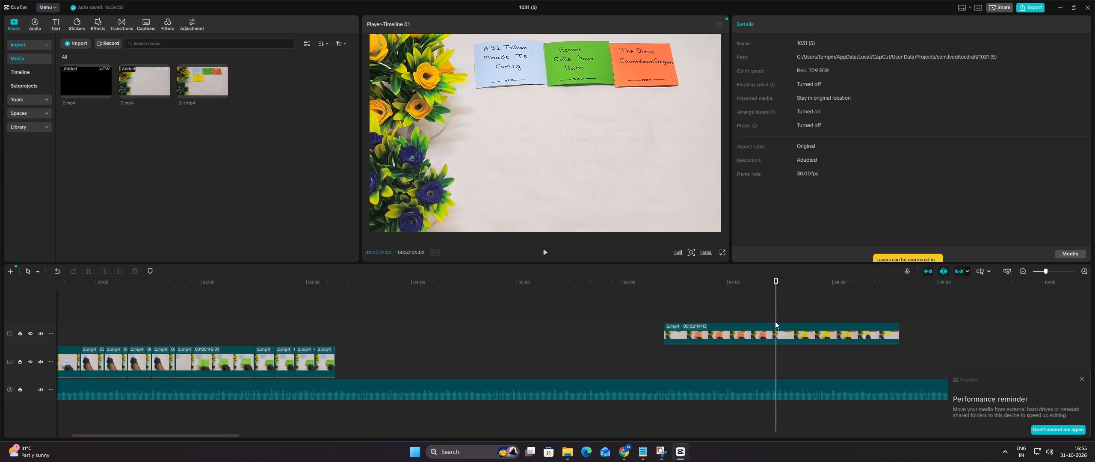
{"action": "left_click", "coordinate": [775, 321]}
{"action": "left_click", "coordinate": [782, 305]}
{"action": "left_click_drag", "start_coordinate": [782, 305], "coordinate": [774, 302]}
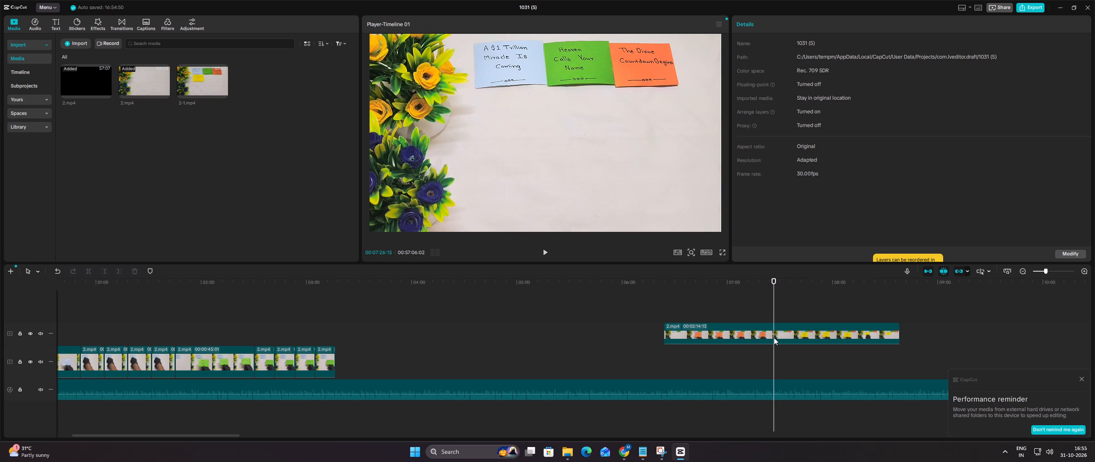
{"action": "left_click", "coordinate": [774, 338]}
{"action": "left_click", "coordinate": [92, 269]}
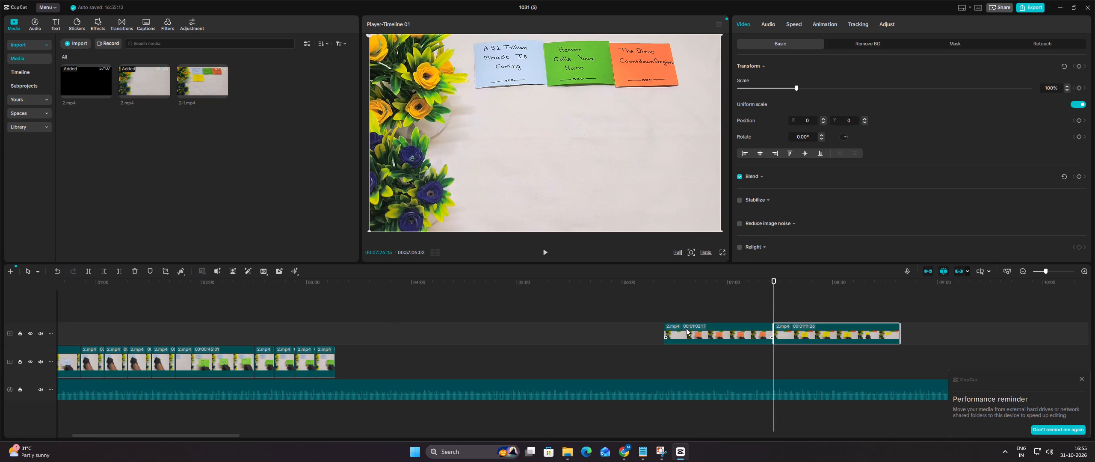
{"action": "left_click_drag", "start_coordinate": [686, 328], "coordinate": [355, 325]}
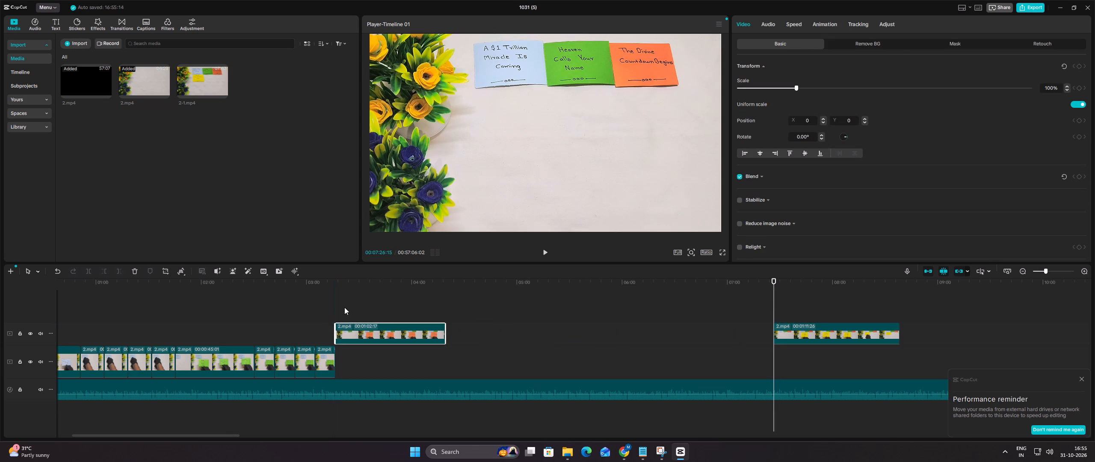
Split the orange-card section at about 4:06 to isolate its still ending with all three cards placed.
{"action": "left_click", "coordinate": [343, 304]}
{"action": "left_click", "coordinate": [353, 301]}
{"action": "left_click_drag", "start_coordinate": [353, 300], "coordinate": [414, 305]}
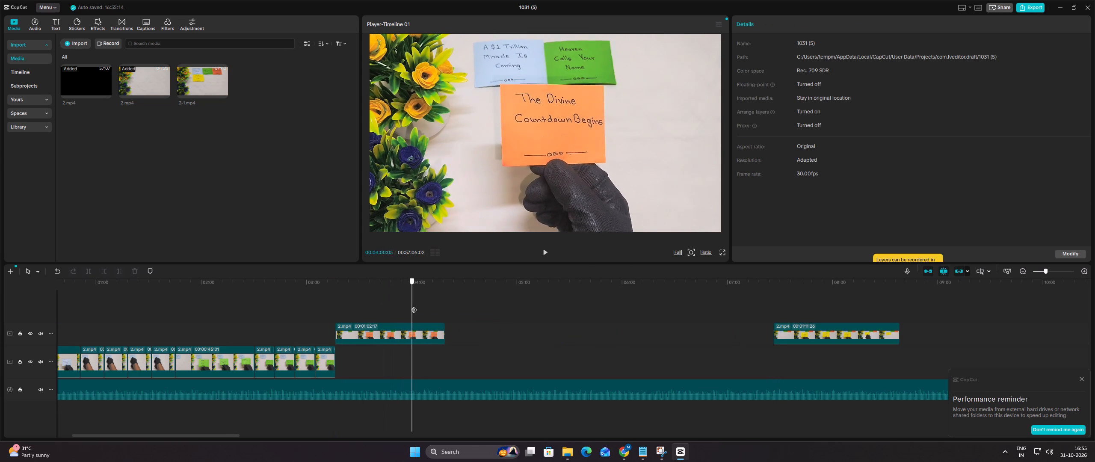
{"action": "left_click_drag", "start_coordinate": [414, 305], "coordinate": [423, 304]}
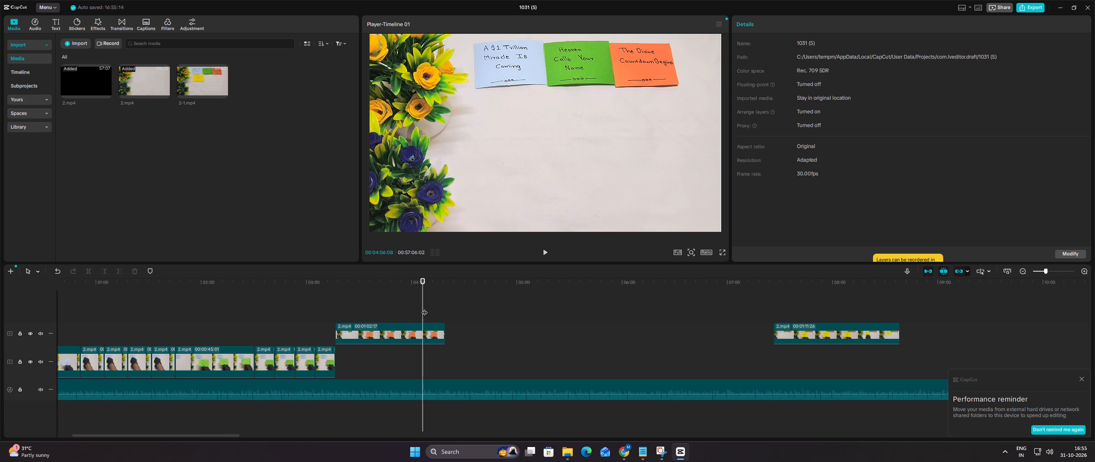
{"action": "left_click", "coordinate": [426, 337]}
{"action": "left_click", "coordinate": [86, 272]}
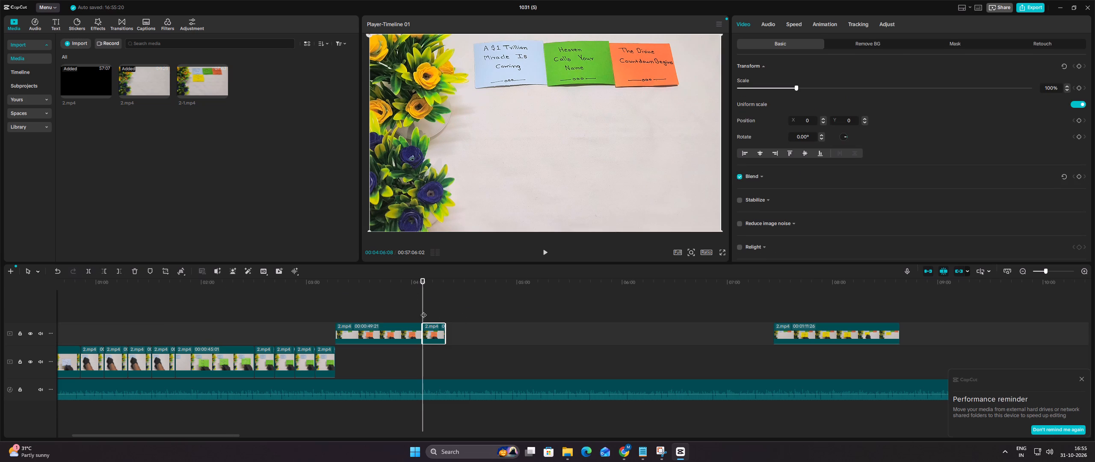
Copy the still orange-card ending and paste it four times in a row after the section on the same track.
{"action": "left_click", "coordinate": [423, 311]}
{"action": "left_click", "coordinate": [426, 308]}
{"action": "left_click_drag", "start_coordinate": [426, 308], "coordinate": [443, 305]}
{"action": "right_click", "coordinate": [437, 330]}
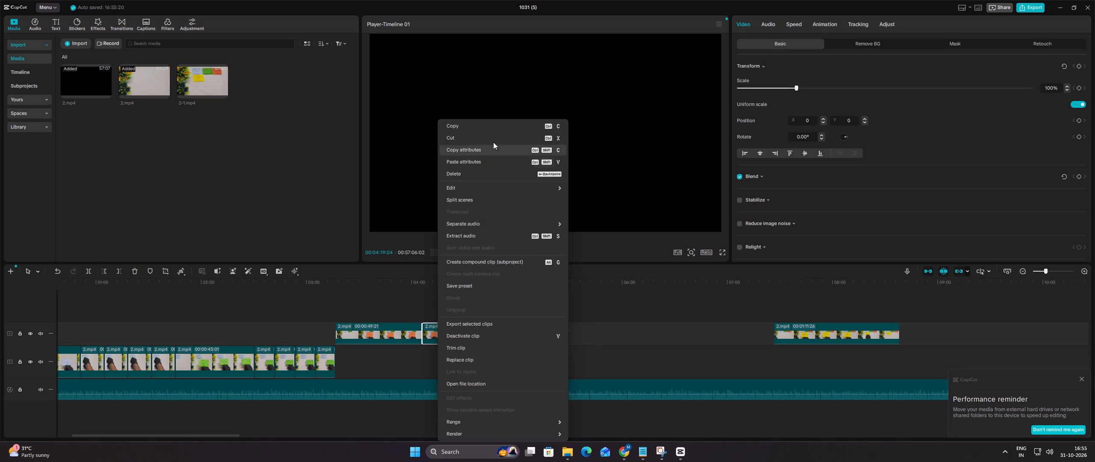
{"action": "left_click", "coordinate": [490, 128]}
{"action": "key", "text": "ctrl+v"}
{"action": "key", "text": "ctrl+v"}
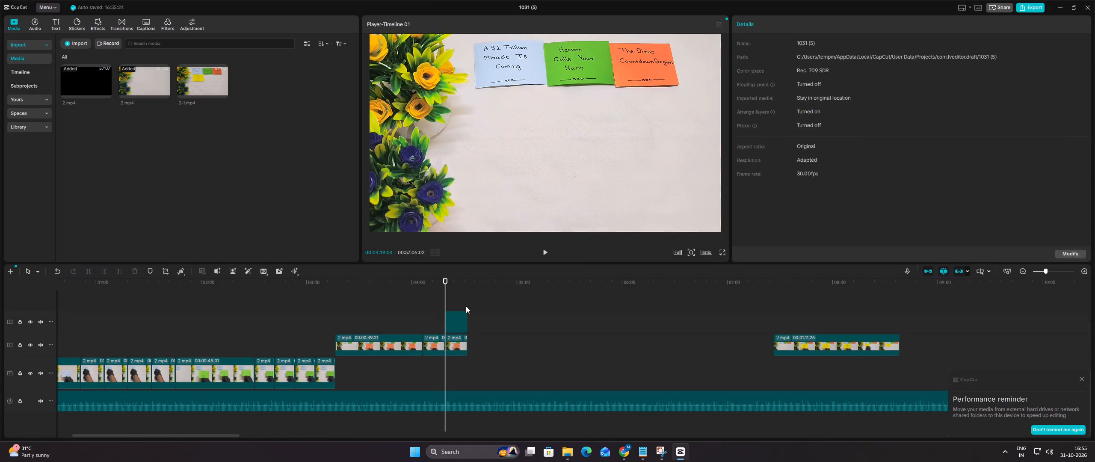
{"action": "left_click", "coordinate": [467, 306], "text": "ctrl"}
{"action": "left_click_drag", "start_coordinate": [458, 315], "coordinate": [491, 333]}
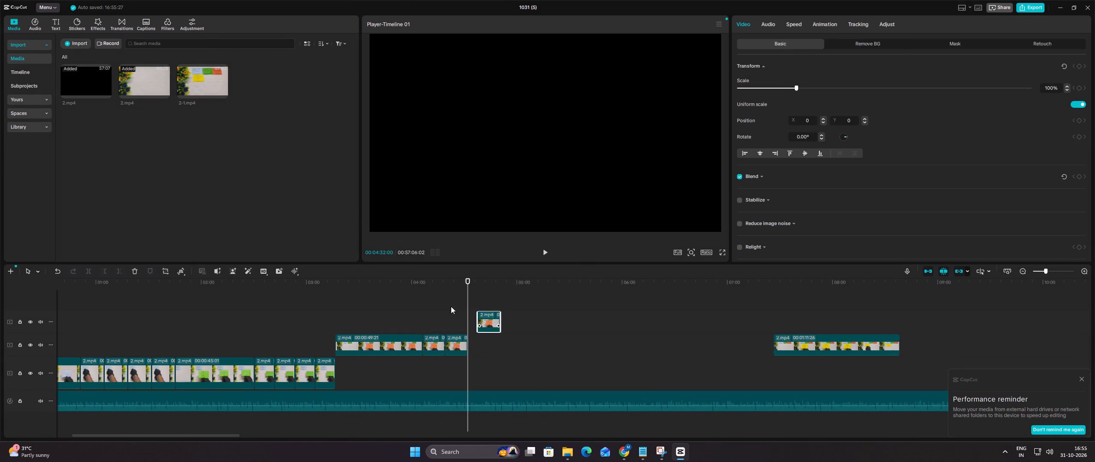
{"action": "left_click", "coordinate": [448, 303]}
{"action": "left_click_drag", "start_coordinate": [488, 316], "coordinate": [478, 339]}
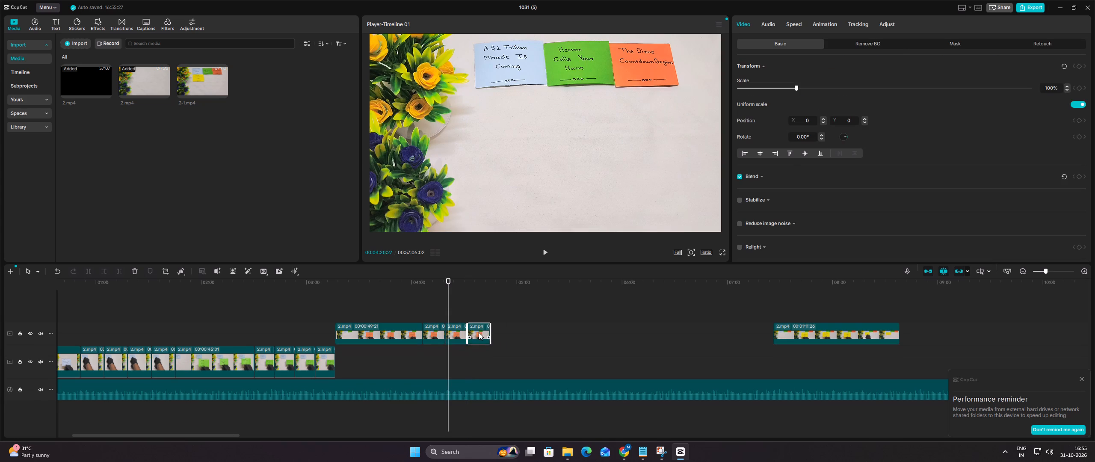
{"action": "left_click", "coordinate": [479, 311]}
{"action": "left_click_drag", "start_coordinate": [479, 311], "coordinate": [491, 309]}
{"action": "key", "text": "ctrl+v"}
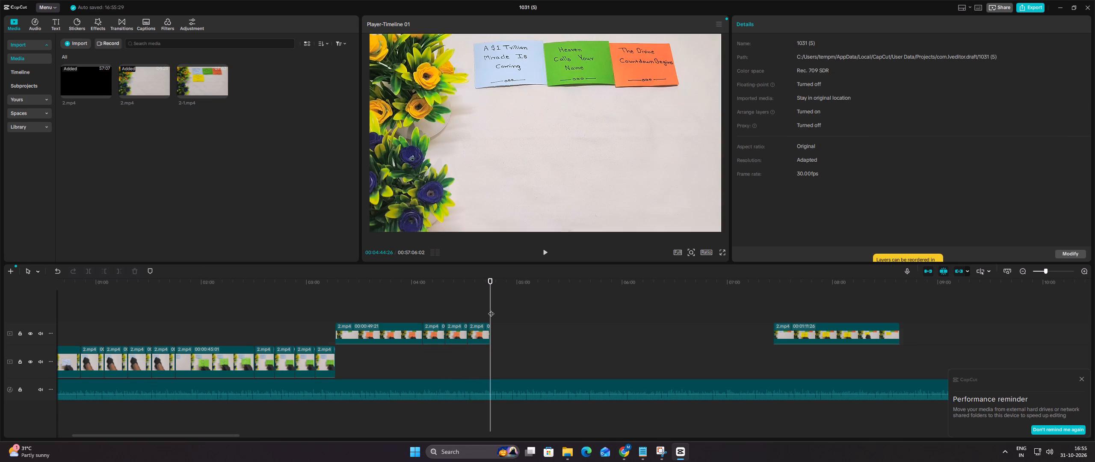
{"action": "left_click", "coordinate": [513, 310], "text": "ctrl"}
{"action": "key", "text": "ctrl+v"}
Move the orange-card section and its still copies onto the main track directly after the green-card pieces.
{"action": "left_click_drag", "start_coordinate": [539, 293], "coordinate": [494, 338]}
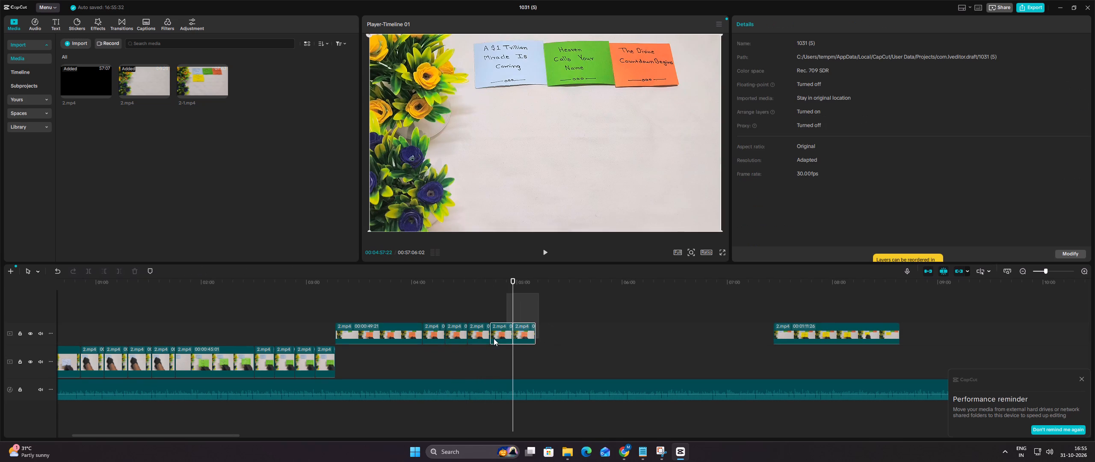
{"action": "left_click_drag", "start_coordinate": [494, 338], "coordinate": [406, 329]}
{"action": "left_click_drag", "start_coordinate": [395, 329], "coordinate": [394, 360]}
{"action": "left_click", "coordinate": [419, 312]}
Delete the last still orange-card copy at the end of the main track.
{"action": "scroll", "coordinate": [420, 311], "scroll_direction": "down", "scroll_amount": 3, "text": "ctrl"}
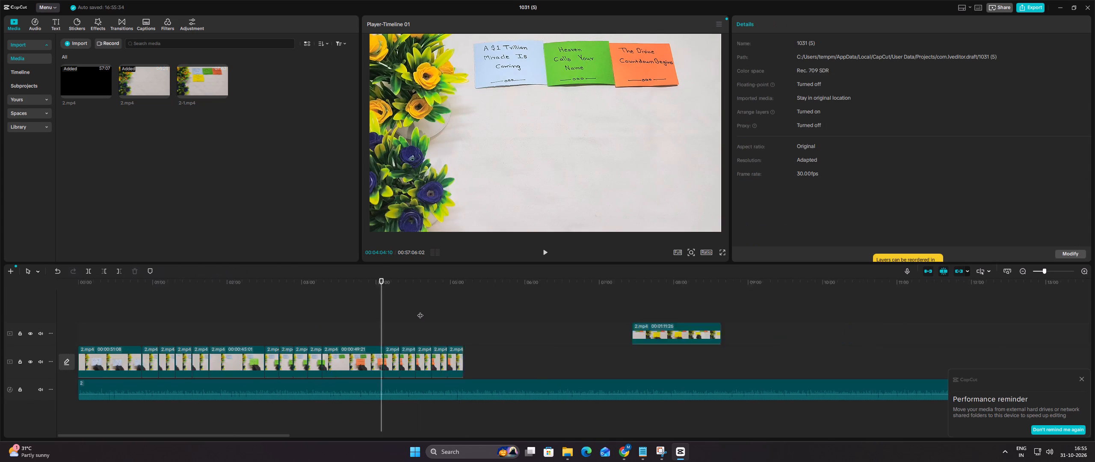
{"action": "scroll", "coordinate": [420, 311], "scroll_direction": "down", "scroll_amount": 17, "text": "ctrl"}
{"action": "scroll", "coordinate": [420, 311], "scroll_direction": "down", "scroll_amount": 5, "text": "ctrl"}
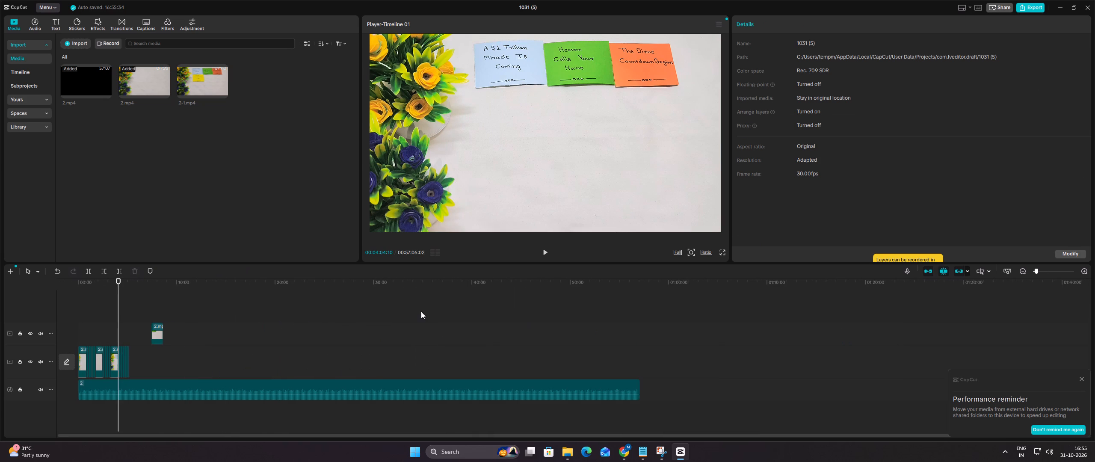
{"action": "scroll", "coordinate": [348, 321], "scroll_direction": "up", "scroll_amount": 8, "text": "ctrl"}
{"action": "left_click", "coordinate": [88, 304], "text": "ctrl"}
{"action": "left_click_drag", "start_coordinate": [88, 304], "coordinate": [50, 303], "text": "ctrl"}
{"action": "scroll", "coordinate": [121, 312], "scroll_direction": "up", "scroll_amount": 7, "text": "ctrl"}
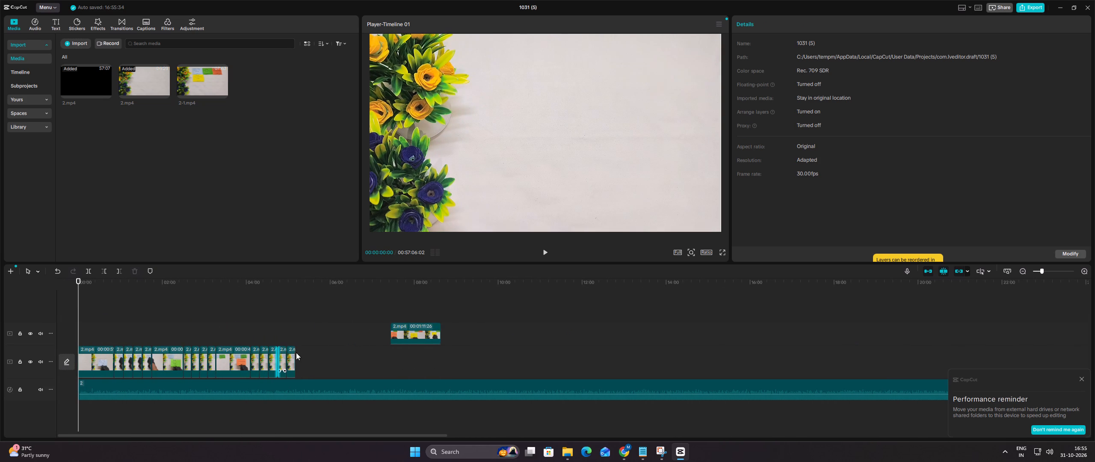
{"action": "left_click", "coordinate": [295, 353]}
{"action": "left_click", "coordinate": [137, 269]}
Scrub through the orange-card section and its repeated still pieces to check the frames and the joins.
{"action": "left_click", "coordinate": [272, 320]}
{"action": "left_click_drag", "start_coordinate": [272, 320], "coordinate": [260, 317]}
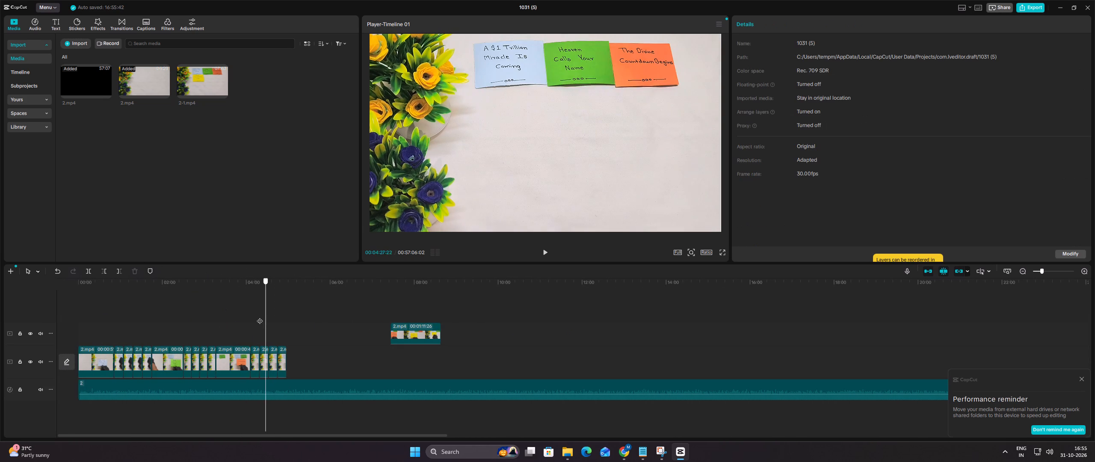
{"action": "left_click_drag", "start_coordinate": [260, 317], "coordinate": [256, 314]}
{"action": "scroll", "coordinate": [266, 313], "scroll_direction": "up", "scroll_amount": 5, "text": "ctrl"}
{"action": "left_click", "coordinate": [266, 313]}
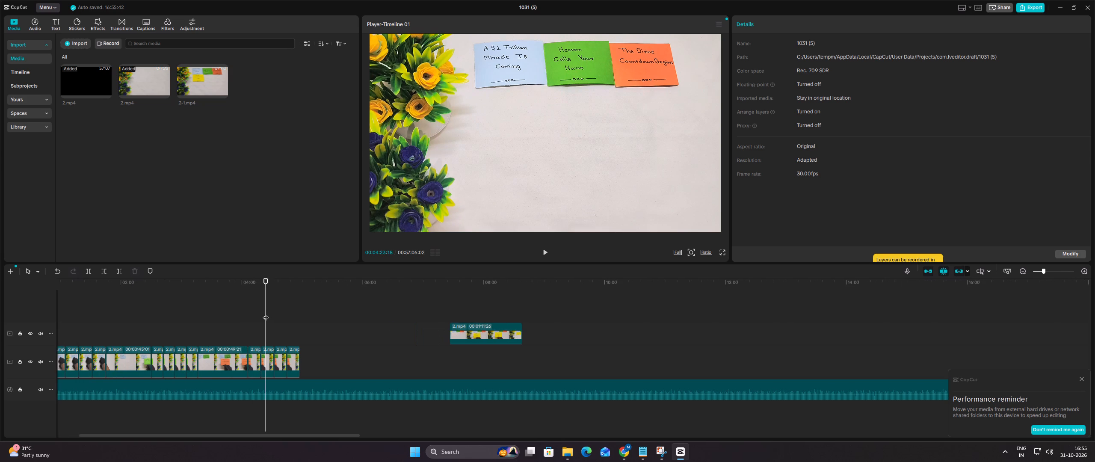
{"action": "left_click_drag", "start_coordinate": [266, 313], "coordinate": [242, 310]}
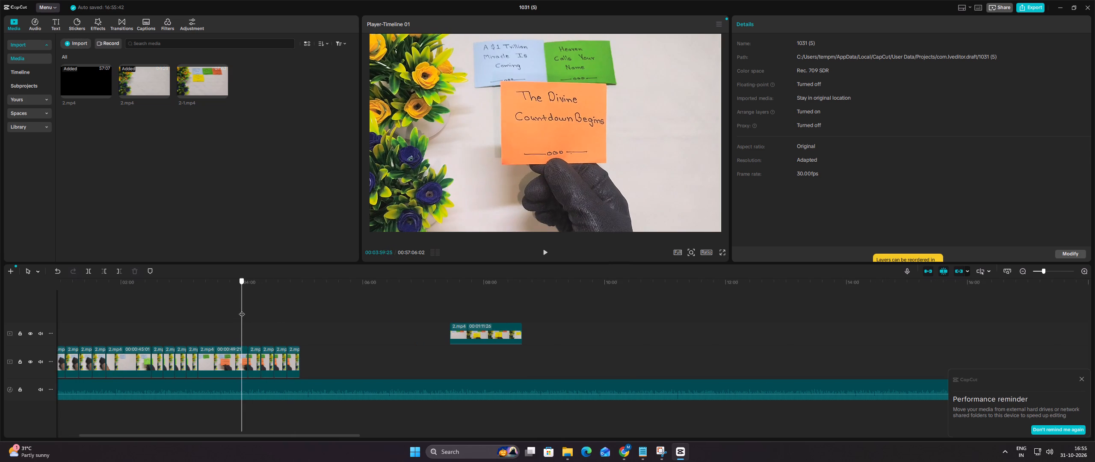
{"action": "left_click_drag", "start_coordinate": [242, 310], "coordinate": [246, 304]}
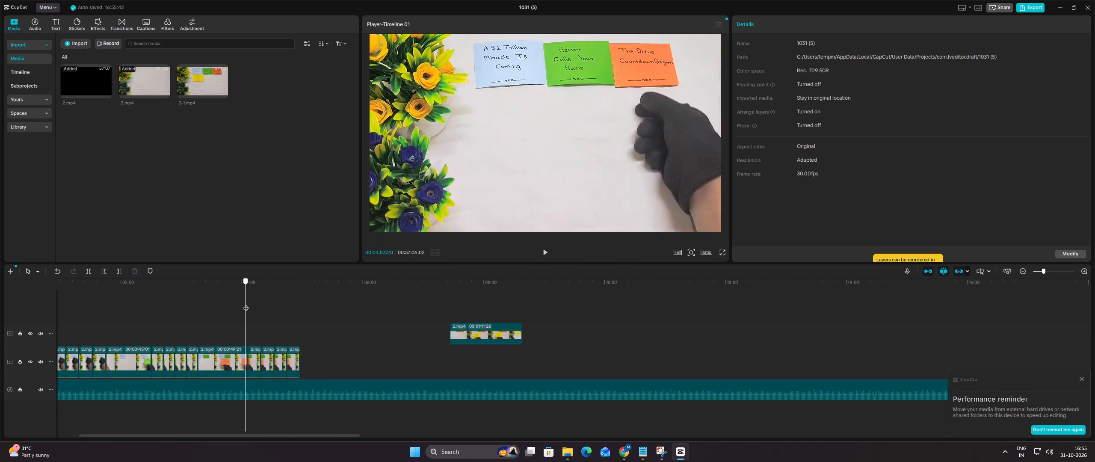
{"action": "left_click_drag", "start_coordinate": [246, 304], "coordinate": [296, 308]}
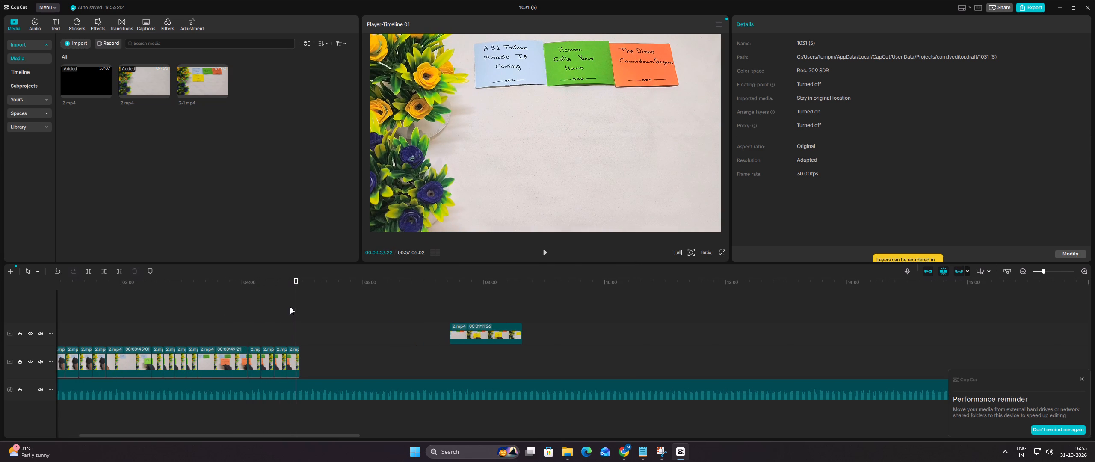
Shorten the yellow-card section's end to a duration of about 1:08 and move the section directly after the orange-card pieces.
{"action": "left_click", "coordinate": [450, 309]}
{"action": "left_click_drag", "start_coordinate": [450, 309], "coordinate": [483, 310]}
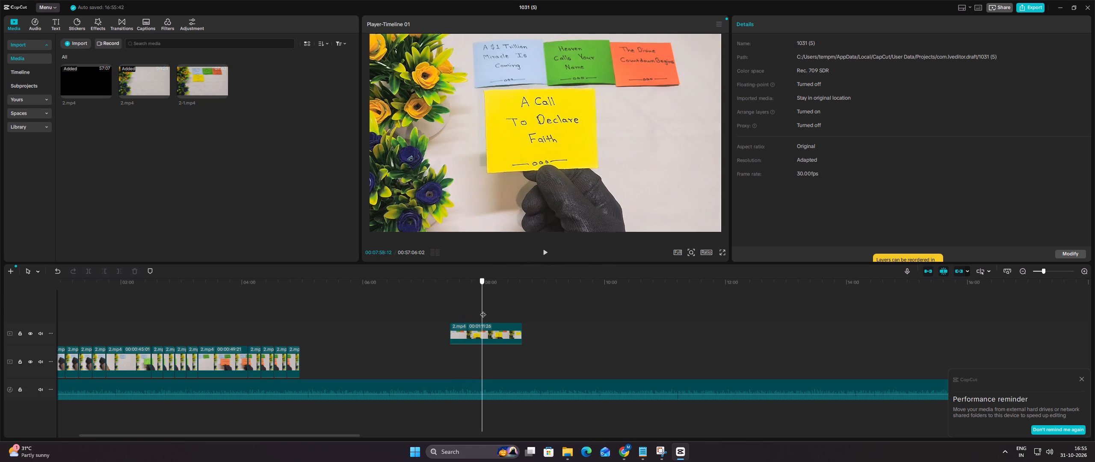
{"action": "left_click_drag", "start_coordinate": [483, 310], "coordinate": [501, 313]}
{"action": "left_click", "coordinate": [501, 326]}
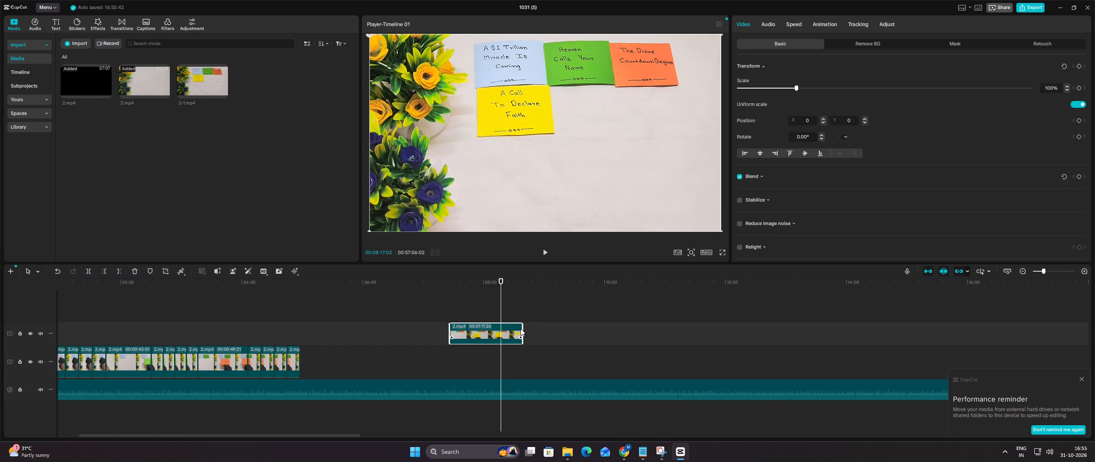
{"action": "left_click", "coordinate": [521, 330]}
{"action": "left_click_drag", "start_coordinate": [496, 332], "coordinate": [347, 332]}
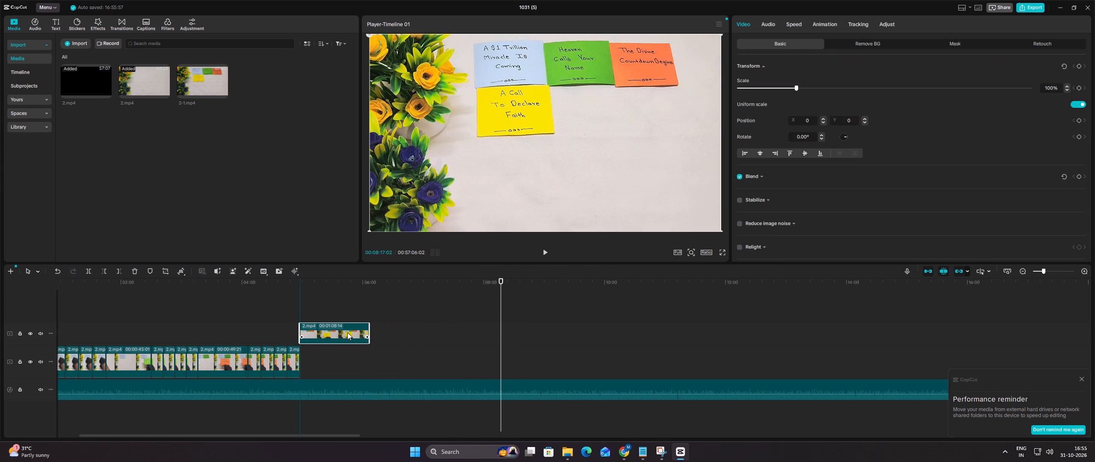
{"action": "left_click_drag", "start_coordinate": [347, 332], "coordinate": [347, 332]}
{"action": "left_click", "coordinate": [352, 318]}
Trim off the end of the yellow-card section after about 6:02.
{"action": "scroll", "coordinate": [352, 309], "scroll_direction": "up", "scroll_amount": 11, "text": "ctrl"}
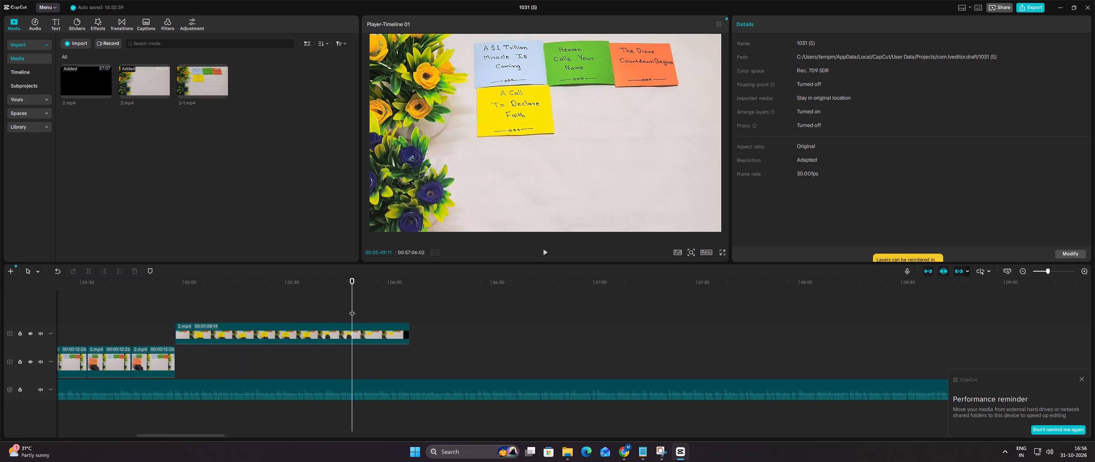
{"action": "left_click", "coordinate": [286, 310]}
{"action": "left_click_drag", "start_coordinate": [286, 310], "coordinate": [367, 306]}
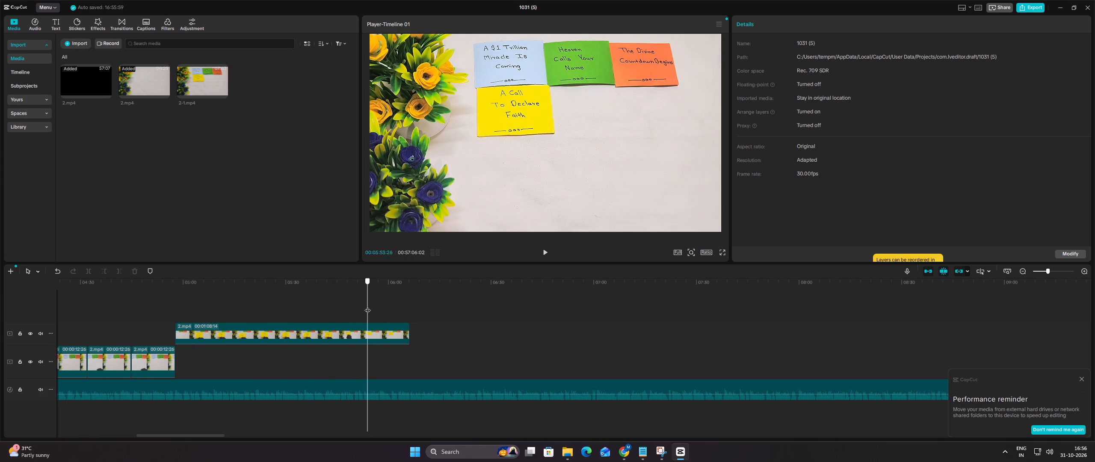
{"action": "left_click_drag", "start_coordinate": [367, 306], "coordinate": [397, 307]}
{"action": "left_click", "coordinate": [389, 323]}
{"action": "left_click", "coordinate": [123, 269]}
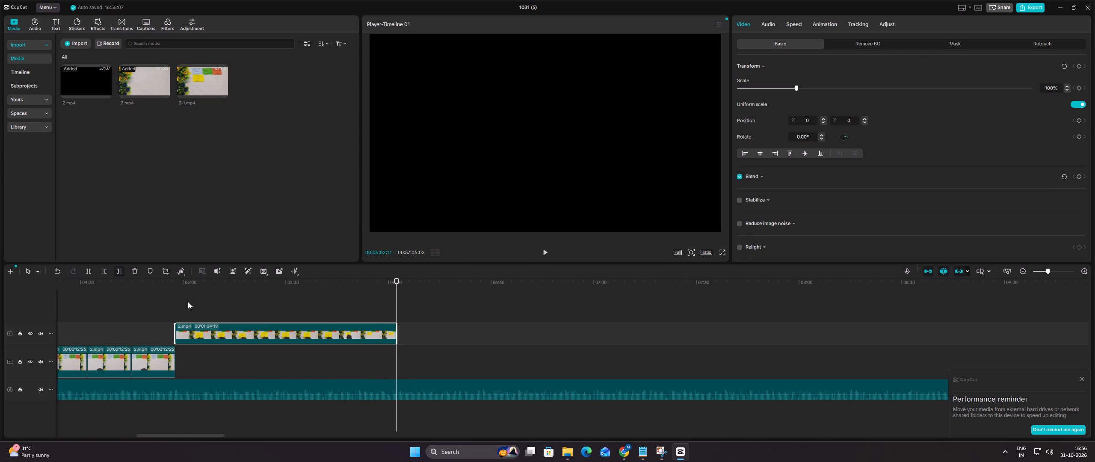
Split the yellow-card section at about 5:50 to isolate its still ending with all four cards placed.
{"action": "left_click", "coordinate": [244, 308]}
{"action": "left_click_drag", "start_coordinate": [244, 308], "coordinate": [334, 304]}
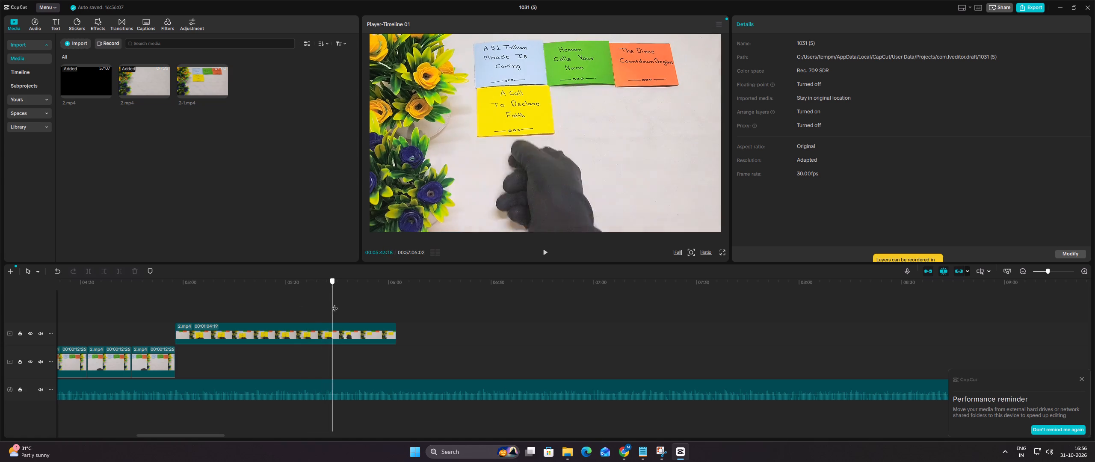
{"action": "left_click_drag", "start_coordinate": [334, 304], "coordinate": [356, 307]}
{"action": "left_click", "coordinate": [355, 329]}
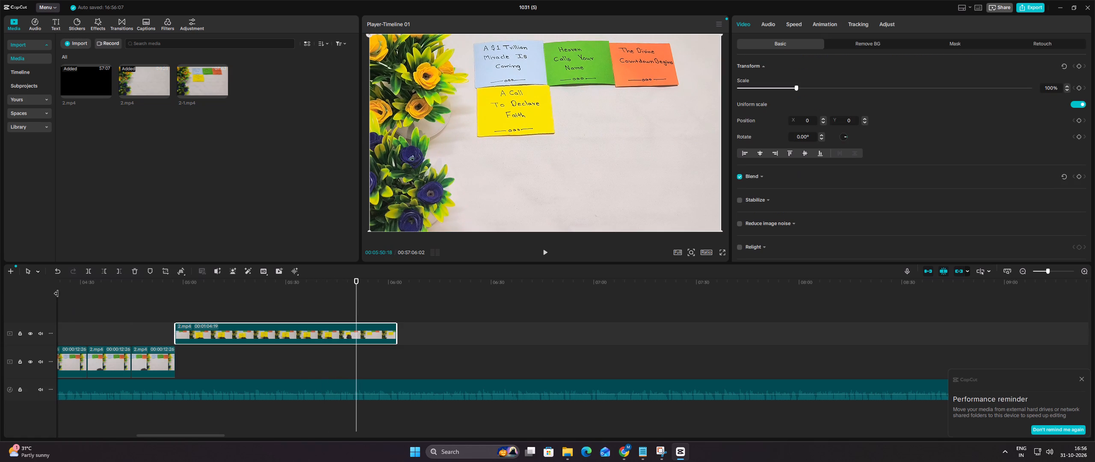
{"action": "left_click", "coordinate": [91, 269]}
Copy the yellow-card section's still ending and paste three copies end to end after it, starting at about 6:02.
{"action": "left_click", "coordinate": [364, 301]}
{"action": "left_click_drag", "start_coordinate": [364, 301], "coordinate": [394, 302]}
{"action": "right_click", "coordinate": [372, 334]}
{"action": "left_click", "coordinate": [414, 124]}
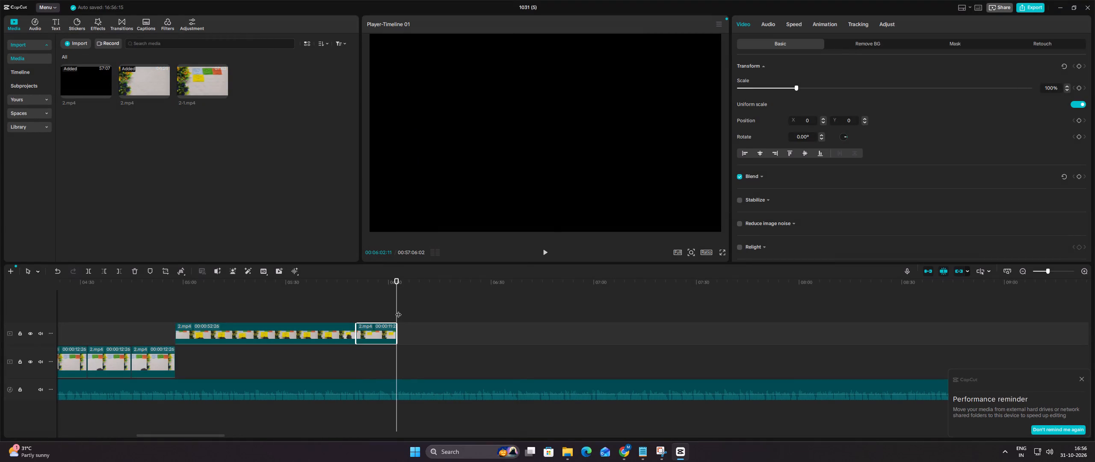
{"action": "key", "text": "ctrl+v"}
{"action": "left_click", "coordinate": [438, 308], "text": "ctrl"}
{"action": "key", "text": "ctrl+v"}
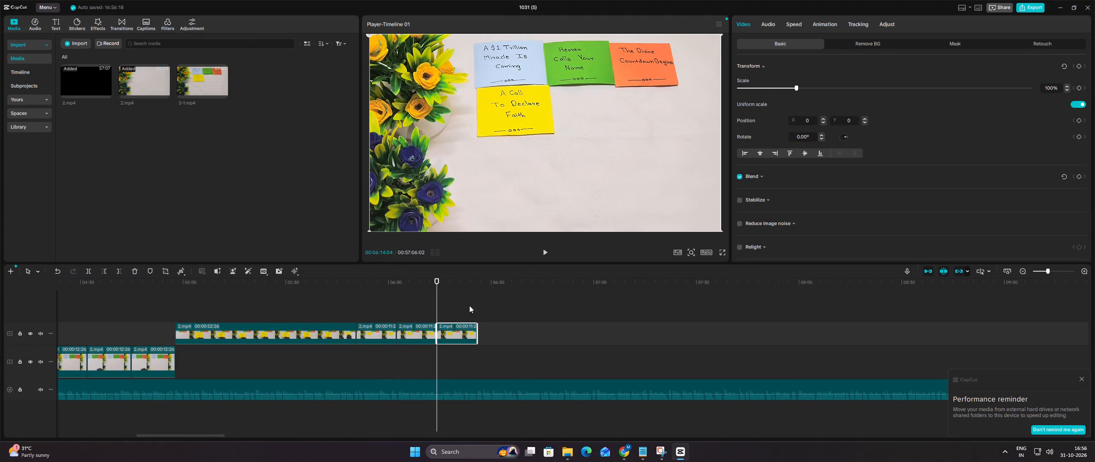
{"action": "left_click", "coordinate": [477, 308], "text": "ctrl"}
{"action": "key", "text": "ctrl+v"}
Move the yellow-card section and all its still pieces down onto the main video track, directly after the orange-card pieces.
{"action": "left_click_drag", "start_coordinate": [531, 307], "coordinate": [312, 323]}
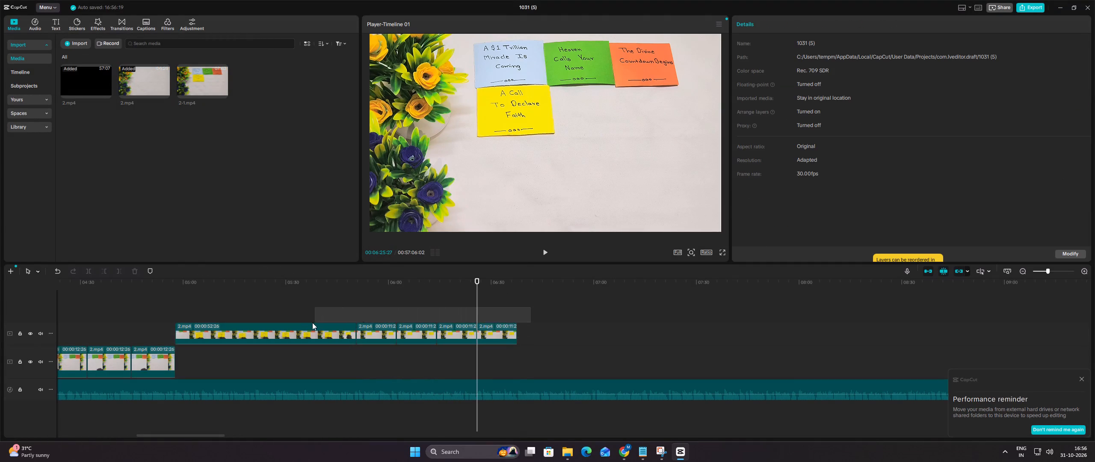
{"action": "left_click_drag", "start_coordinate": [312, 323], "coordinate": [269, 337]}
{"action": "left_click_drag", "start_coordinate": [269, 337], "coordinate": [270, 365]}
Scrub through the yellow-card section and its repeated still pieces to check the frames and the joins.
{"action": "left_click", "coordinate": [311, 329]}
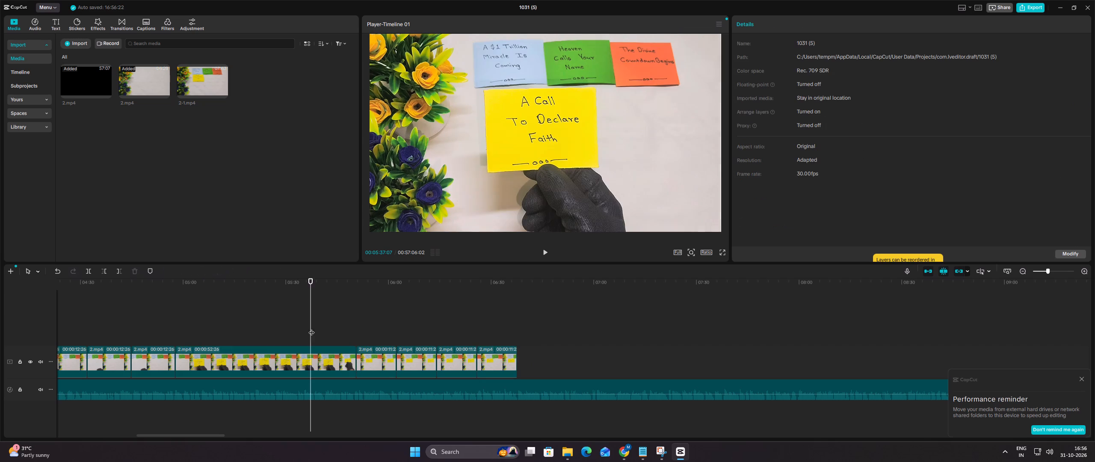
{"action": "left_click", "coordinate": [318, 324]}
{"action": "left_click", "coordinate": [376, 318]}
{"action": "left_click", "coordinate": [426, 320]}
{"action": "left_click_drag", "start_coordinate": [426, 320], "coordinate": [506, 322]}
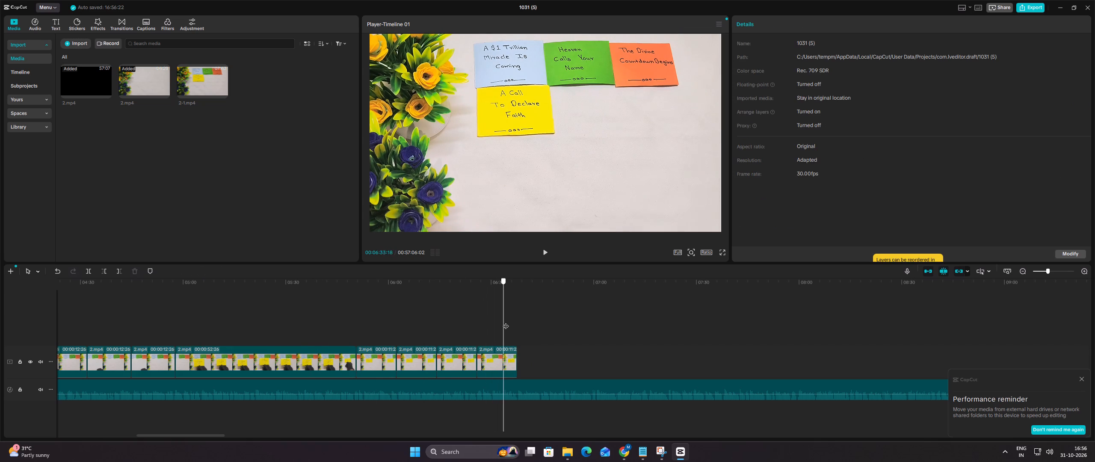
{"action": "left_click_drag", "start_coordinate": [506, 322], "coordinate": [514, 323]}
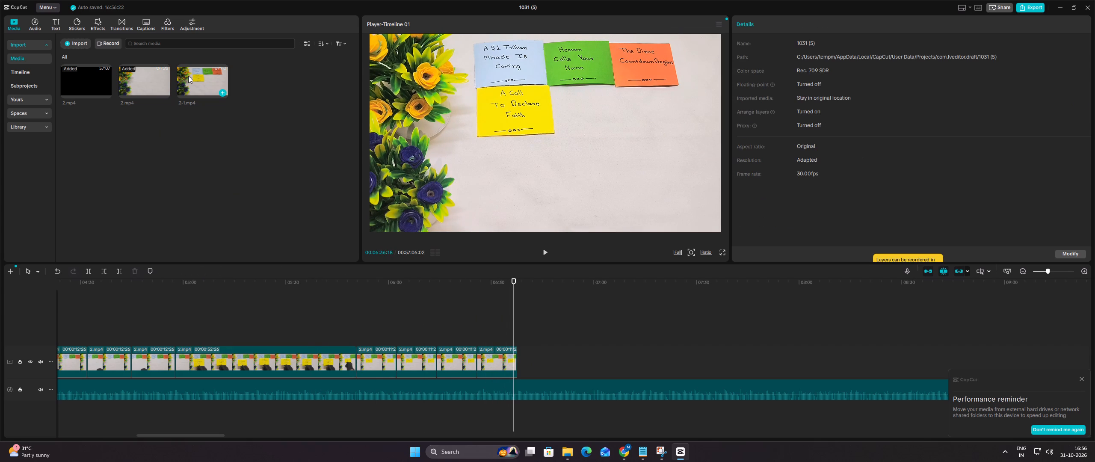
Add the clip 2-1.mp4 above the main track, past the yellow-card pieces, and mute its audio.
{"action": "left_click_drag", "start_coordinate": [188, 76], "coordinate": [550, 329]}
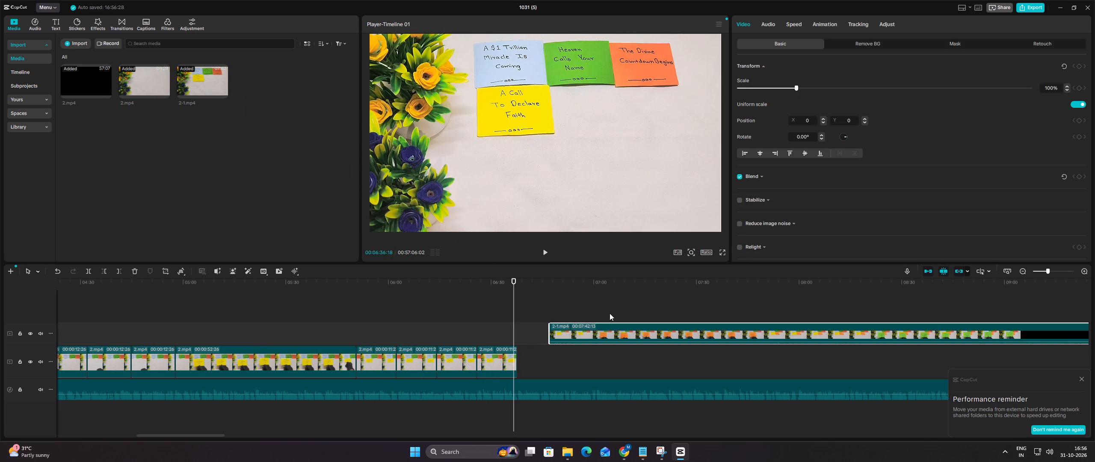
{"action": "scroll", "coordinate": [610, 313], "scroll_direction": "down", "scroll_amount": 15, "text": "ctrl"}
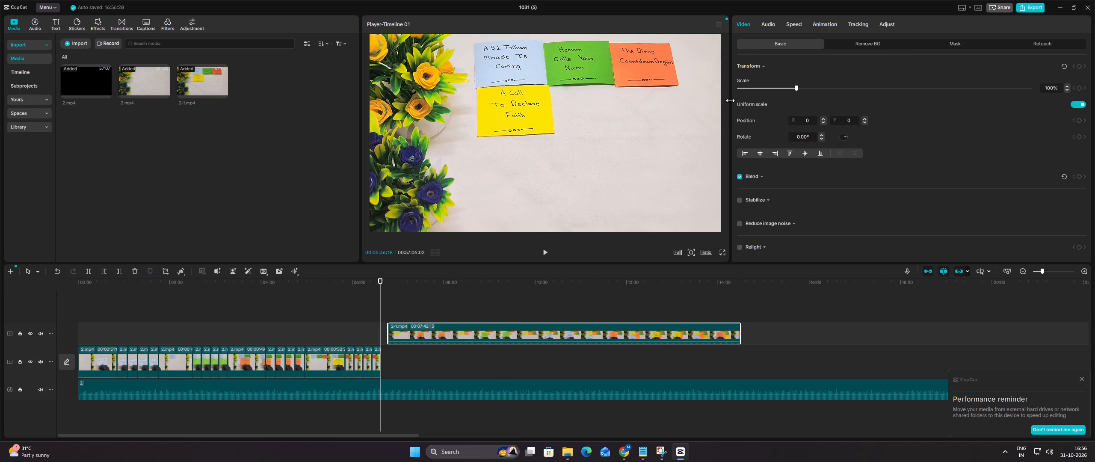
{"action": "left_click", "coordinate": [770, 23]}
{"action": "left_click_drag", "start_coordinate": [766, 89], "coordinate": [715, 94]}
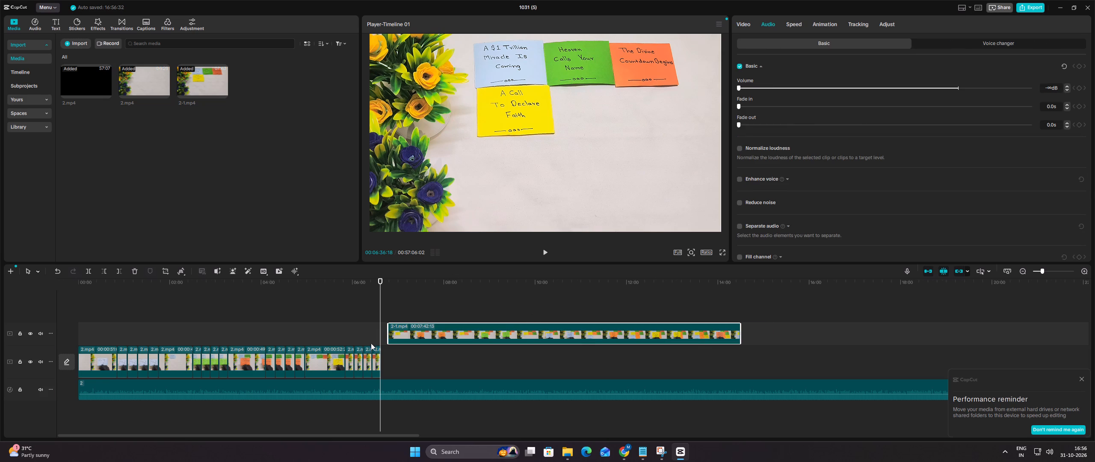
Trim off the start of the 2-1.mp4 clip before about 6:54, just before the "An Unexpected Liberation Is Approaching" card enters.
{"action": "scroll", "coordinate": [376, 338], "scroll_direction": "up", "scroll_amount": 12, "text": "ctrl"}
{"action": "left_click", "coordinate": [407, 311]}
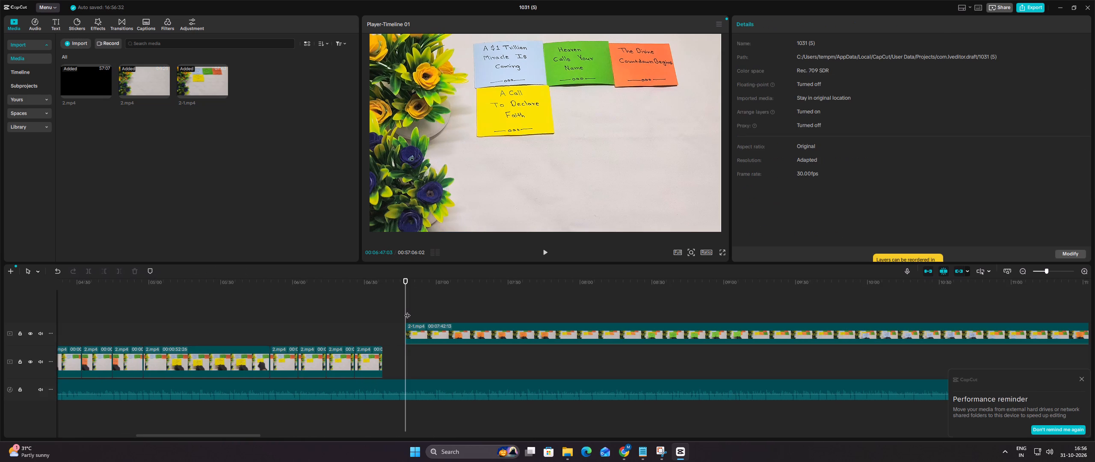
{"action": "left_click_drag", "start_coordinate": [408, 308], "coordinate": [359, 314]}
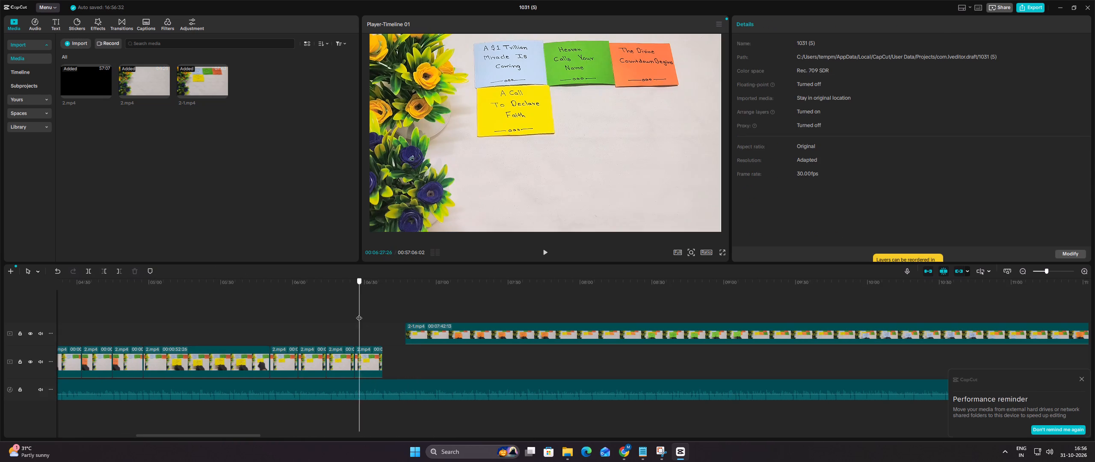
{"action": "left_click_drag", "start_coordinate": [359, 314], "coordinate": [404, 302]}
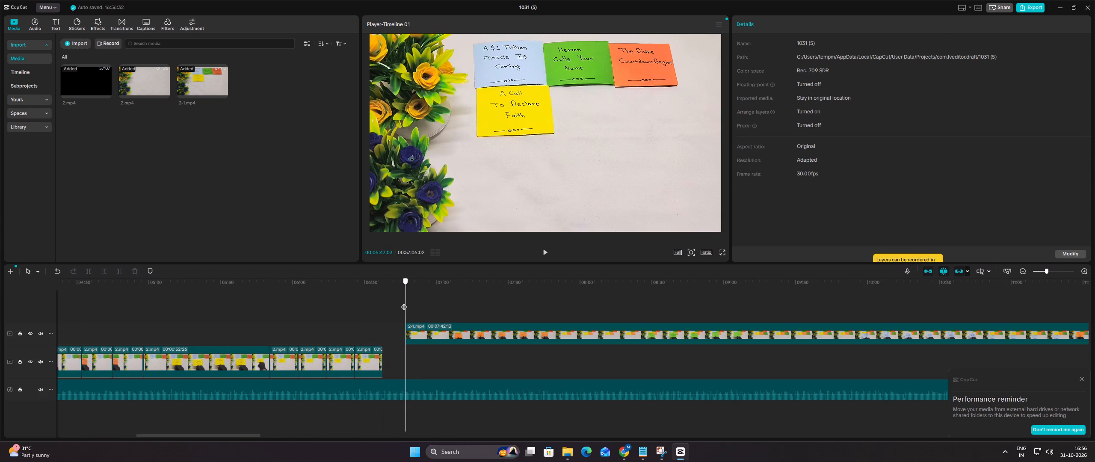
{"action": "left_click_drag", "start_coordinate": [404, 302], "coordinate": [427, 304]}
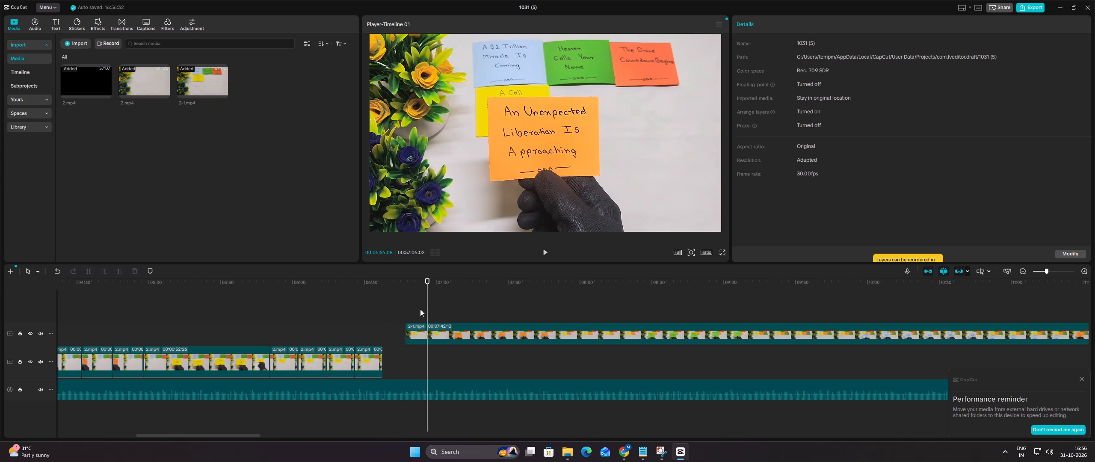
{"action": "left_click", "coordinate": [419, 308]}
{"action": "left_click_drag", "start_coordinate": [419, 308], "coordinate": [499, 308]}
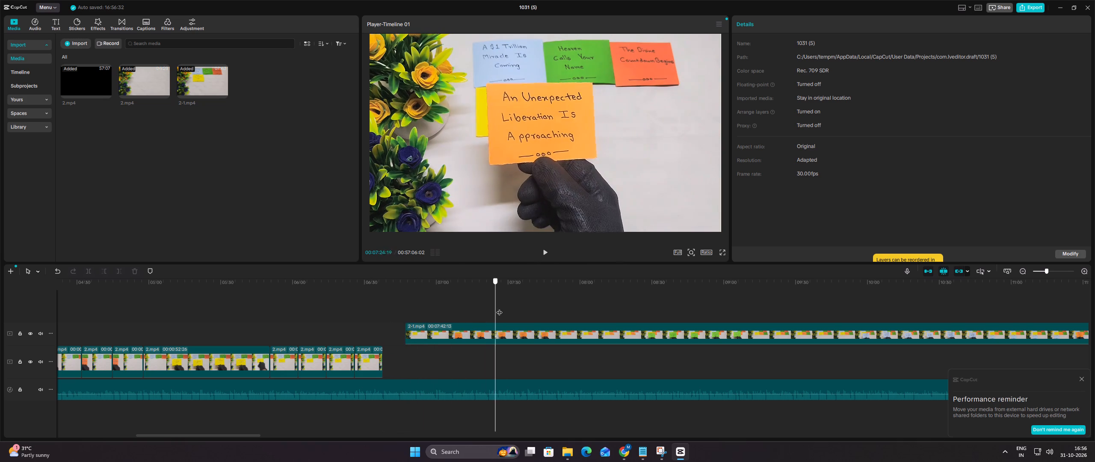
{"action": "left_click_drag", "start_coordinate": [499, 308], "coordinate": [572, 302]}
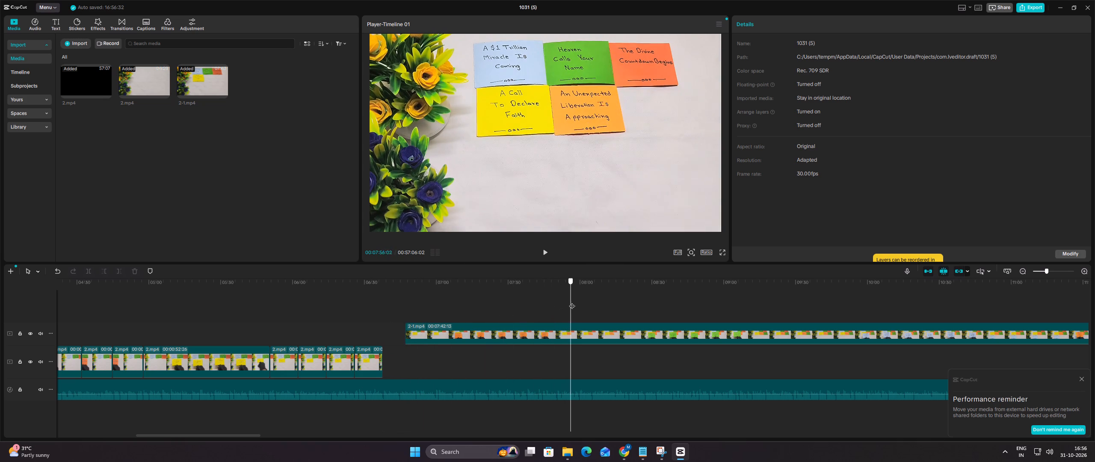
{"action": "left_click_drag", "start_coordinate": [572, 302], "coordinate": [425, 299]}
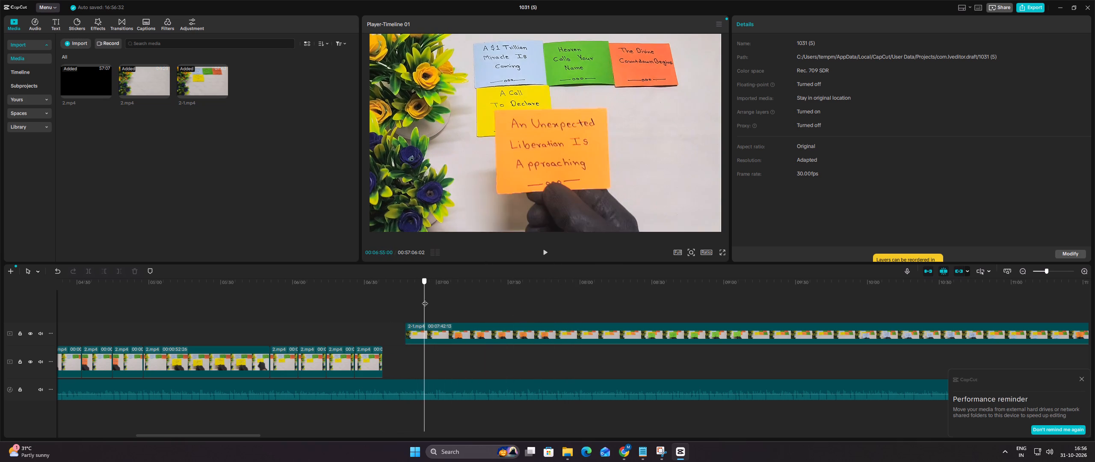
{"action": "left_click_drag", "start_coordinate": [425, 299], "coordinate": [423, 299]}
{"action": "left_click", "coordinate": [441, 336]}
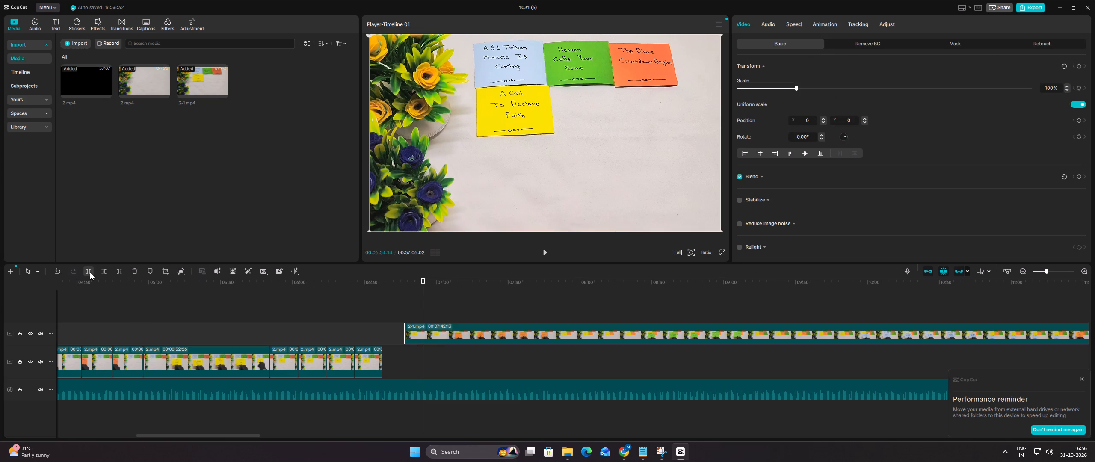
{"action": "left_click", "coordinate": [105, 272]}
Split the 2-1.mp4 clip at about 8:18, after the fifth card has been placed.
{"action": "left_click", "coordinate": [370, 328]}
{"action": "left_click_drag", "start_coordinate": [370, 328], "coordinate": [374, 328]}
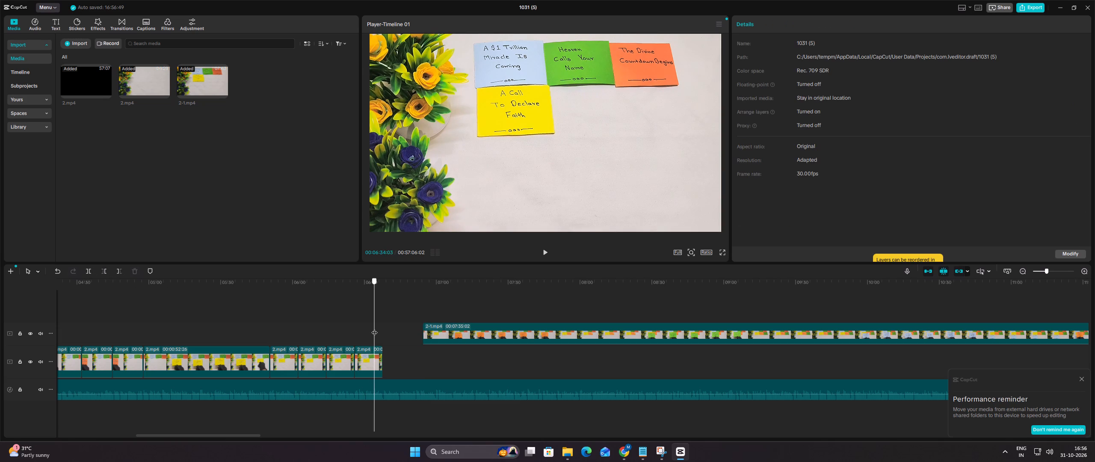
{"action": "left_click_drag", "start_coordinate": [374, 328], "coordinate": [382, 329]}
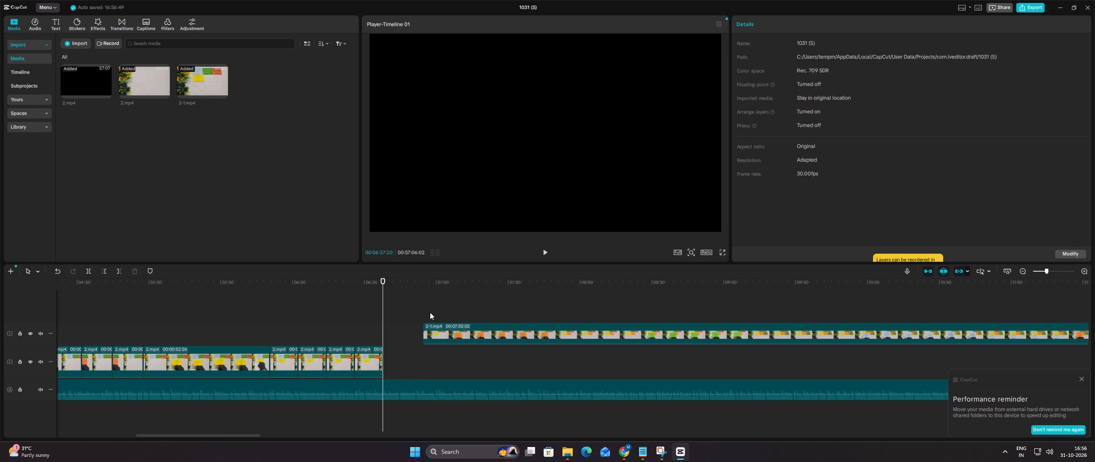
{"action": "left_click", "coordinate": [424, 310]}
{"action": "left_click_drag", "start_coordinate": [423, 310], "coordinate": [489, 311]}
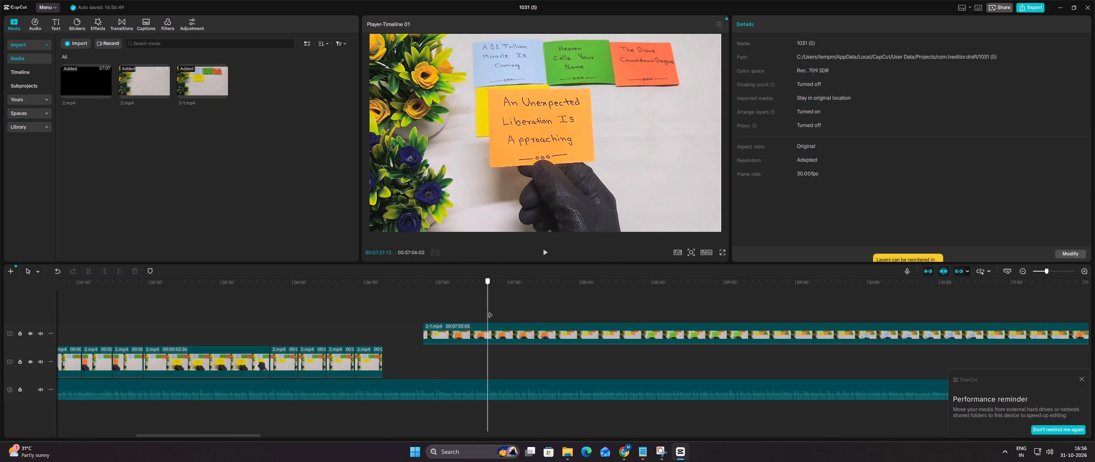
{"action": "left_click_drag", "start_coordinate": [489, 311], "coordinate": [577, 308]}
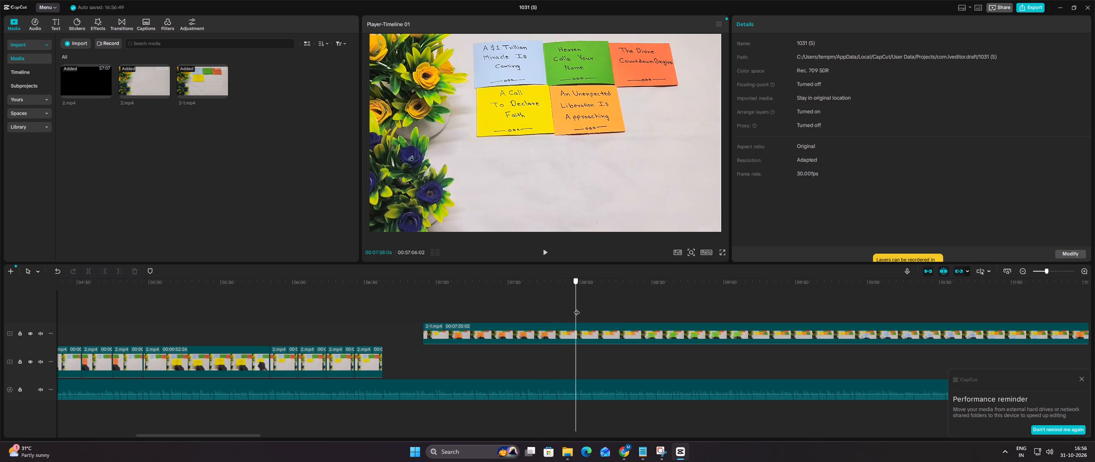
{"action": "left_click_drag", "start_coordinate": [577, 308], "coordinate": [624, 305]}
{"action": "left_click", "coordinate": [619, 332]}
{"action": "left_click", "coordinate": [86, 273]}
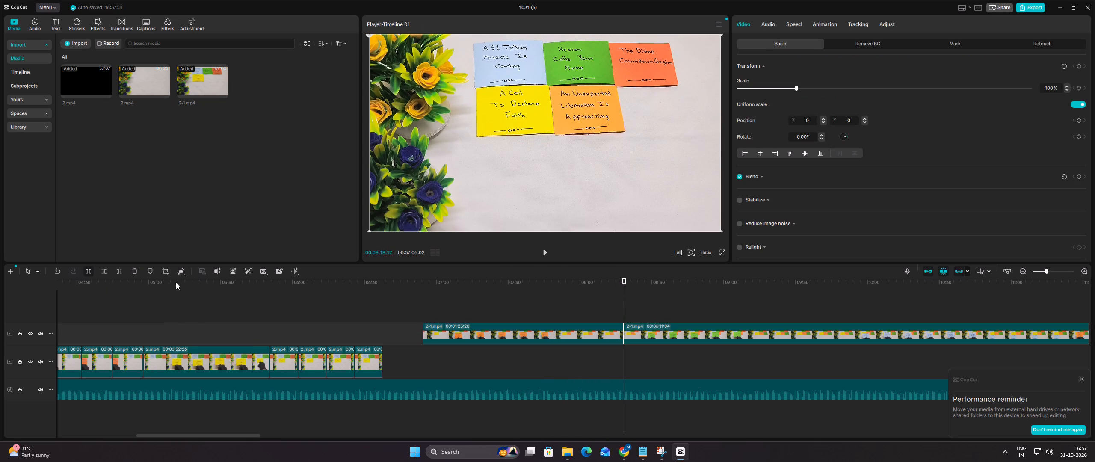
Move the fifth-card section back to start where the yellow-card pieces end, and shift the remaining 2-1.mp4 footage farther along the timeline.
{"action": "left_click_drag", "start_coordinate": [459, 328], "coordinate": [420, 330]}
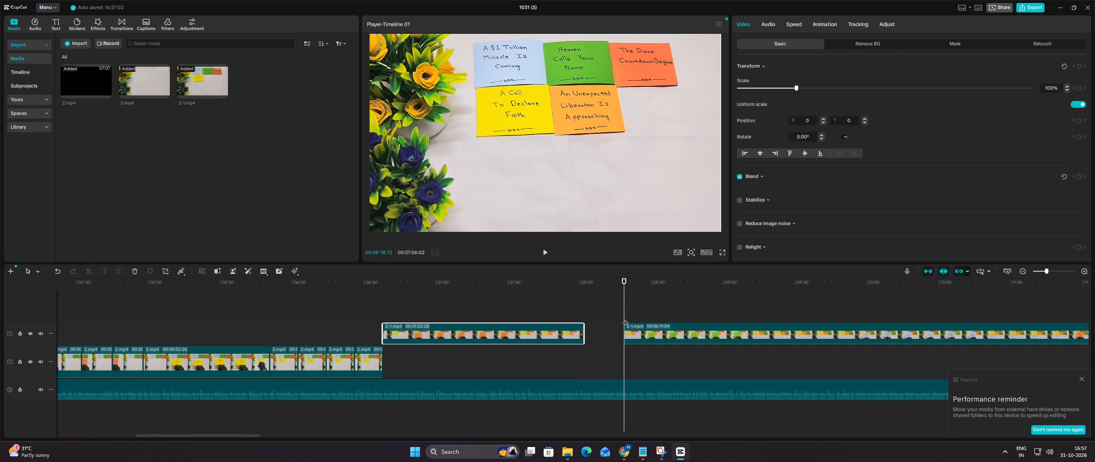
{"action": "left_click_drag", "start_coordinate": [650, 328], "coordinate": [929, 327]}
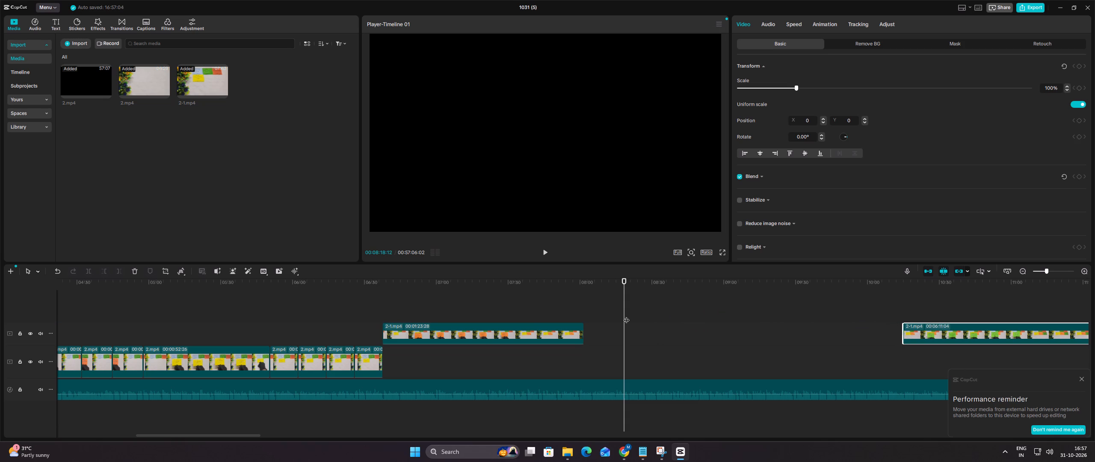
Split the fifth-card section at about 7:39 to isolate its still ending with all five cards placed.
{"action": "left_click", "coordinate": [533, 299]}
{"action": "left_click_drag", "start_coordinate": [533, 299], "coordinate": [509, 301]}
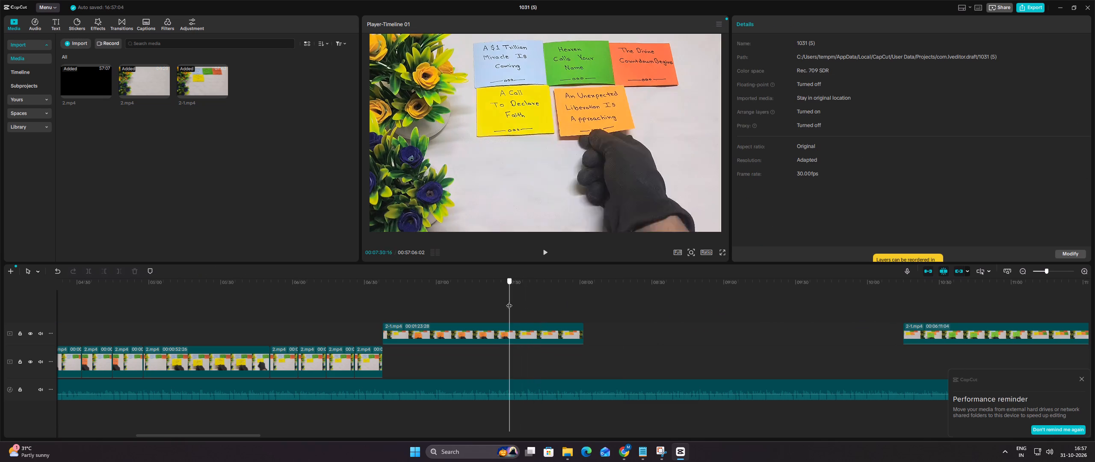
{"action": "left_click_drag", "start_coordinate": [509, 301], "coordinate": [539, 304]}
{"action": "left_click", "coordinate": [542, 308]}
{"action": "left_click_drag", "start_coordinate": [542, 308], "coordinate": [521, 300]}
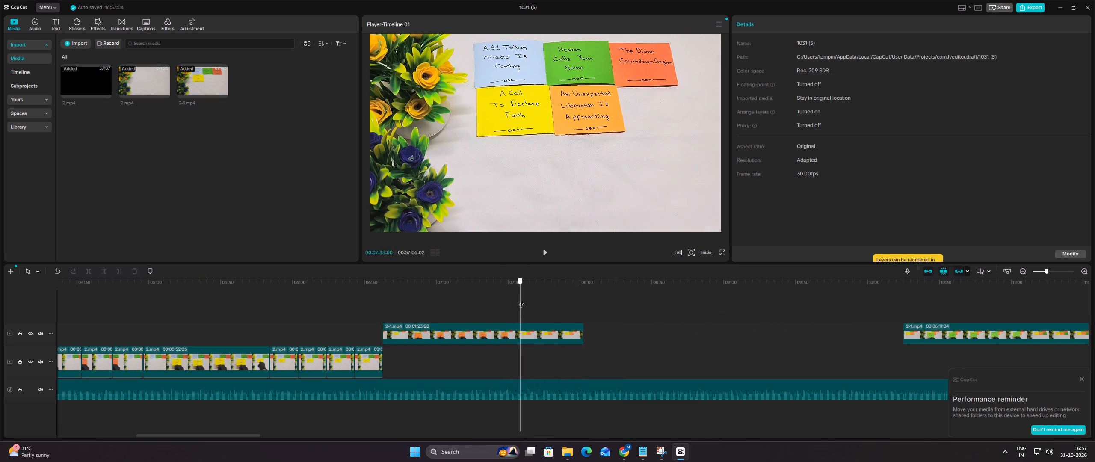
{"action": "left_click_drag", "start_coordinate": [521, 300], "coordinate": [531, 301]}
{"action": "left_click", "coordinate": [548, 337]}
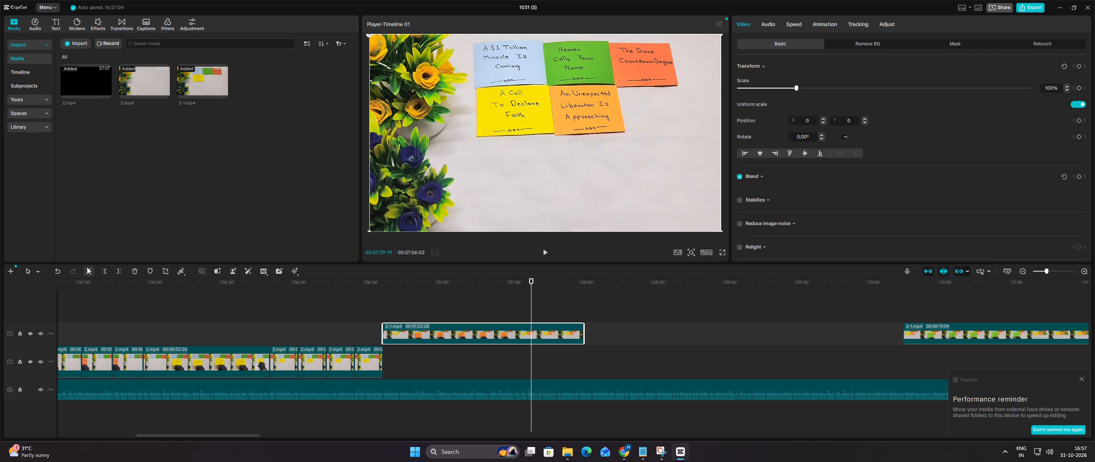
{"action": "left_click", "coordinate": [87, 267]}
Copy the fifth-card section's still ending and paste four copies end to end after it, starting at about 8:01.
{"action": "right_click", "coordinate": [545, 331]}
{"action": "left_click", "coordinate": [604, 127]}
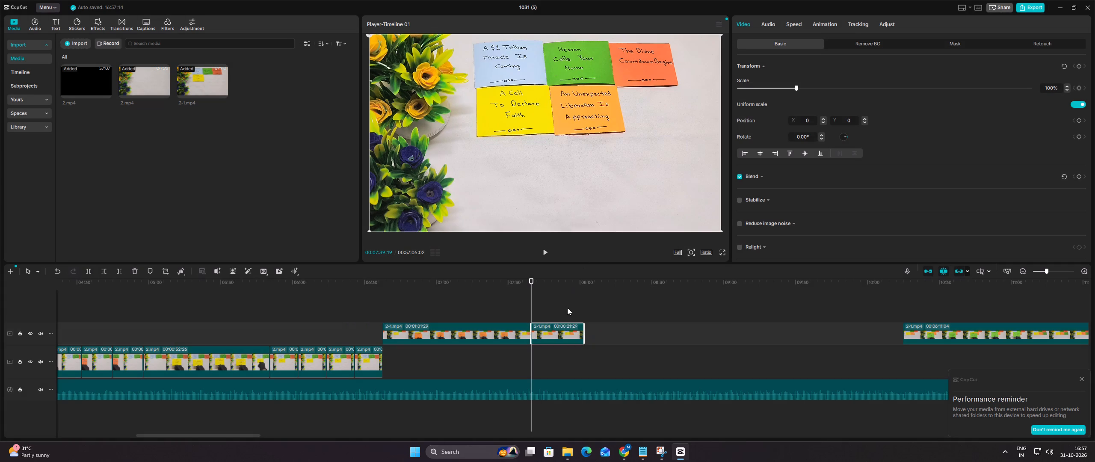
{"action": "left_click", "coordinate": [565, 312]}
{"action": "left_click_drag", "start_coordinate": [565, 312], "coordinate": [584, 309]}
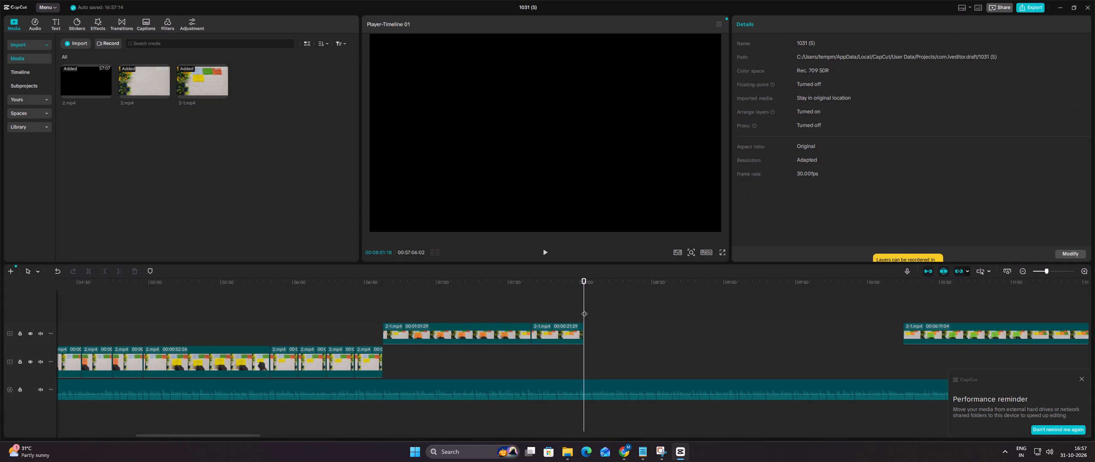
{"action": "key", "text": "ctrl+v"}
{"action": "left_click", "coordinate": [637, 308], "text": "ctrl"}
{"action": "key", "text": "ctrl+v"}
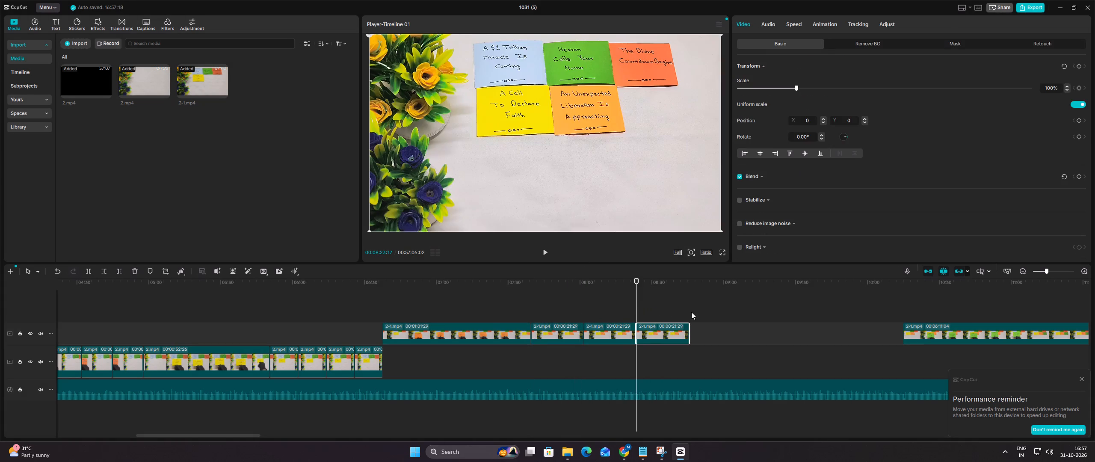
{"action": "left_click", "coordinate": [691, 312], "text": "ctrl"}
{"action": "key", "text": "ctrl+v"}
{"action": "left_click", "coordinate": [740, 309], "text": "ctrl"}
{"action": "key", "text": "ctrl+v"}
Move the fifth-card section and all its still pieces down onto the main video track, directly after the yellow-card pieces.
{"action": "left_click_drag", "start_coordinate": [799, 305], "coordinate": [810, 318]}
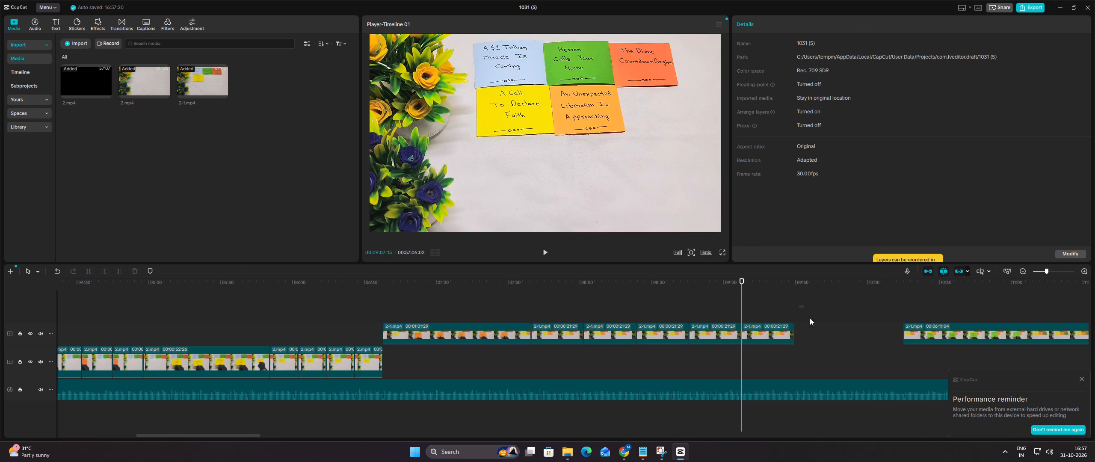
{"action": "left_click_drag", "start_coordinate": [810, 318], "coordinate": [502, 334]}
{"action": "left_click_drag", "start_coordinate": [502, 334], "coordinate": [500, 364]}
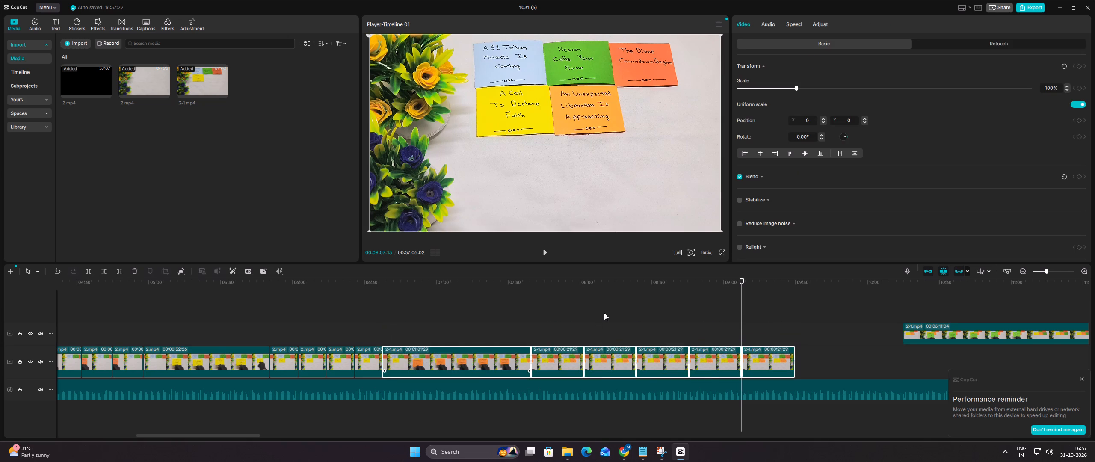
Delete the last still copy at the end of the fifth-card section.
{"action": "scroll", "coordinate": [604, 313], "scroll_direction": "down", "scroll_amount": 16, "text": "ctrl"}
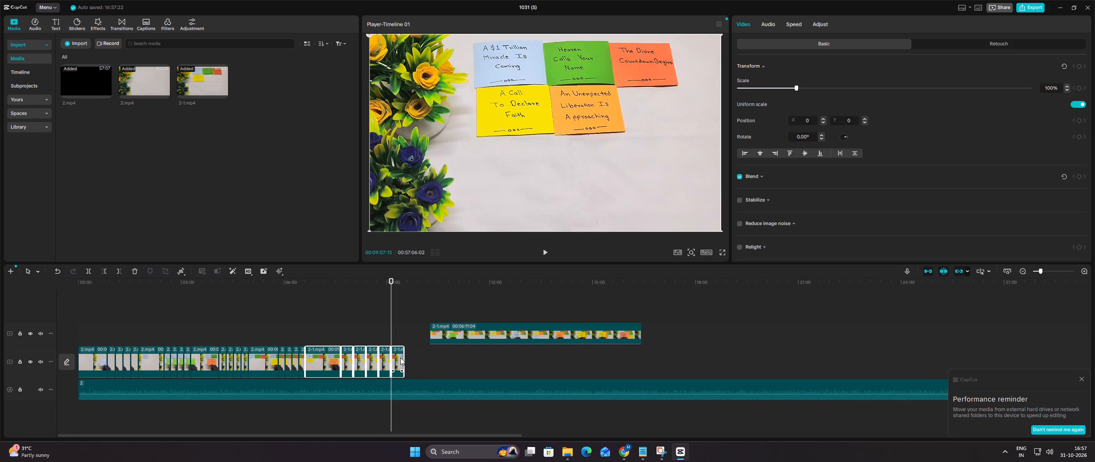
{"action": "left_click", "coordinate": [400, 358]}
{"action": "left_click", "coordinate": [137, 271]}
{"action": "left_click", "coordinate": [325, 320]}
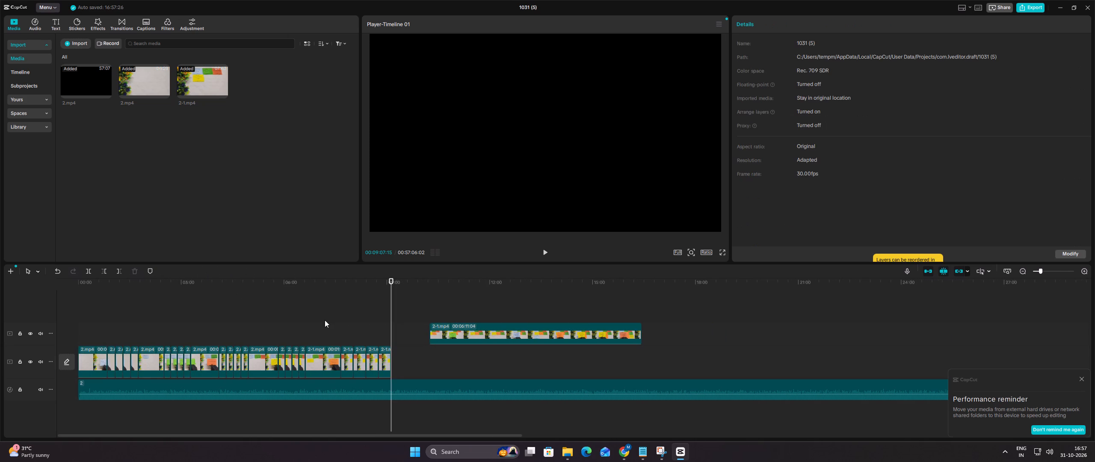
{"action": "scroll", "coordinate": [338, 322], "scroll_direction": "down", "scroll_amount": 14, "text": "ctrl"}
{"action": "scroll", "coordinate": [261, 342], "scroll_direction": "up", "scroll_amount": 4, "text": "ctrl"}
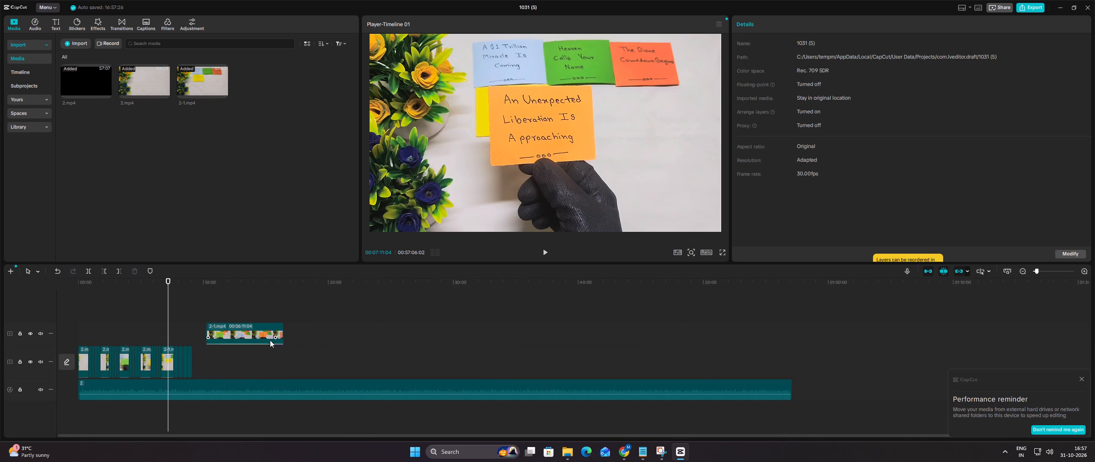
Trim the ends of the last two still pieces of the fifth-card section on the main track slightly shorter.
{"action": "scroll", "coordinate": [311, 333], "scroll_direction": "up", "scroll_amount": 11, "text": "ctrl"}
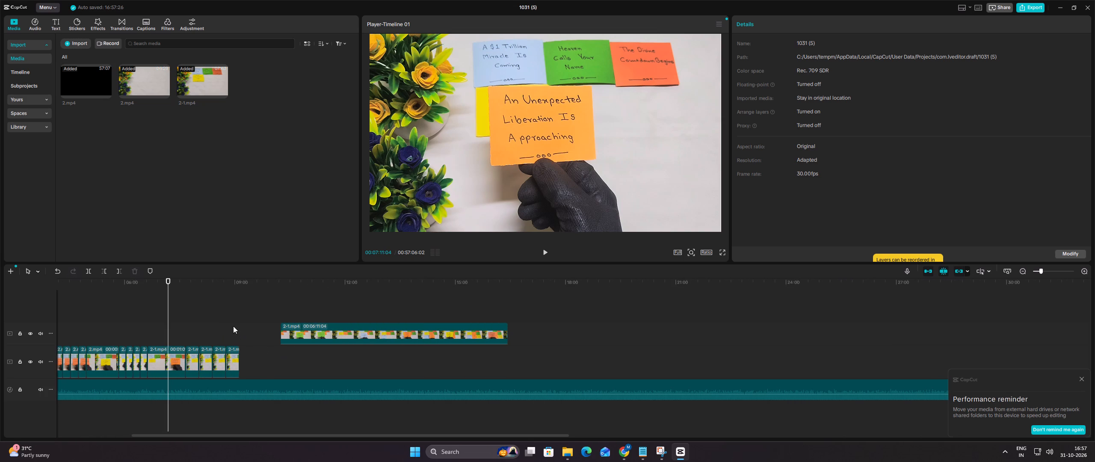
{"action": "left_click", "coordinate": [234, 355]}
{"action": "left_click_drag", "start_coordinate": [238, 356], "coordinate": [233, 356]}
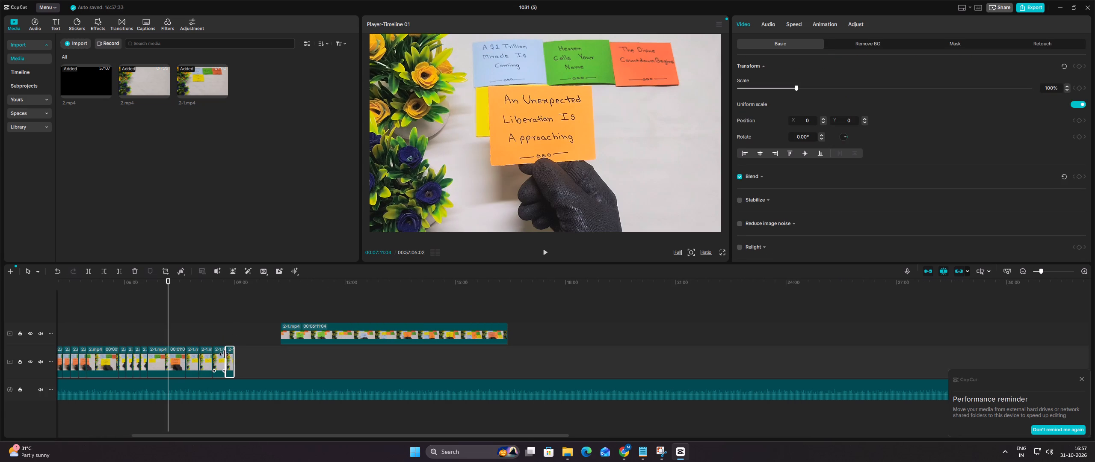
{"action": "left_click", "coordinate": [222, 354]}
{"action": "left_click_drag", "start_coordinate": [225, 355], "coordinate": [220, 355]}
{"action": "left_click", "coordinate": [206, 335]}
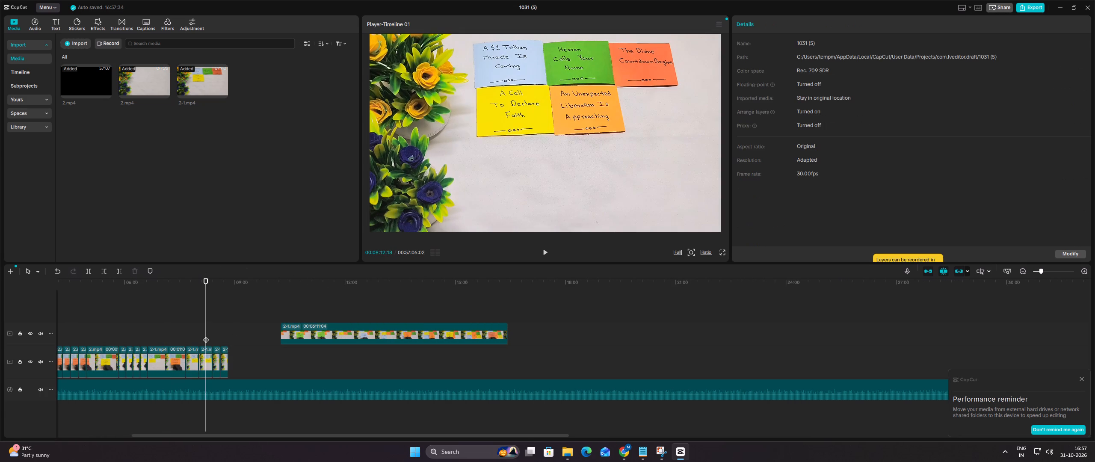
{"action": "left_click_drag", "start_coordinate": [206, 335], "coordinate": [219, 335]}
Split the remaining upper-track footage at about 11:46, just before the "The Golden Scroll Bearing Your Name" card appears.
{"action": "scroll", "coordinate": [236, 327], "scroll_direction": "up", "scroll_amount": 12, "text": "ctrl"}
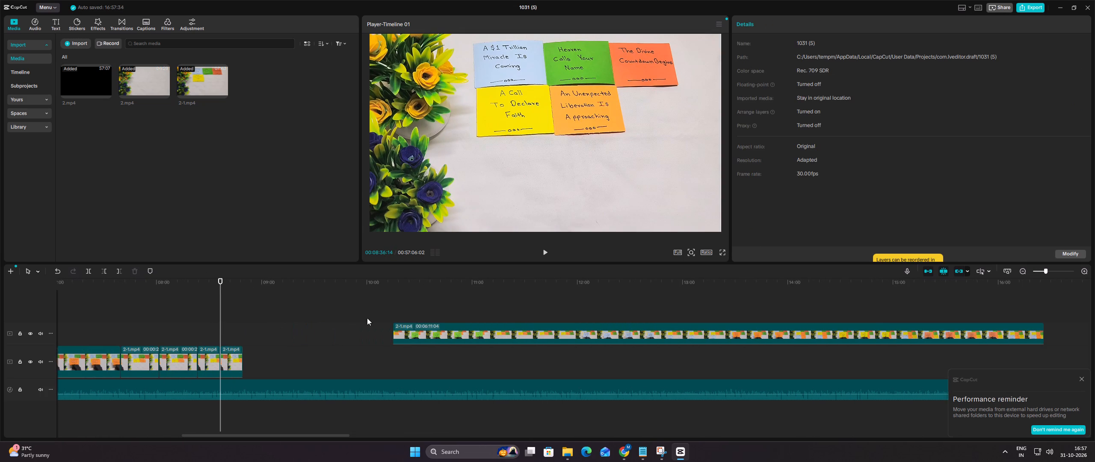
{"action": "left_click", "coordinate": [396, 311]}
{"action": "left_click", "coordinate": [396, 311]}
{"action": "left_click_drag", "start_coordinate": [395, 310], "coordinate": [406, 309]}
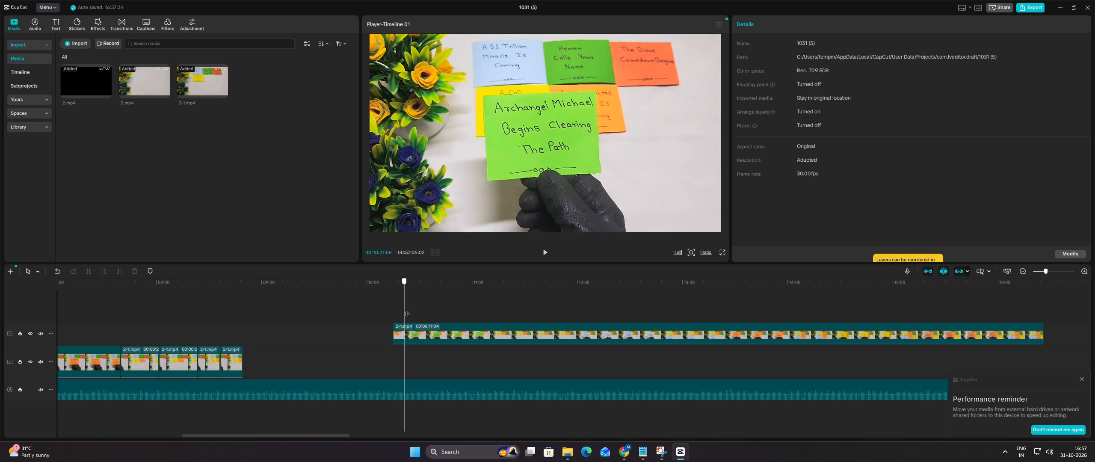
{"action": "left_click_drag", "start_coordinate": [406, 309], "coordinate": [475, 316]}
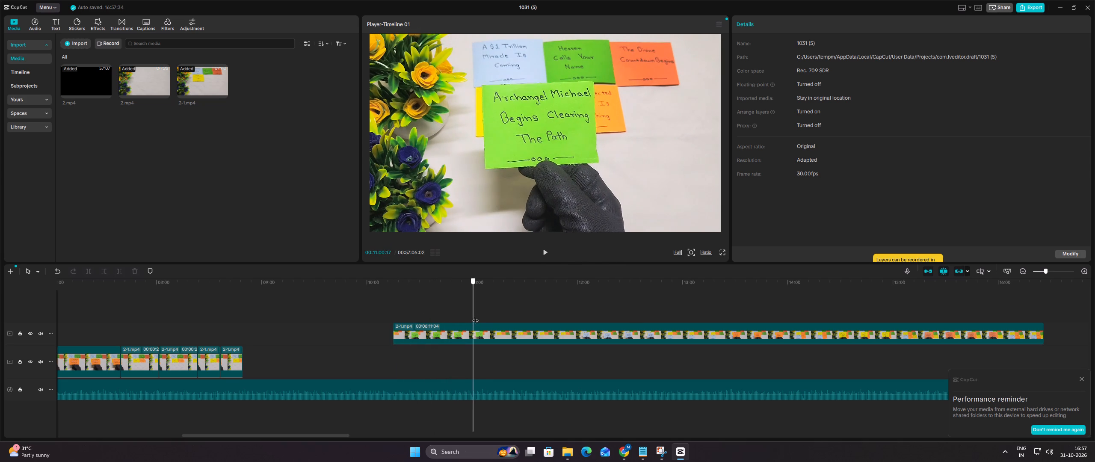
{"action": "left_click_drag", "start_coordinate": [475, 316], "coordinate": [520, 324]}
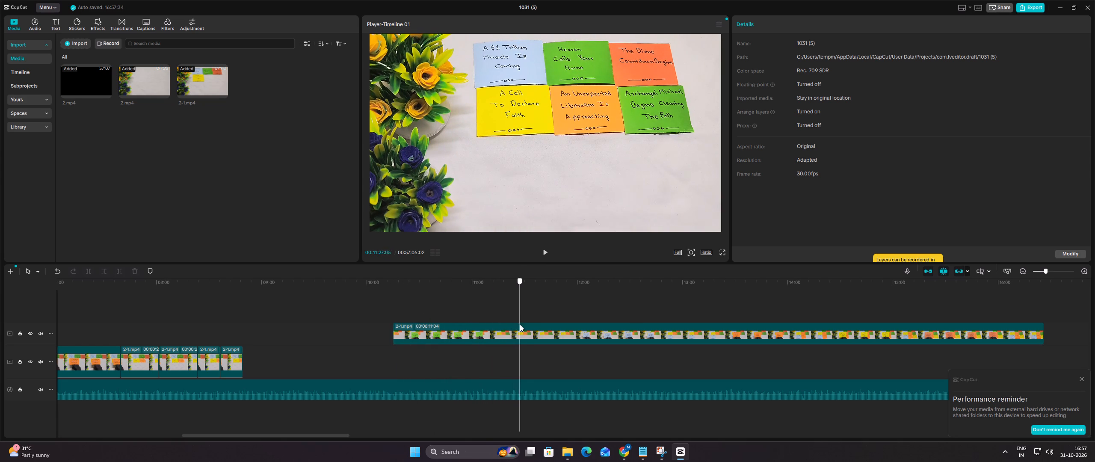
{"action": "left_click_drag", "start_coordinate": [520, 324], "coordinate": [497, 321]}
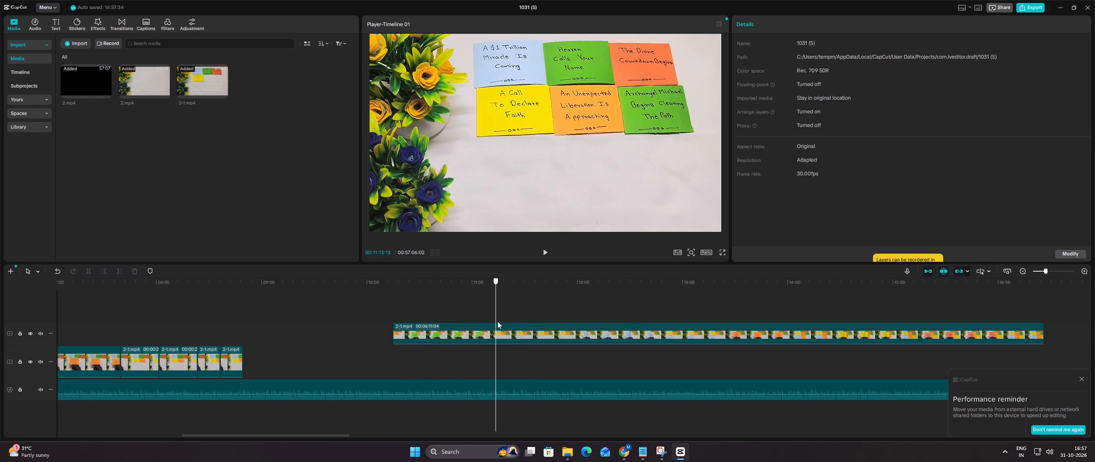
{"action": "left_click_drag", "start_coordinate": [497, 321], "coordinate": [556, 319]}
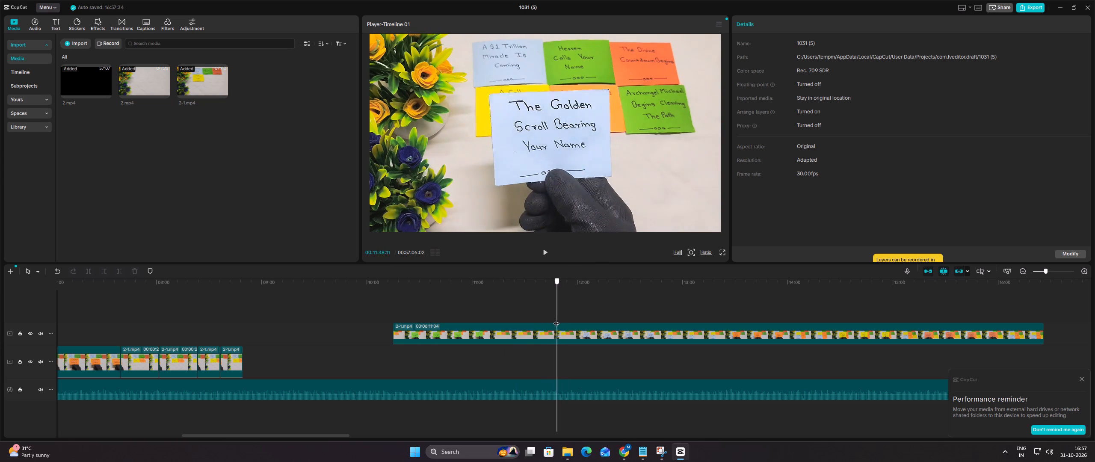
{"action": "left_click_drag", "start_coordinate": [556, 319], "coordinate": [554, 319]}
{"action": "left_click", "coordinate": [553, 330]}
{"action": "left_click", "coordinate": [93, 269]}
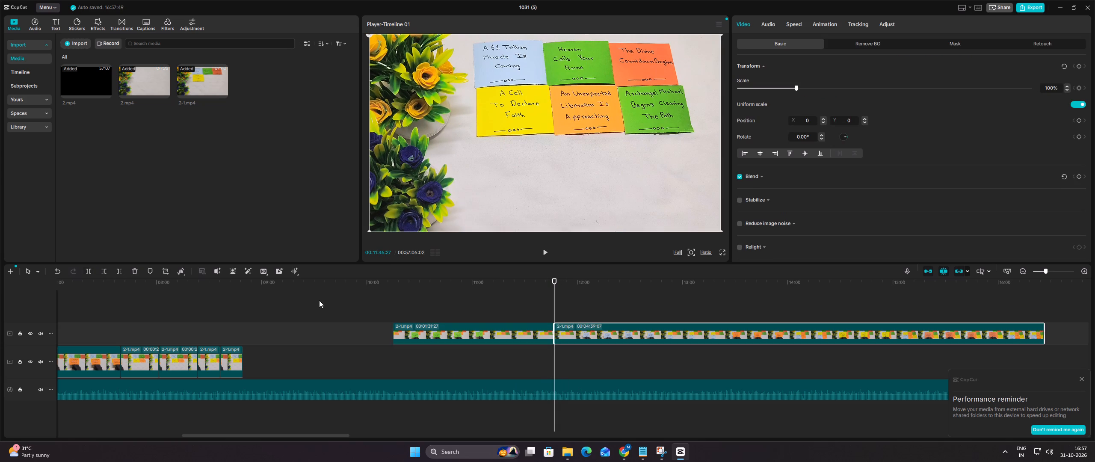
Move the sixth-card section, "Archangel Michael Begins Clearing The Path", along the upper track to start where the main-track clips end.
{"action": "left_click_drag", "start_coordinate": [445, 334], "coordinate": [293, 334]}
{"action": "left_click", "coordinate": [293, 317]}
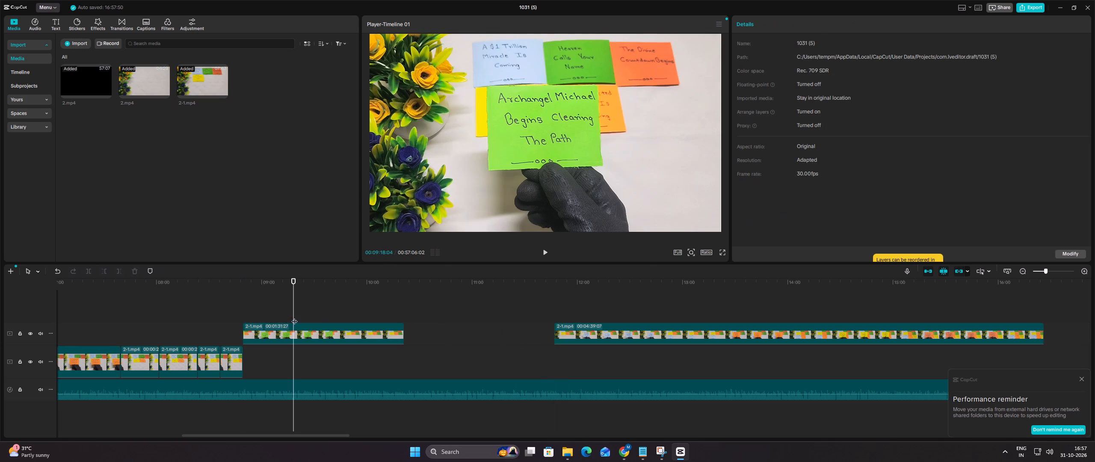
Trim the end of the sixth-card section so the clip lasts about 1:29.
{"action": "left_click", "coordinate": [296, 307]}
{"action": "left_click", "coordinate": [334, 306]}
{"action": "left_click_drag", "start_coordinate": [334, 306], "coordinate": [321, 305]}
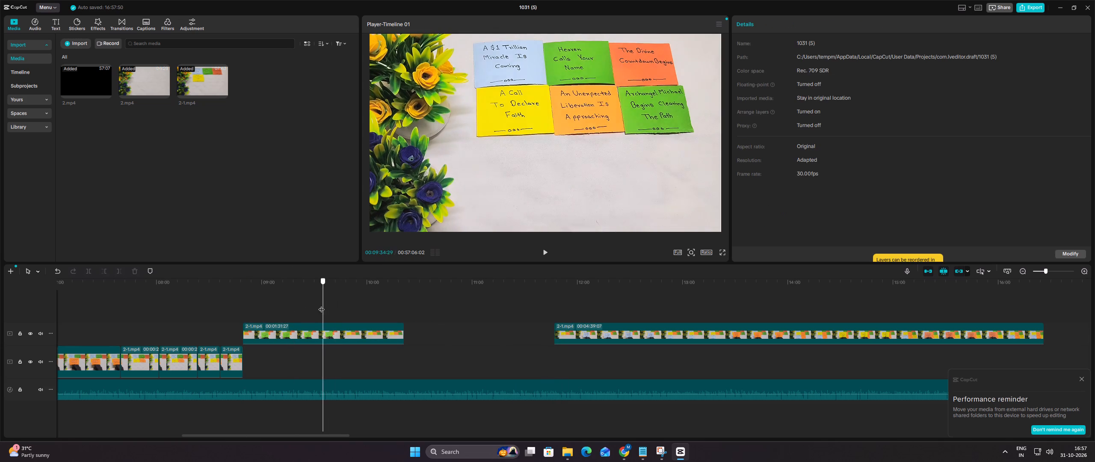
{"action": "left_click_drag", "start_coordinate": [321, 305], "coordinate": [349, 304]}
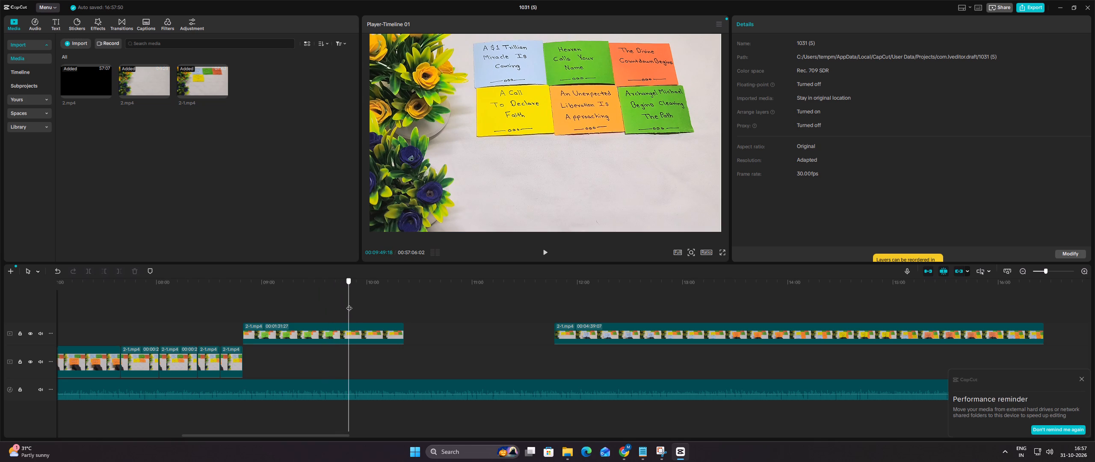
{"action": "left_click", "coordinate": [367, 337]}
{"action": "left_click_drag", "start_coordinate": [404, 332], "coordinate": [390, 329]}
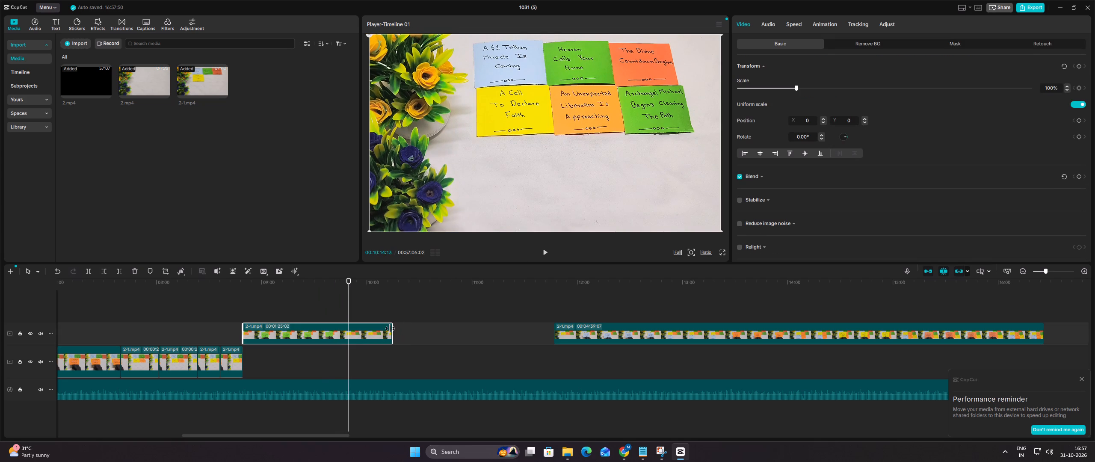
{"action": "left_click_drag", "start_coordinate": [390, 329], "coordinate": [398, 326]}
Split the sixth-card section at about 9:45 to isolate its still ending with all six cards placed.
{"action": "left_click", "coordinate": [328, 311]}
{"action": "left_click_drag", "start_coordinate": [328, 311], "coordinate": [270, 301]}
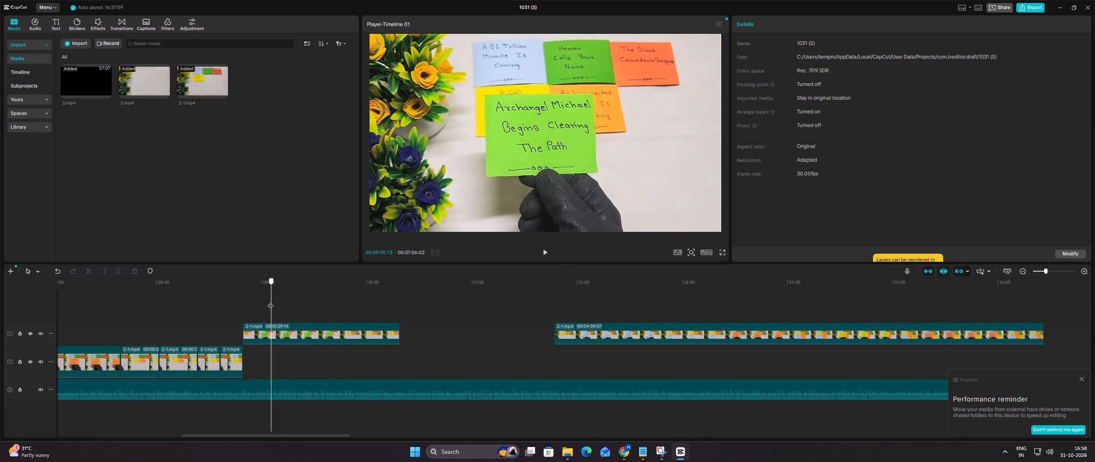
{"action": "left_click_drag", "start_coordinate": [270, 301], "coordinate": [394, 308]}
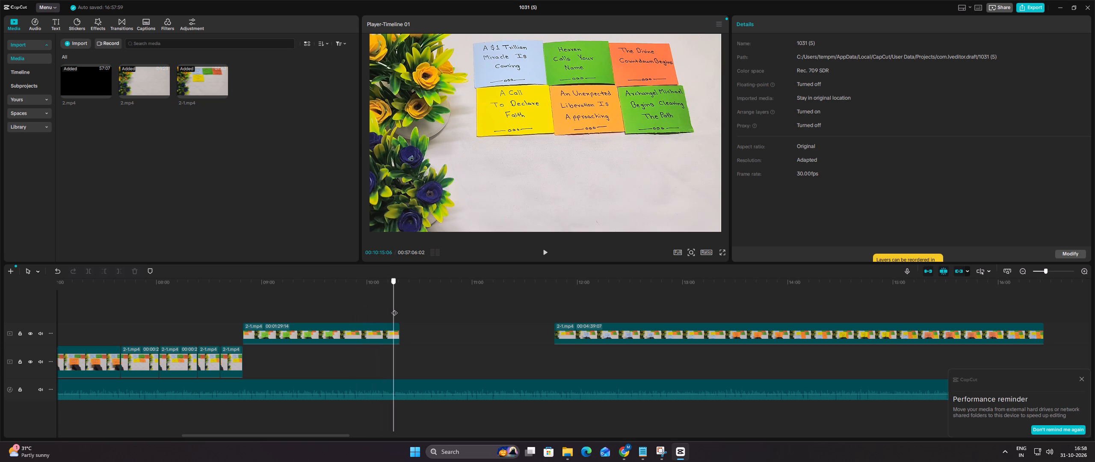
{"action": "left_click_drag", "start_coordinate": [394, 308], "coordinate": [356, 303]}
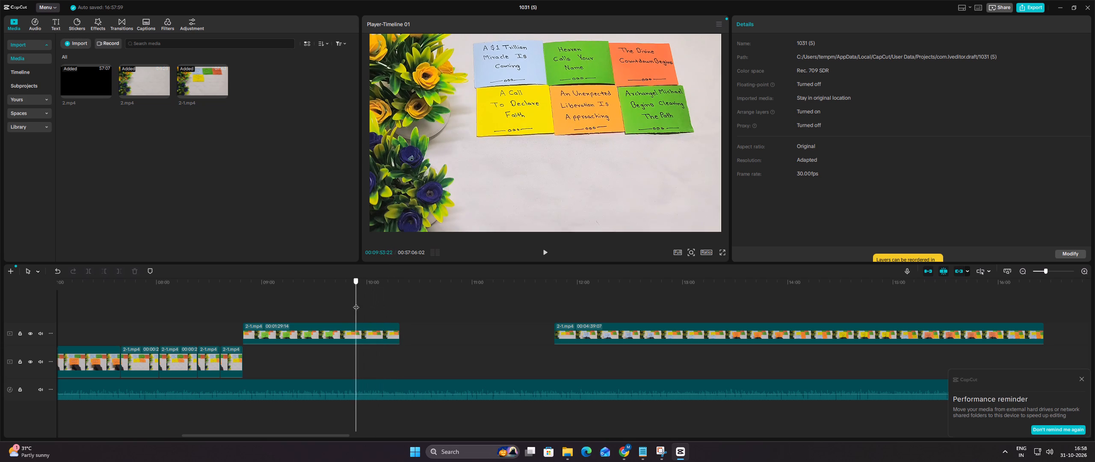
{"action": "left_click_drag", "start_coordinate": [356, 303], "coordinate": [334, 298]}
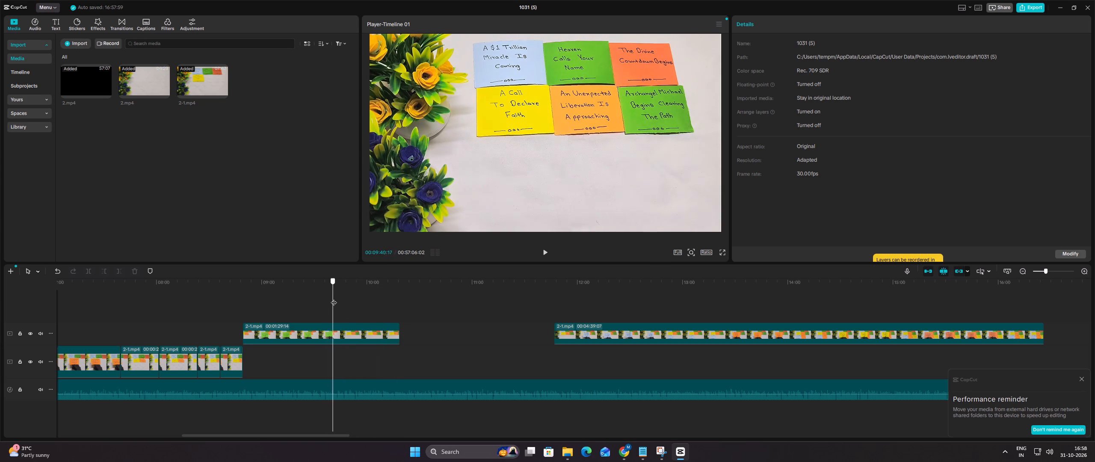
{"action": "left_click_drag", "start_coordinate": [334, 298], "coordinate": [341, 300]}
{"action": "left_click", "coordinate": [353, 331]}
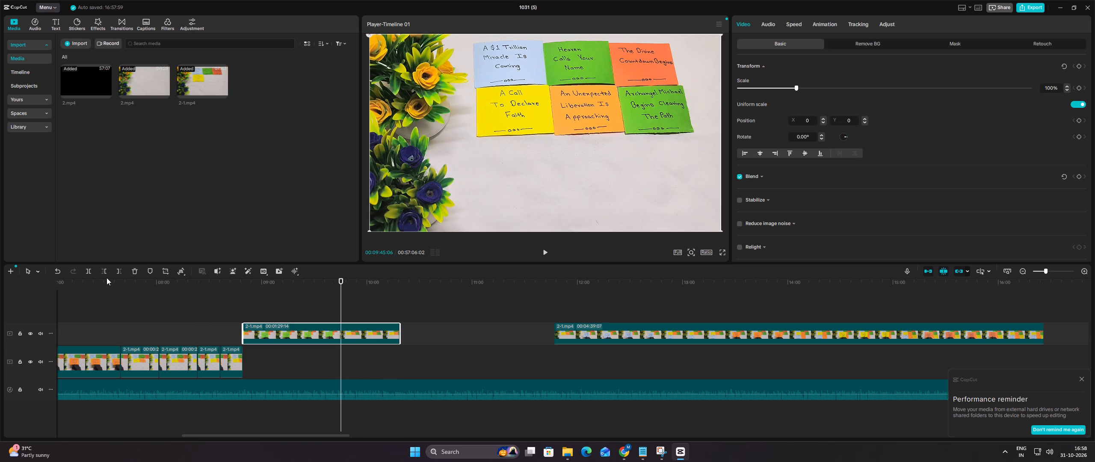
{"action": "left_click", "coordinate": [90, 272]}
Copy the sixth-card section's still ending and paste three copies end to end from about 10:18, shifting the remaining footage further along to make room.
{"action": "left_click", "coordinate": [356, 311]}
{"action": "left_click_drag", "start_coordinate": [356, 310], "coordinate": [389, 311]}
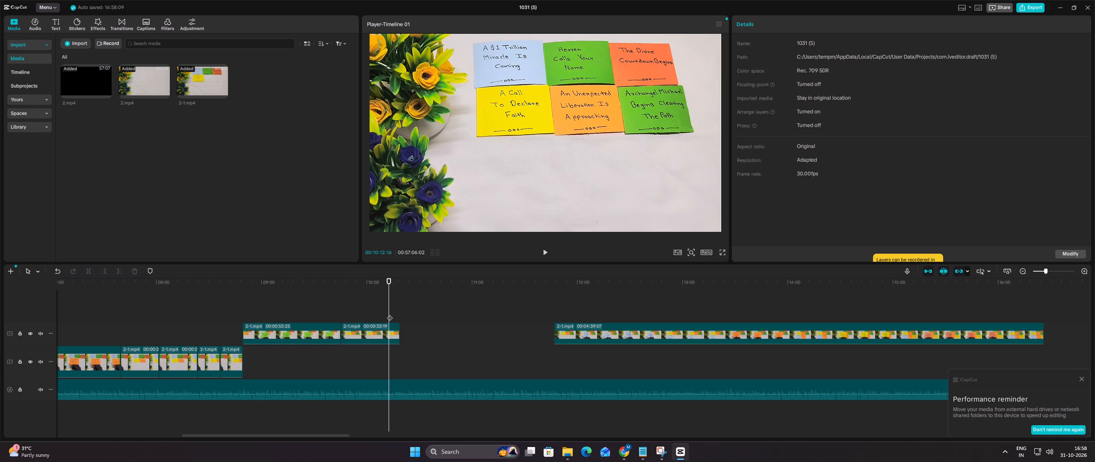
{"action": "right_click", "coordinate": [376, 333]}
{"action": "left_click", "coordinate": [421, 131]}
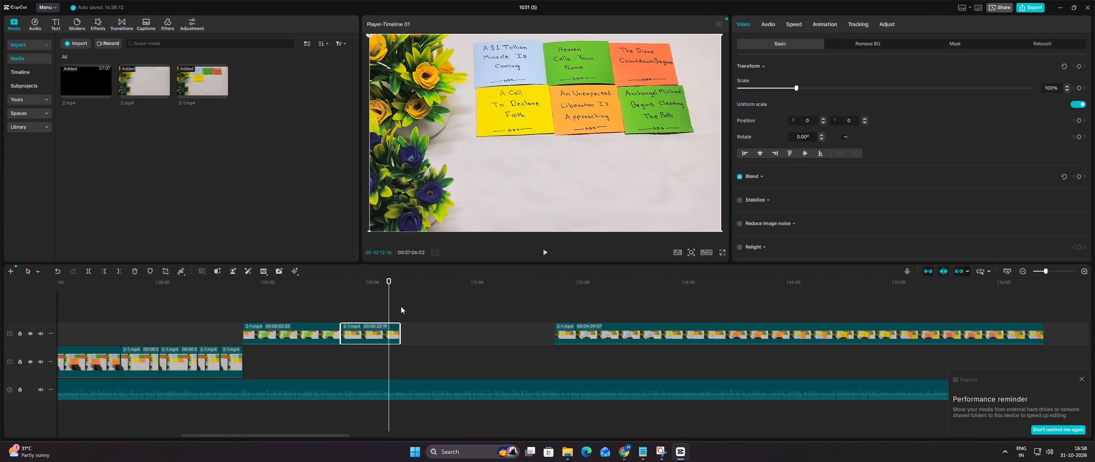
{"action": "left_click", "coordinate": [401, 306]}
{"action": "key", "text": "ctrl+v"}
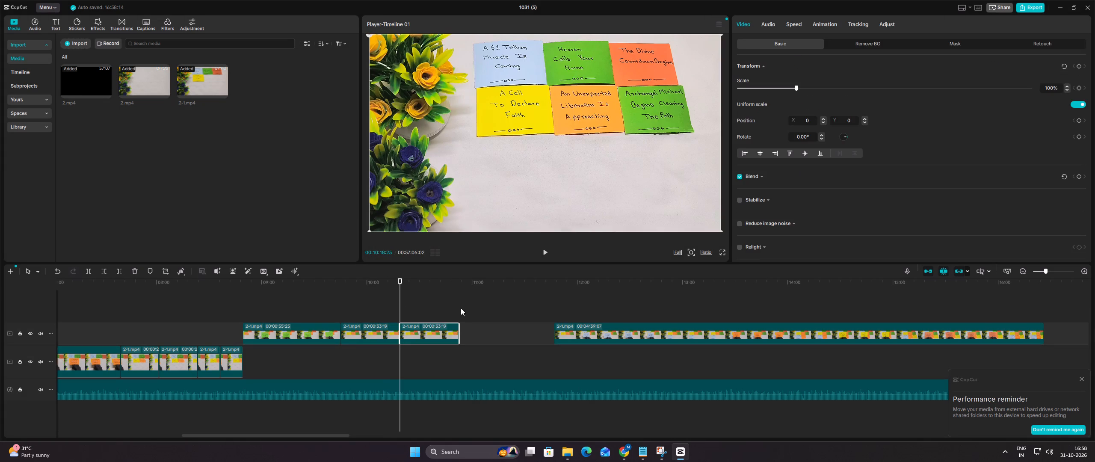
{"action": "left_click", "coordinate": [461, 308], "text": "ctrl"}
{"action": "key", "text": "ctrl+v"}
{"action": "left_click_drag", "start_coordinate": [616, 330], "coordinate": [772, 318]}
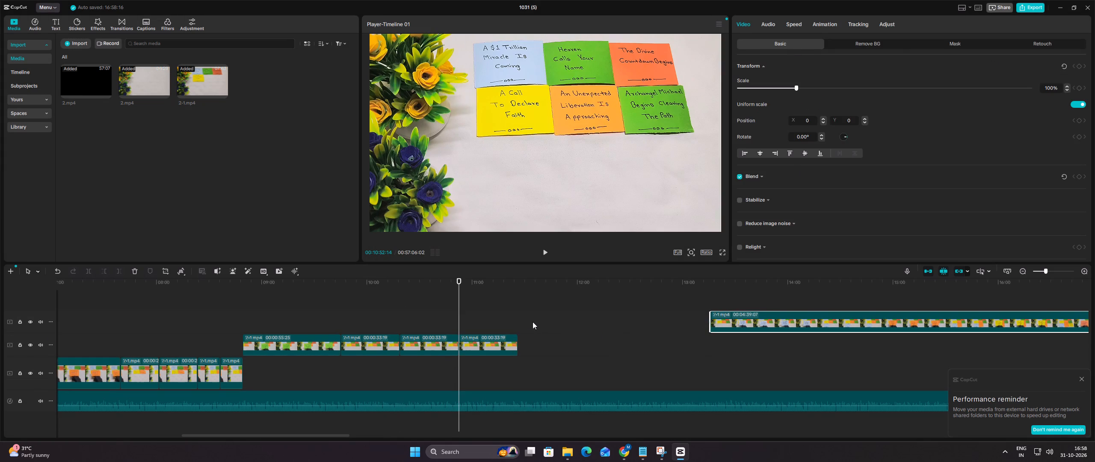
{"action": "left_click", "coordinate": [520, 319]}
{"action": "key", "text": "ctrl+v"}
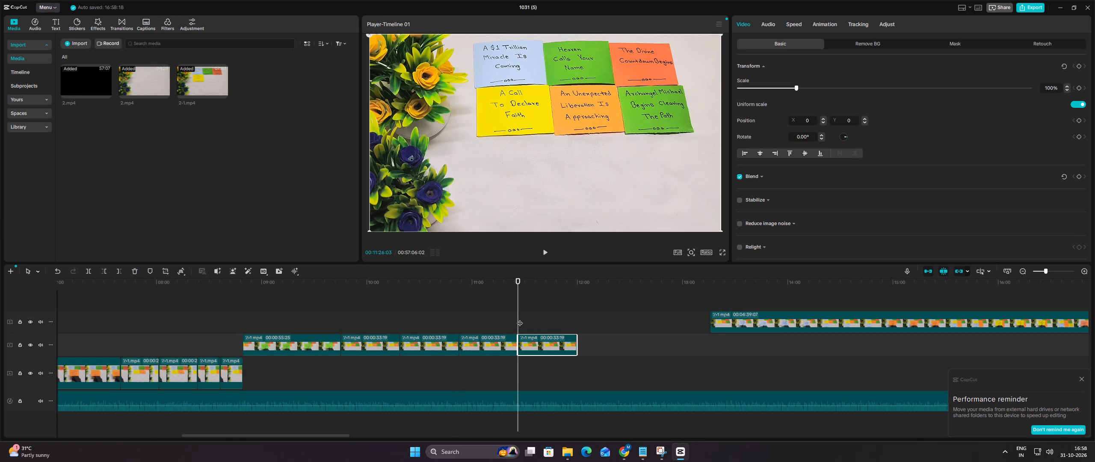
Move the sixth-card section and all its still pieces down onto the main video track, directly after the fifth-card pieces.
{"action": "scroll", "coordinate": [520, 319], "scroll_direction": "down", "scroll_amount": 5}
{"action": "scroll", "coordinate": [520, 319], "scroll_direction": "down", "scroll_amount": 8, "text": "ctrl"}
{"action": "left_click_drag", "start_coordinate": [543, 317], "coordinate": [492, 349]}
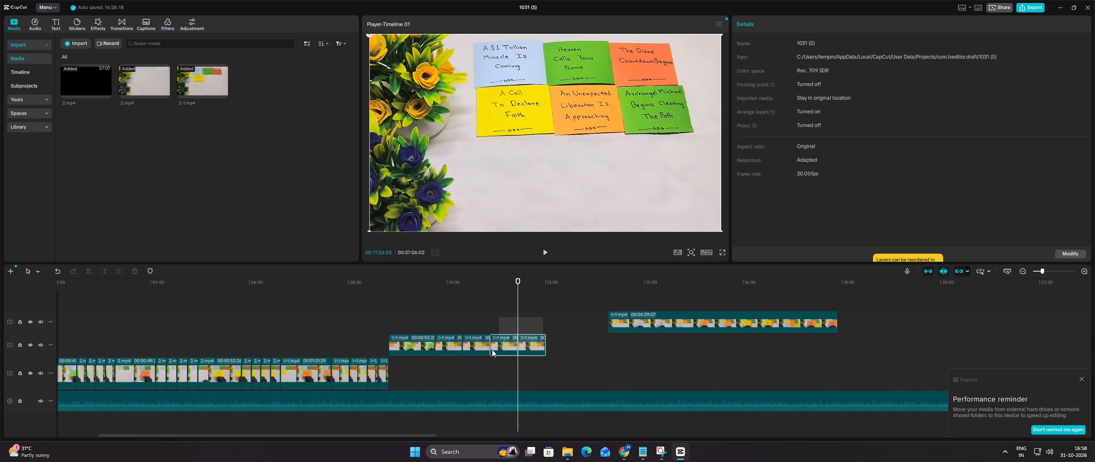
{"action": "left_click_drag", "start_coordinate": [492, 349], "coordinate": [416, 346]}
{"action": "left_click_drag", "start_coordinate": [411, 349], "coordinate": [420, 373]}
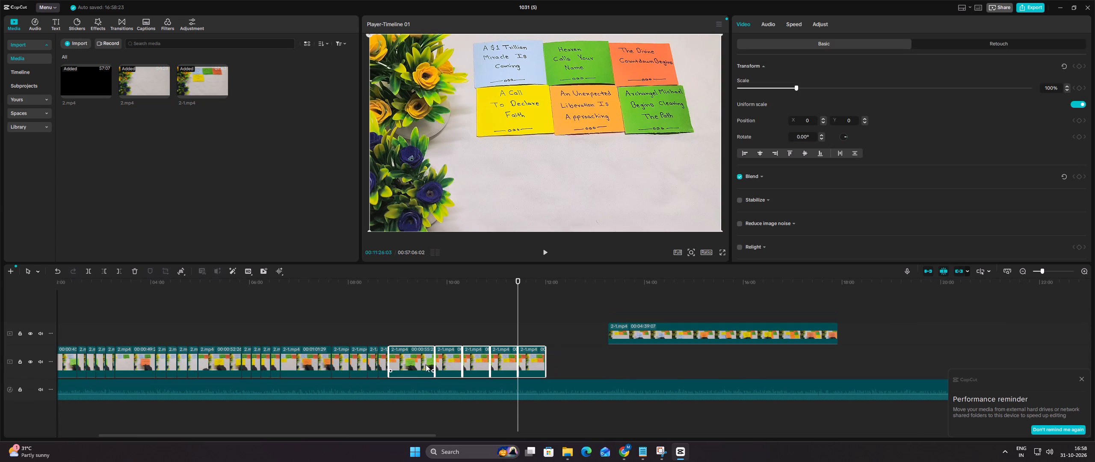
Delete the last still copy at the end of the sixth-card section.
{"action": "scroll", "coordinate": [518, 331], "scroll_direction": "down", "scroll_amount": 13, "text": "ctrl"}
{"action": "scroll", "coordinate": [419, 359], "scroll_direction": "down", "scroll_amount": 2, "text": "ctrl"}
{"action": "scroll", "coordinate": [419, 359], "scroll_direction": "up", "scroll_amount": 11, "text": "ctrl"}
{"action": "left_click", "coordinate": [232, 336]}
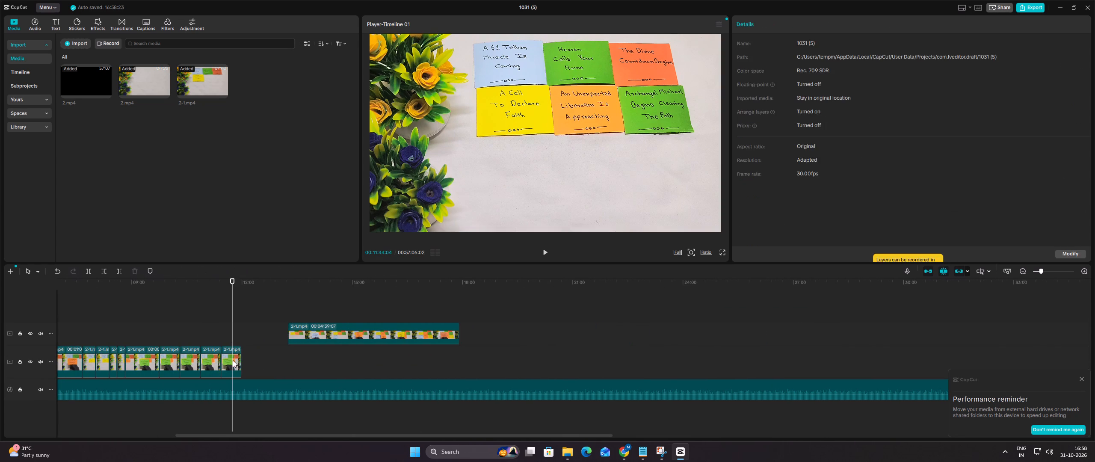
{"action": "left_click", "coordinate": [233, 364]}
{"action": "left_click", "coordinate": [137, 271]}
Trim the end of the sixth-card section's remaining final still piece slightly shorter.
{"action": "scroll", "coordinate": [211, 331], "scroll_direction": "down", "scroll_amount": 4, "text": "ctrl"}
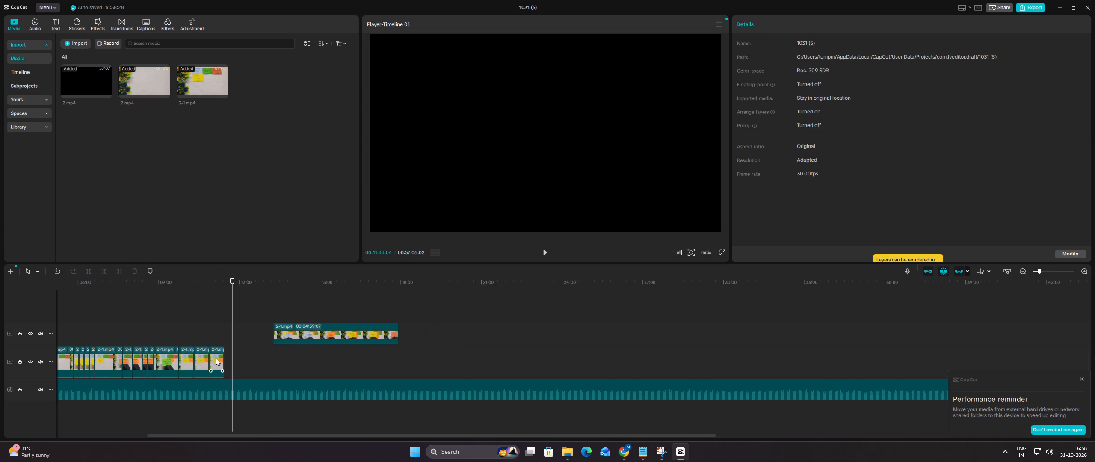
{"action": "left_click", "coordinate": [216, 358]}
{"action": "left_click_drag", "start_coordinate": [223, 357], "coordinate": [218, 357]}
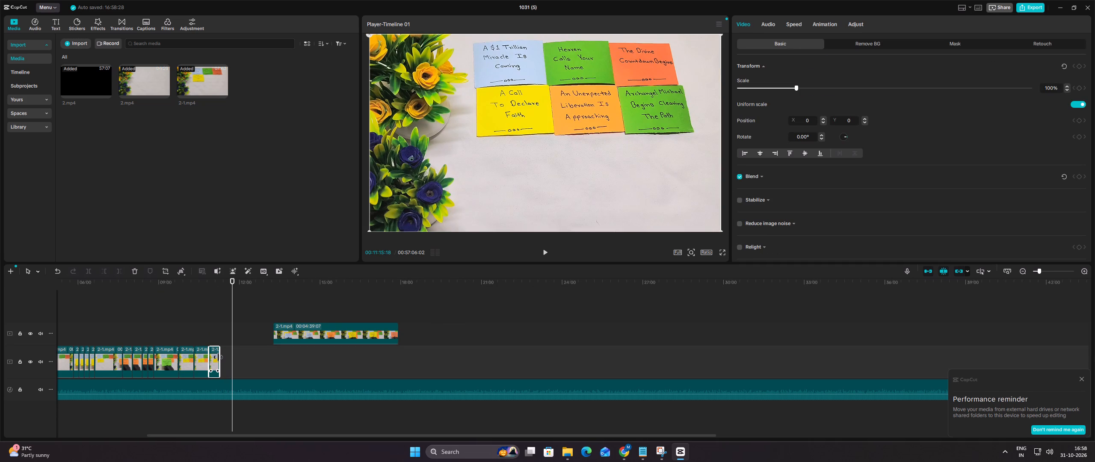
{"action": "left_click_drag", "start_coordinate": [218, 357], "coordinate": [218, 357]}
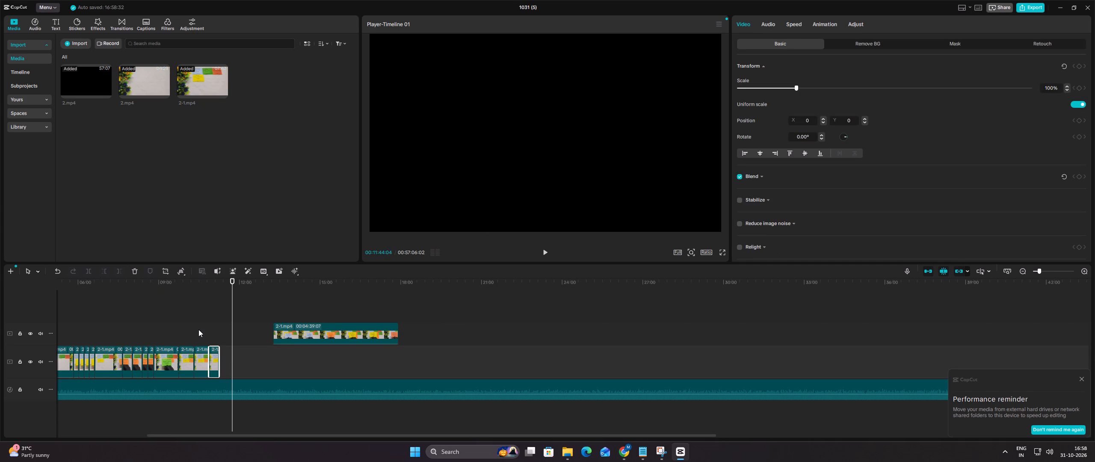
Review the fifth- and sixth-card sections and their repeated still pieces through to the end of the main track.
{"action": "scroll", "coordinate": [198, 329], "scroll_direction": "up", "scroll_amount": 9, "text": "ctrl"}
{"action": "left_click", "coordinate": [182, 330], "text": "ctrl"}
{"action": "left_click_drag", "start_coordinate": [182, 330], "coordinate": [153, 324], "text": "ctrl"}
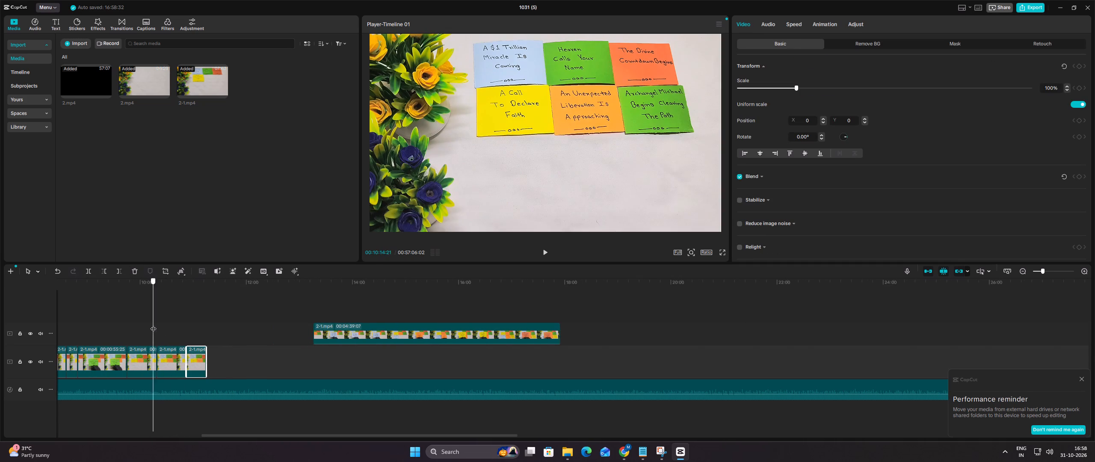
{"action": "left_click_drag", "start_coordinate": [153, 324], "coordinate": [132, 314], "text": "ctrl"}
{"action": "left_click", "coordinate": [291, 297]}
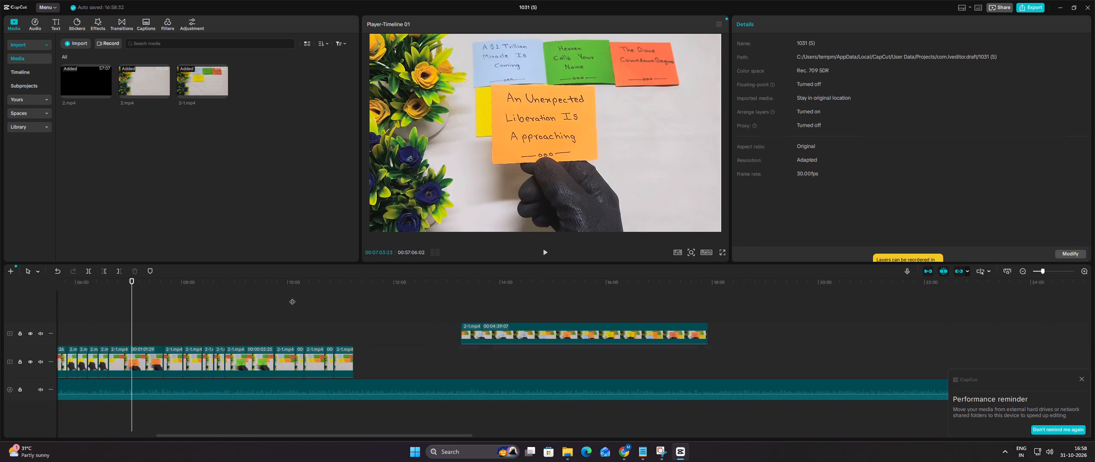
{"action": "left_click_drag", "start_coordinate": [292, 297], "coordinate": [314, 301]}
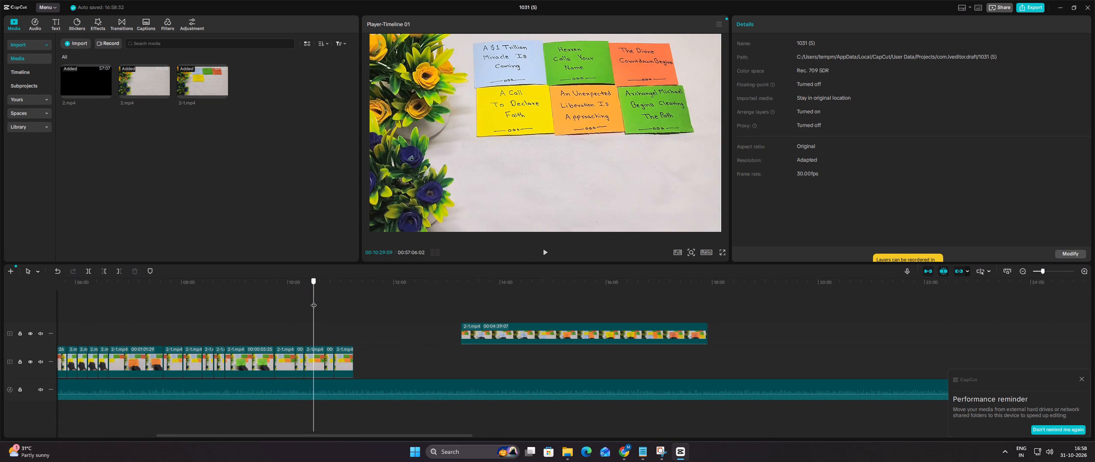
{"action": "left_click_drag", "start_coordinate": [314, 301], "coordinate": [350, 307]}
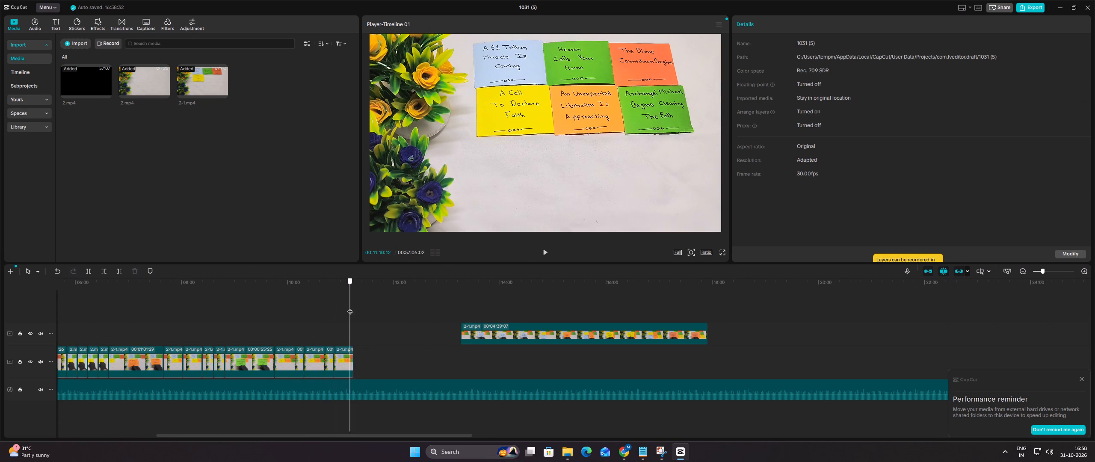
{"action": "left_click_drag", "start_coordinate": [350, 307], "coordinate": [354, 308]}
Examine the opening of the remaining clip and the assembled main track through to the end of the sixth-card section.
{"action": "left_click", "coordinate": [461, 304]}
{"action": "left_click_drag", "start_coordinate": [461, 304], "coordinate": [468, 303]}
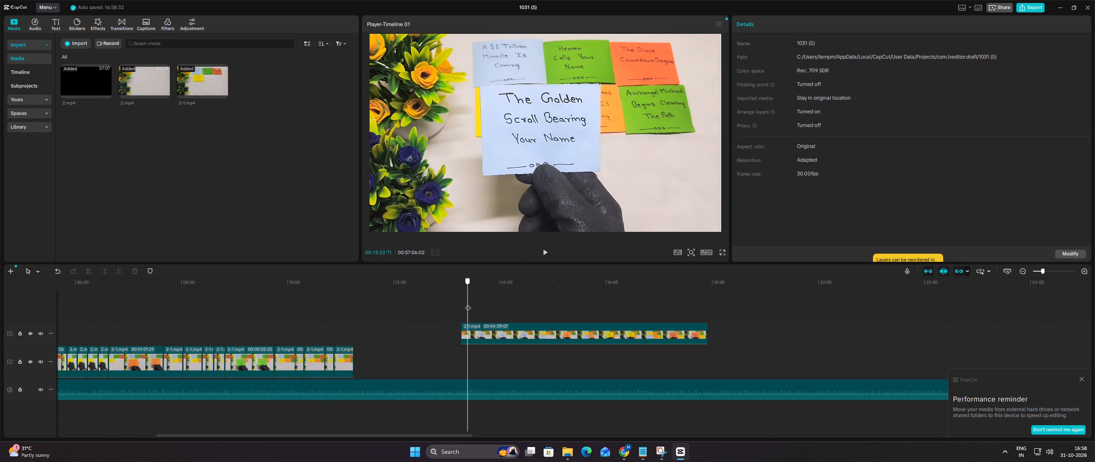
{"action": "left_click_drag", "start_coordinate": [468, 303], "coordinate": [474, 303]}
{"action": "scroll", "coordinate": [474, 303], "scroll_direction": "down", "scroll_amount": 13, "text": "ctrl"}
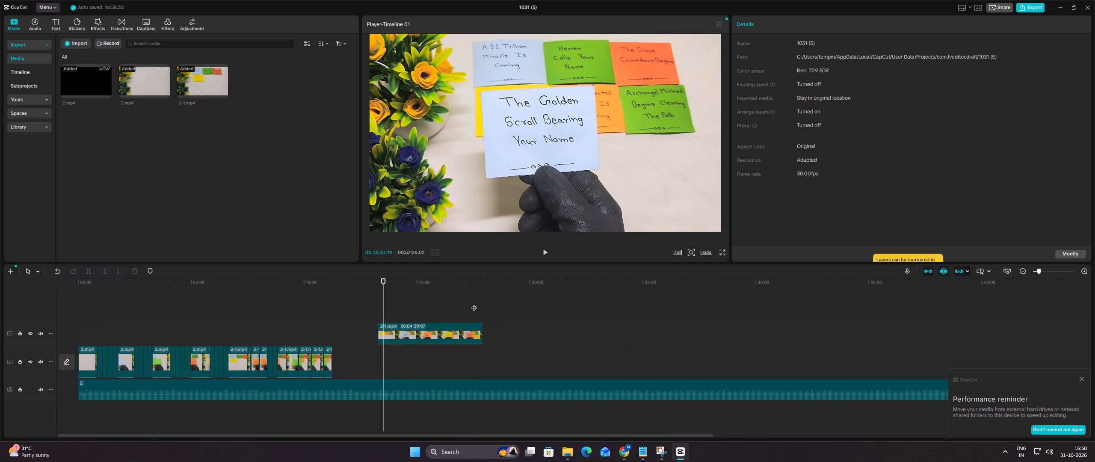
{"action": "scroll", "coordinate": [474, 303], "scroll_direction": "down", "scroll_amount": 7, "text": "ctrl"}
{"action": "left_click", "coordinate": [1082, 380]}
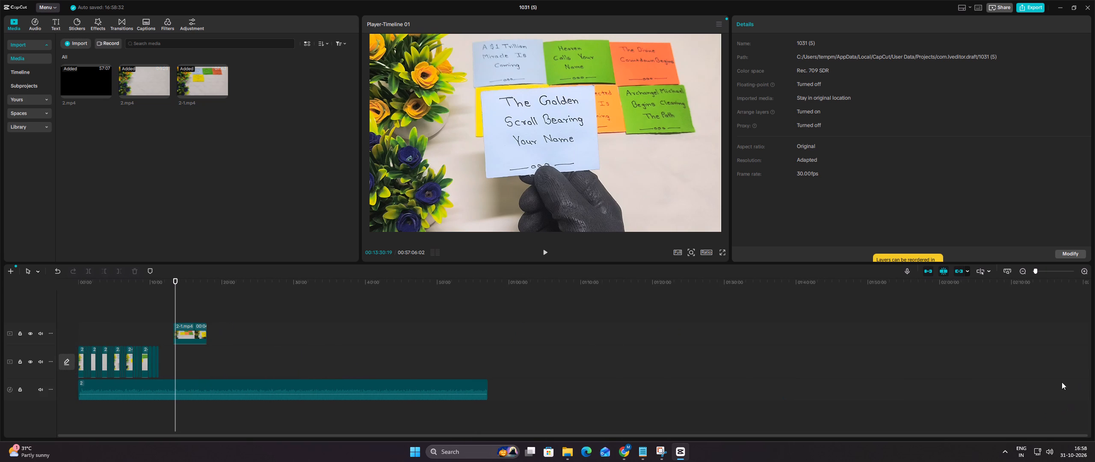
{"action": "left_click", "coordinate": [133, 324]}
{"action": "left_click_drag", "start_coordinate": [133, 323], "coordinate": [66, 316]}
{"action": "scroll", "coordinate": [139, 318], "scroll_direction": "up", "scroll_amount": 2, "text": "ctrl"}
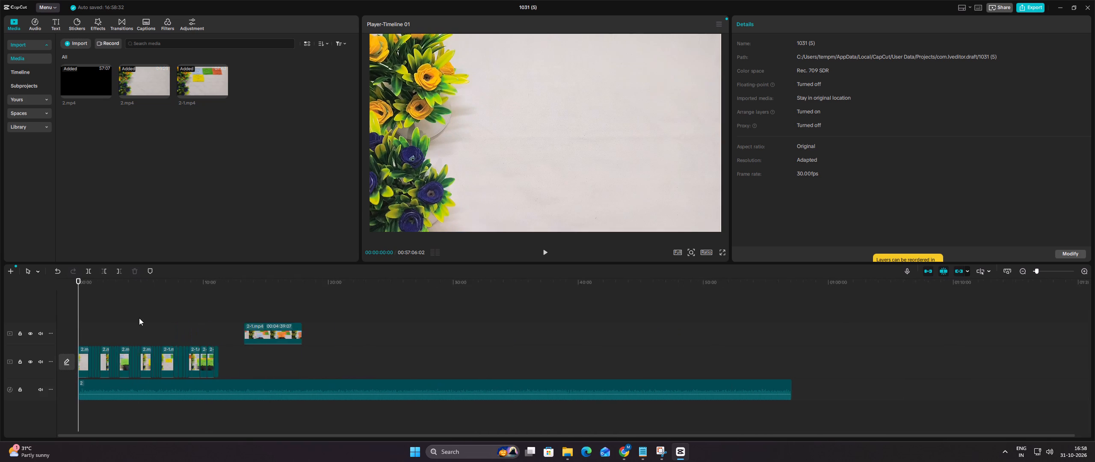
{"action": "scroll", "coordinate": [139, 318], "scroll_direction": "up", "scroll_amount": 9, "text": "ctrl"}
{"action": "scroll", "coordinate": [397, 308], "scroll_direction": "up", "scroll_amount": 4, "text": "ctrl"}
{"action": "left_click", "coordinate": [505, 305], "text": "ctrl"}
{"action": "scroll", "coordinate": [519, 310], "scroll_direction": "up", "scroll_amount": 3, "text": "ctrl"}
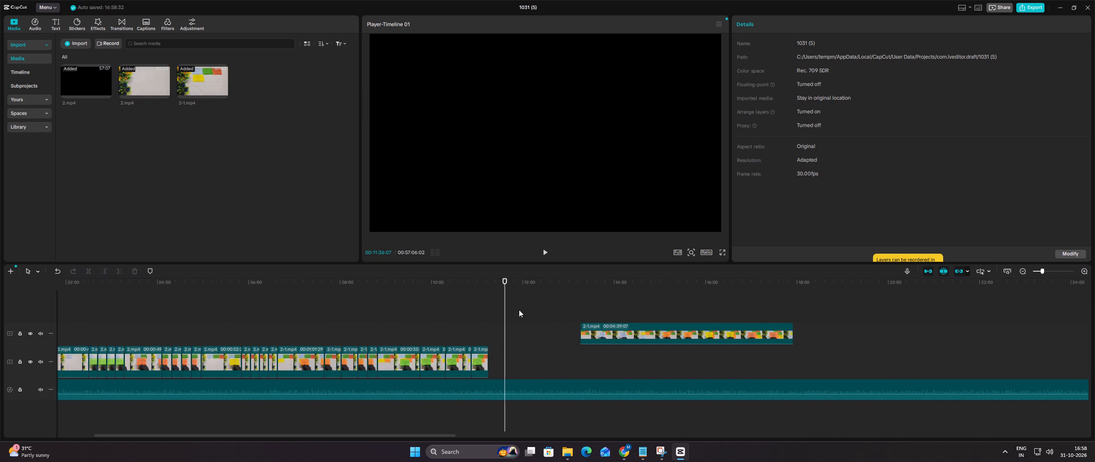
{"action": "scroll", "coordinate": [519, 310], "scroll_direction": "up", "scroll_amount": 3, "text": "ctrl"}
{"action": "left_click", "coordinate": [408, 313]}
{"action": "left_click_drag", "start_coordinate": [408, 313], "coordinate": [444, 313]}
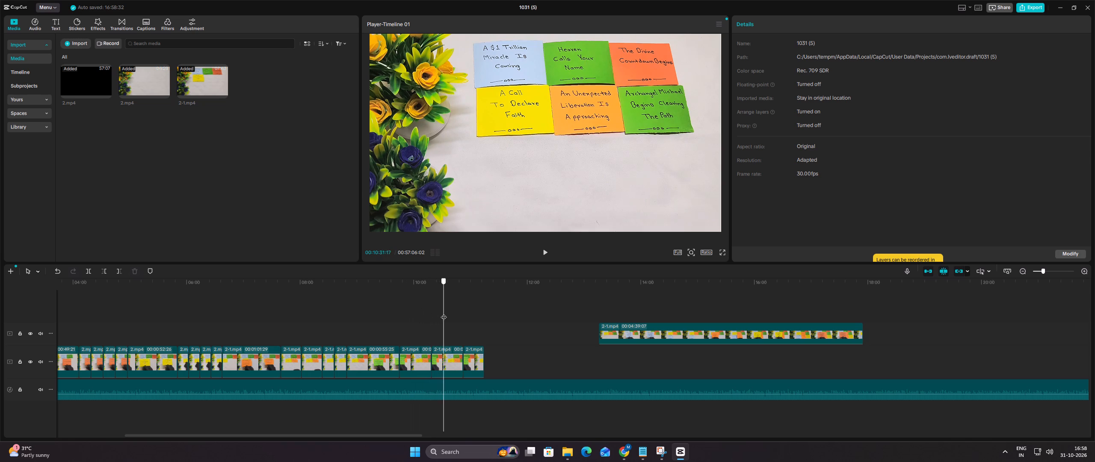
{"action": "left_click_drag", "start_coordinate": [444, 313], "coordinate": [479, 317]}
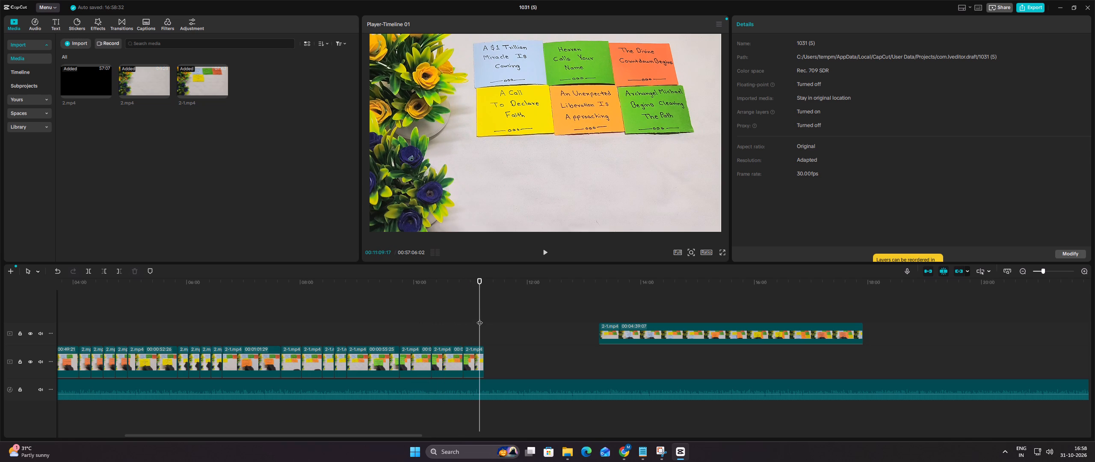
Split the remaining clip at about 14:38, where the seventh card lies placed, and move that section to start at the main track's end point.
{"action": "left_click", "coordinate": [600, 308]}
{"action": "left_click_drag", "start_coordinate": [600, 308], "coordinate": [666, 311]}
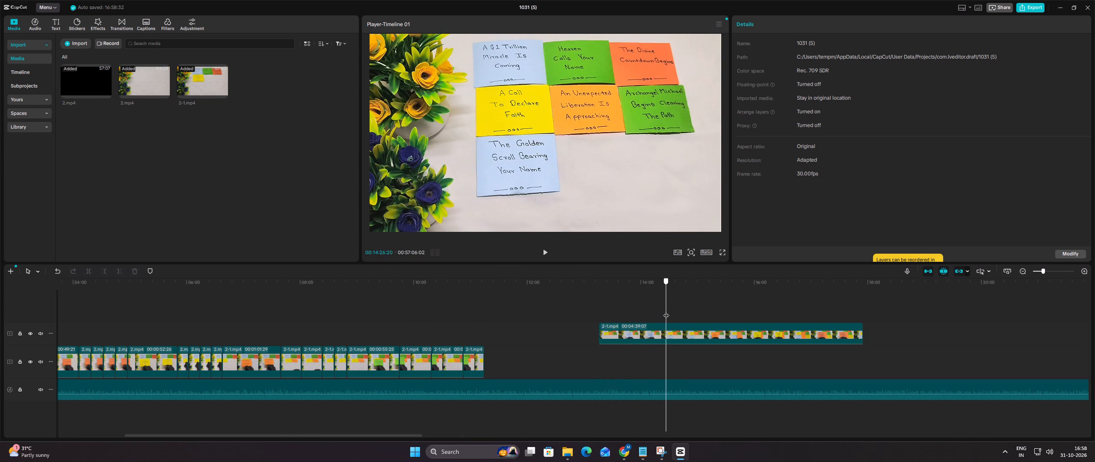
{"action": "left_click_drag", "start_coordinate": [666, 311], "coordinate": [678, 314]}
{"action": "left_click", "coordinate": [677, 337]}
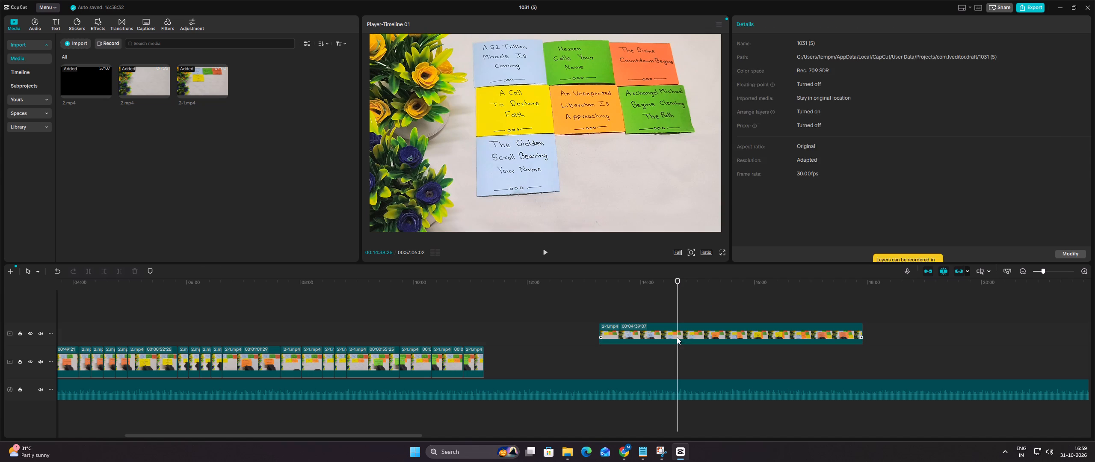
{"action": "left_click", "coordinate": [89, 267]}
{"action": "left_click_drag", "start_coordinate": [632, 330], "coordinate": [595, 335]}
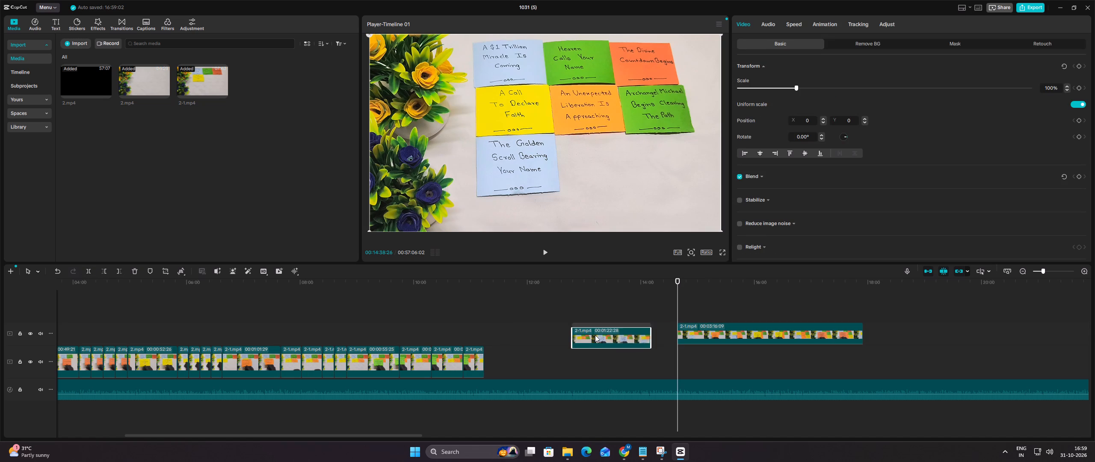
{"action": "left_click_drag", "start_coordinate": [595, 335], "coordinate": [515, 338]}
Split the seventh-card section at about 12:17, where "The Golden Scroll Bearing Your Name" card lies on the table without the hand.
{"action": "left_click", "coordinate": [505, 313]}
{"action": "left_click_drag", "start_coordinate": [505, 313], "coordinate": [522, 310]}
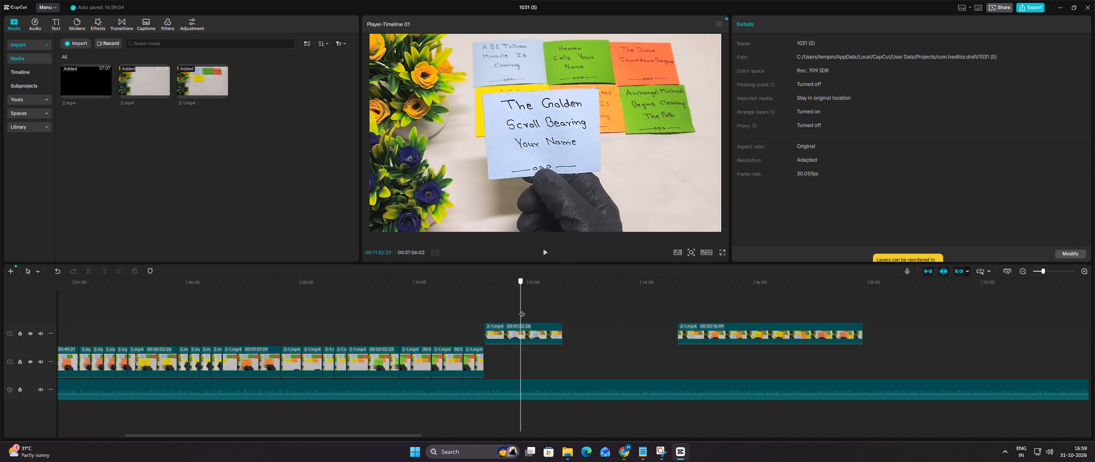
{"action": "left_click_drag", "start_coordinate": [522, 310], "coordinate": [542, 305]}
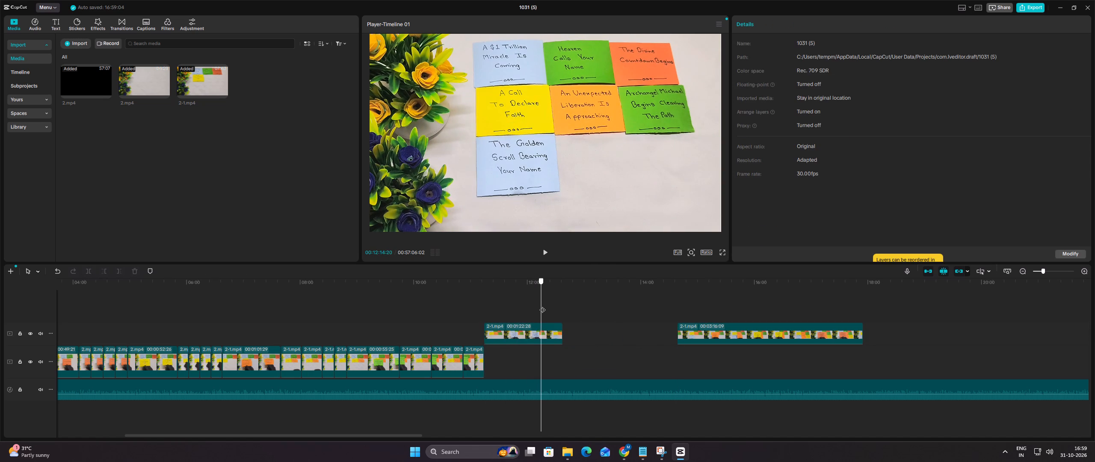
{"action": "left_click_drag", "start_coordinate": [542, 305], "coordinate": [544, 305]}
{"action": "left_click", "coordinate": [545, 339]}
{"action": "left_click", "coordinate": [90, 277]}
{"action": "left_click", "coordinate": [92, 270]}
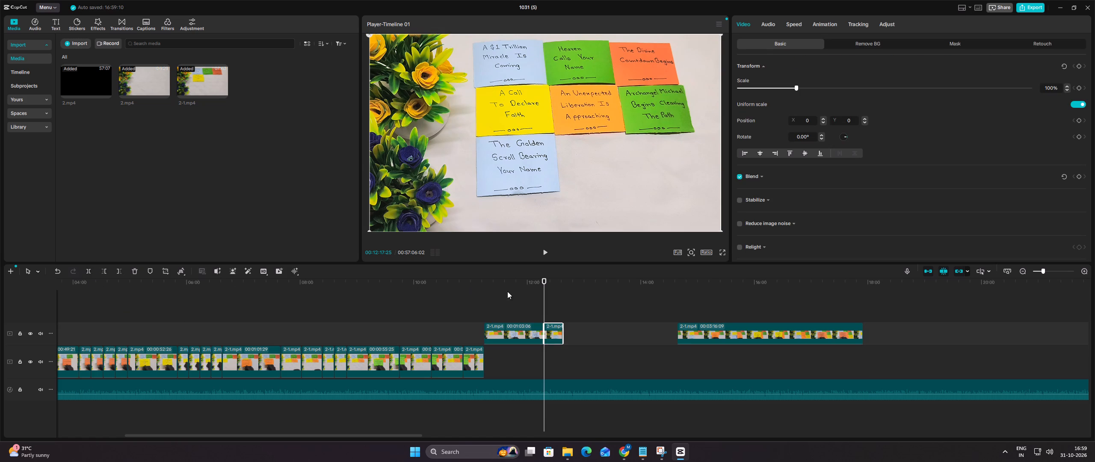
Copy the seventh-card section's short still piece and paste three copies one after another behind it.
{"action": "left_click", "coordinate": [553, 299]}
{"action": "left_click_drag", "start_coordinate": [553, 299], "coordinate": [561, 302]}
{"action": "right_click", "coordinate": [556, 329]}
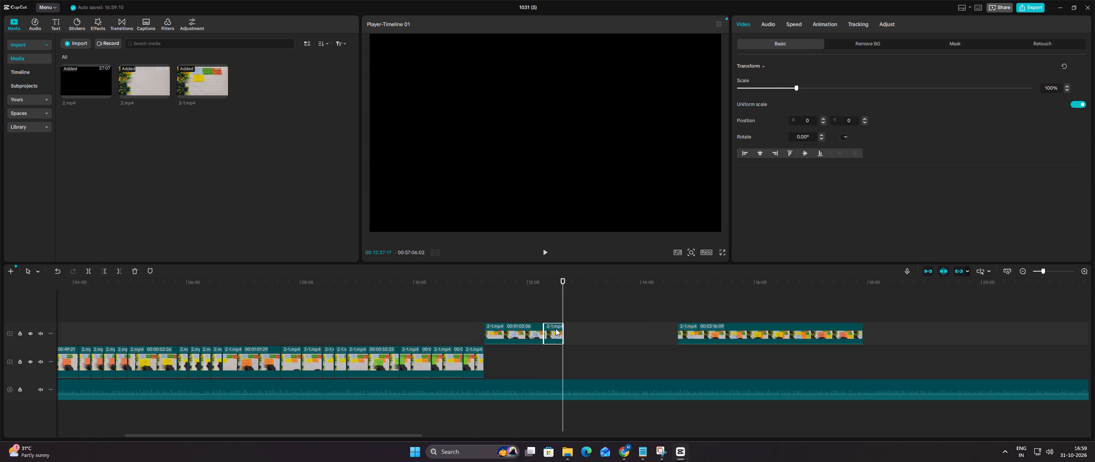
{"action": "left_click", "coordinate": [589, 127]}
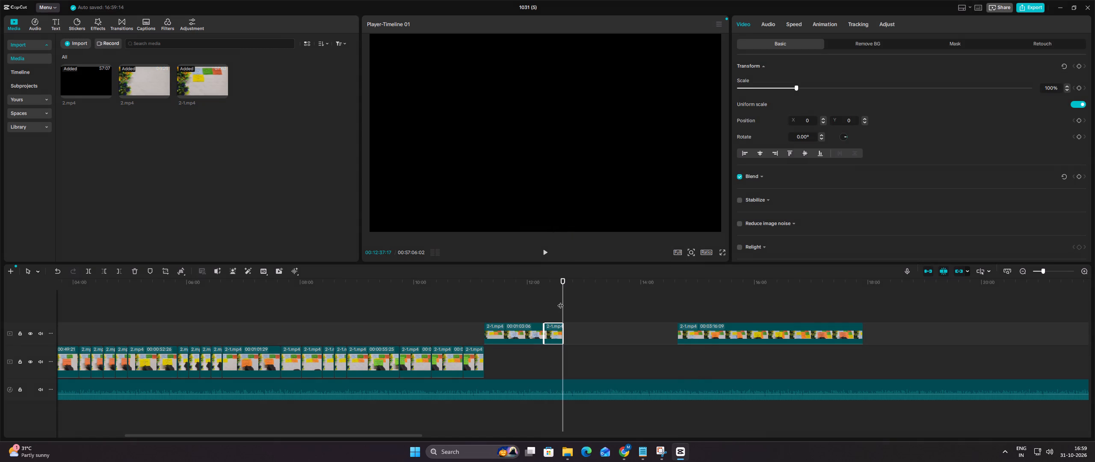
{"action": "key", "text": "ctrl+v"}
{"action": "left_click", "coordinate": [581, 304], "text": "ctrl"}
{"action": "key", "text": "ctrl+v"}
{"action": "left_click", "coordinate": [599, 308], "text": "ctrl"}
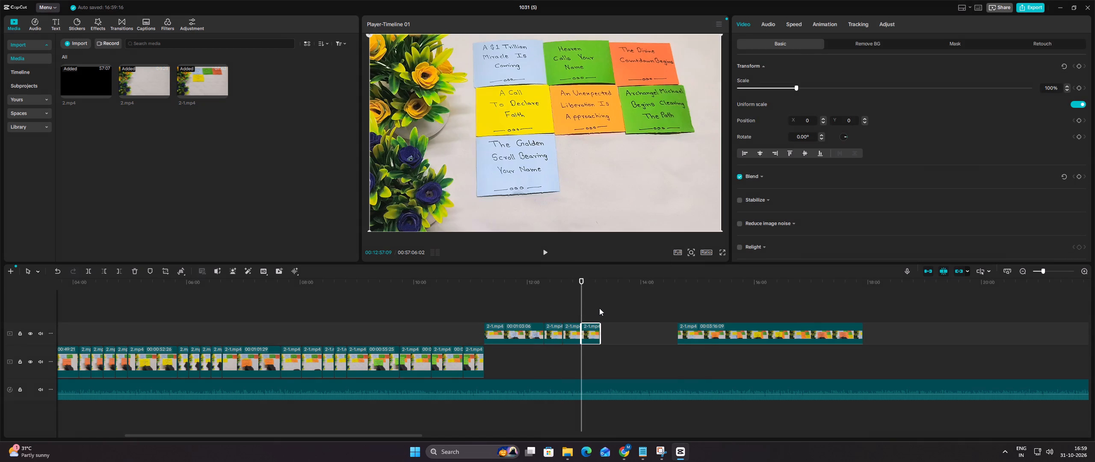
{"action": "key", "text": "ctrl+v"}
Move the seventh-card section and all its still pieces down onto the main video track, directly after the sixth-card pieces.
{"action": "left_click_drag", "start_coordinate": [636, 304], "coordinate": [509, 329]}
{"action": "left_click_drag", "start_coordinate": [509, 329], "coordinate": [523, 351]}
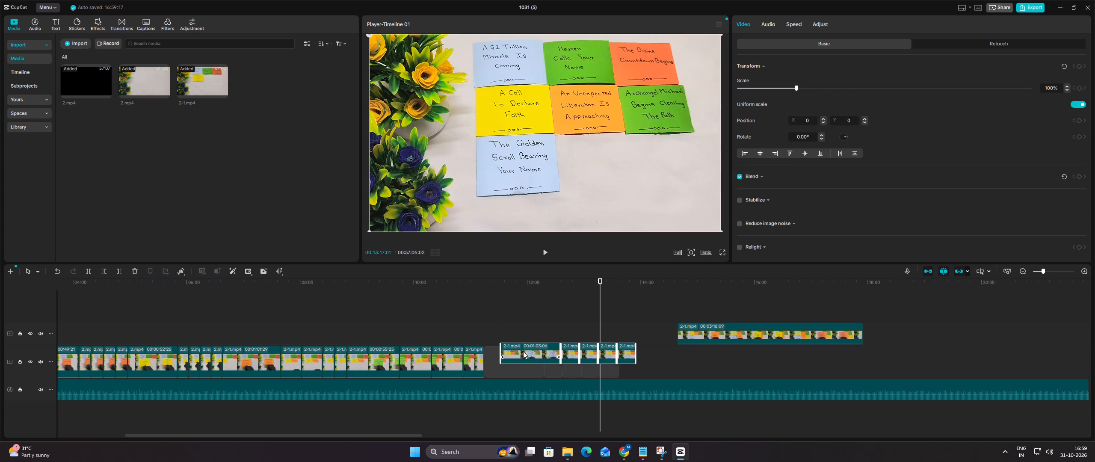
{"action": "left_click_drag", "start_coordinate": [523, 351], "coordinate": [505, 354]}
{"action": "left_click", "coordinate": [532, 317]}
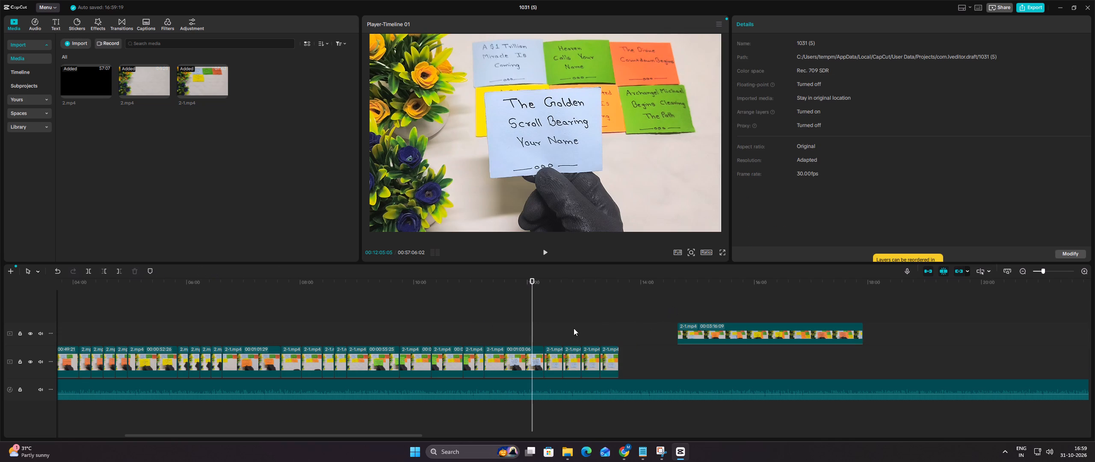
{"action": "left_click", "coordinate": [572, 323]}
{"action": "left_click_drag", "start_coordinate": [573, 323], "coordinate": [610, 319]}
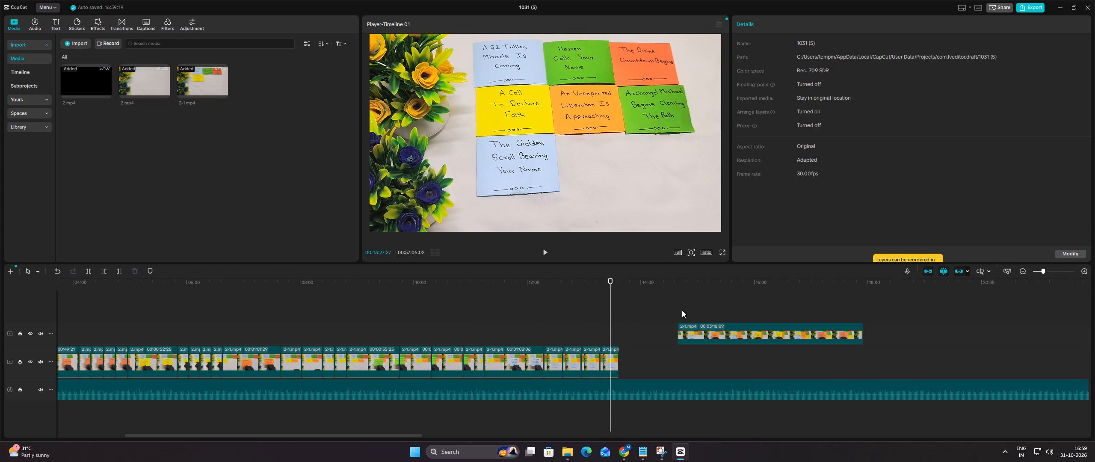
Split the remaining clip at about 15:41, after the eighth card is placed, and move that section to start at the main track's end point.
{"action": "left_click", "coordinate": [682, 310]}
{"action": "left_click", "coordinate": [678, 307]}
{"action": "left_click_drag", "start_coordinate": [678, 307], "coordinate": [727, 311]}
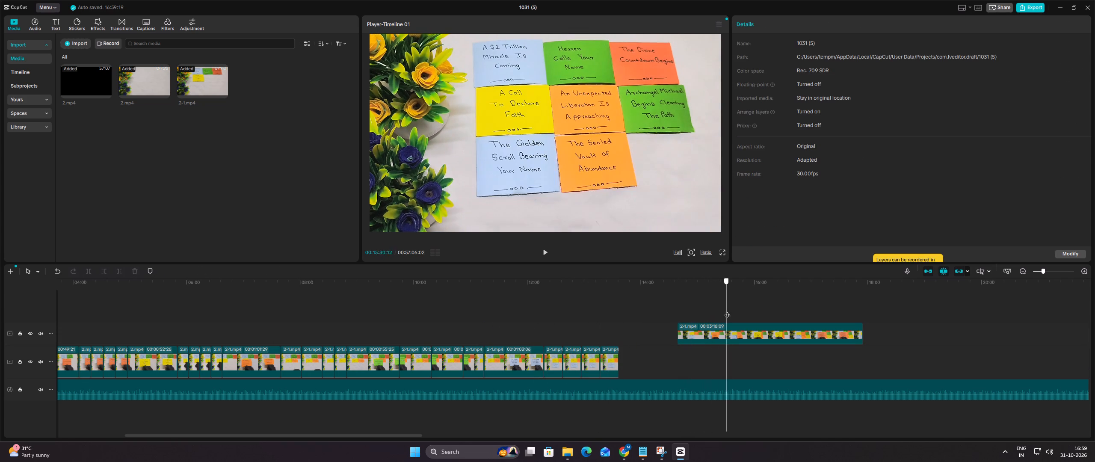
{"action": "left_click_drag", "start_coordinate": [727, 311], "coordinate": [737, 308]}
{"action": "left_click", "coordinate": [732, 327]}
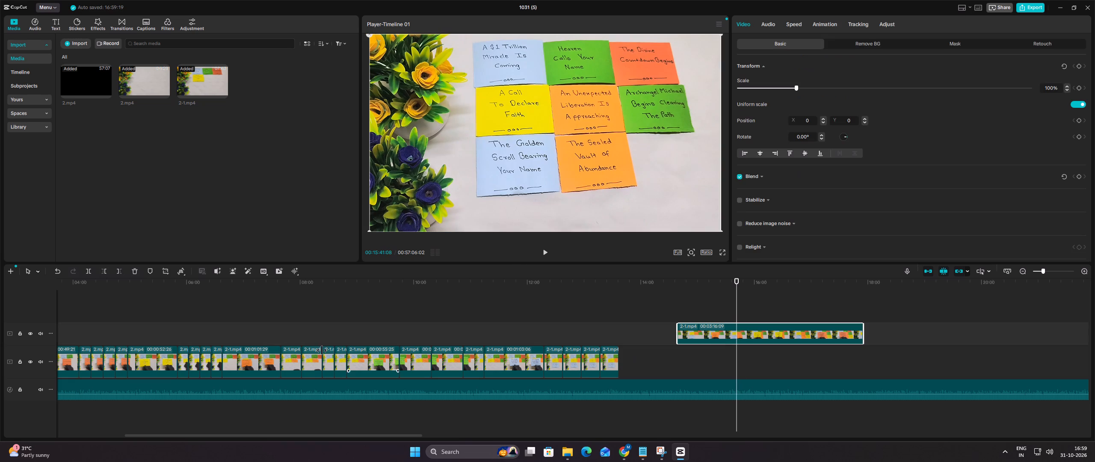
{"action": "left_click", "coordinate": [90, 274]}
{"action": "left_click_drag", "start_coordinate": [721, 335], "coordinate": [675, 335]}
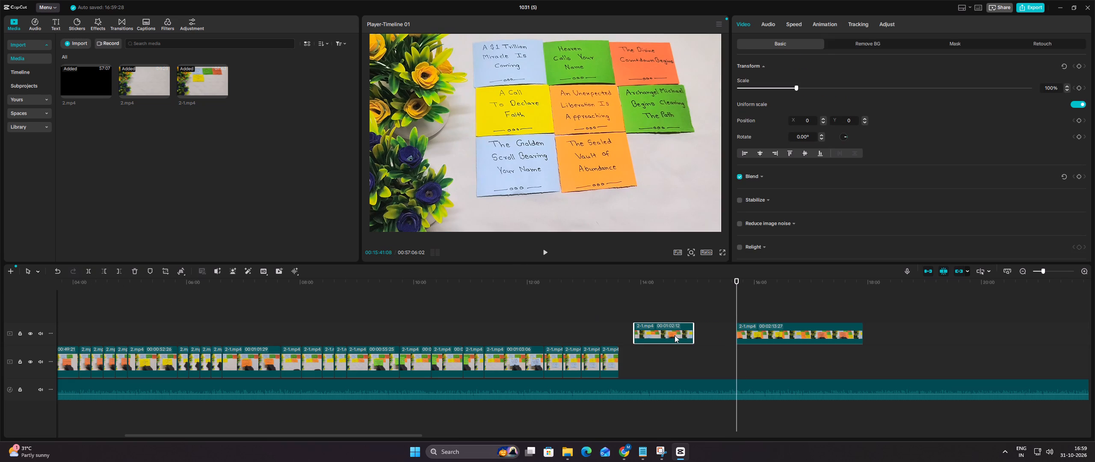
{"action": "left_click_drag", "start_coordinate": [675, 335], "coordinate": [660, 335]}
Move the remaining clip onto a separate upper track, starting at about 17 minutes.
{"action": "left_click_drag", "start_coordinate": [755, 323], "coordinate": [838, 316]}
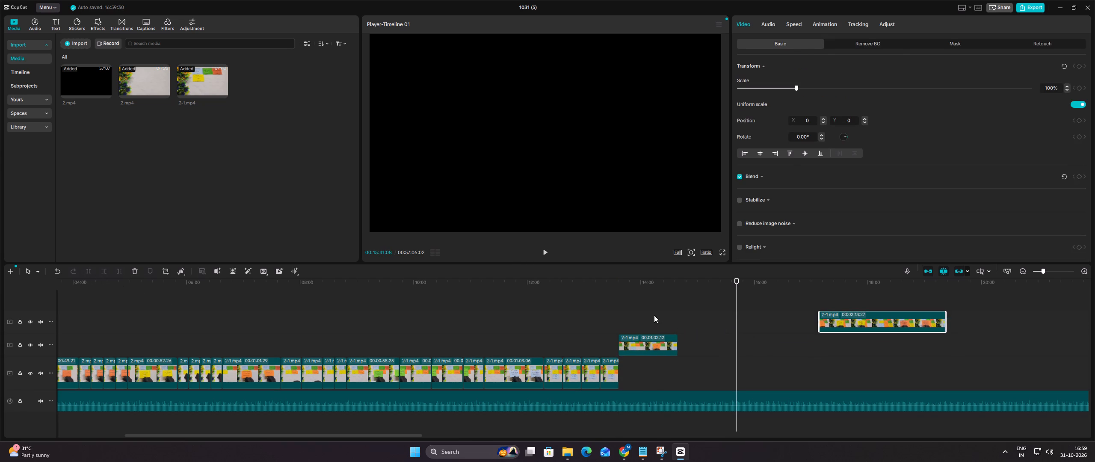
Split the eighth-card section at about 14:27, where "The Sealed Vault of Abundance" card lies on the table without the hand.
{"action": "left_click", "coordinate": [654, 315]}
{"action": "left_click_drag", "start_coordinate": [654, 315], "coordinate": [667, 318]}
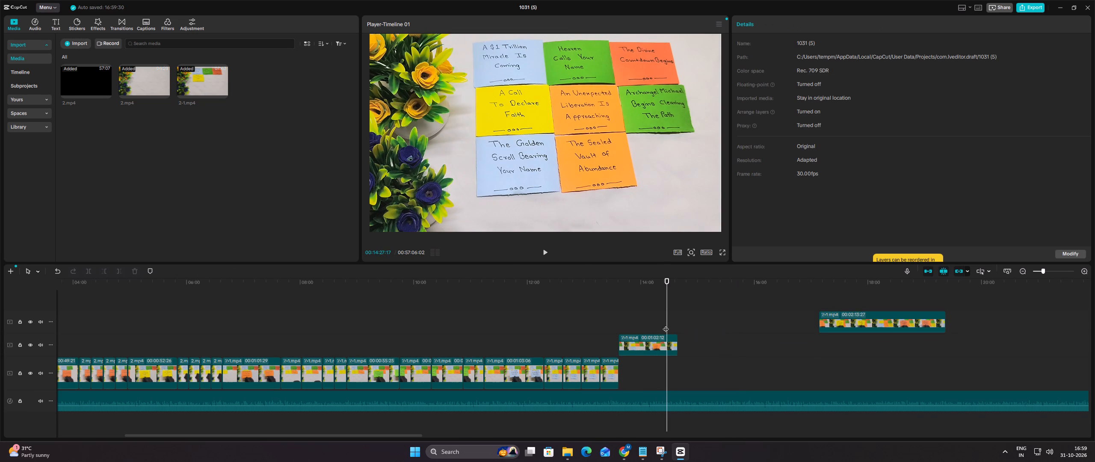
{"action": "left_click", "coordinate": [663, 351]}
{"action": "left_click", "coordinate": [90, 272]}
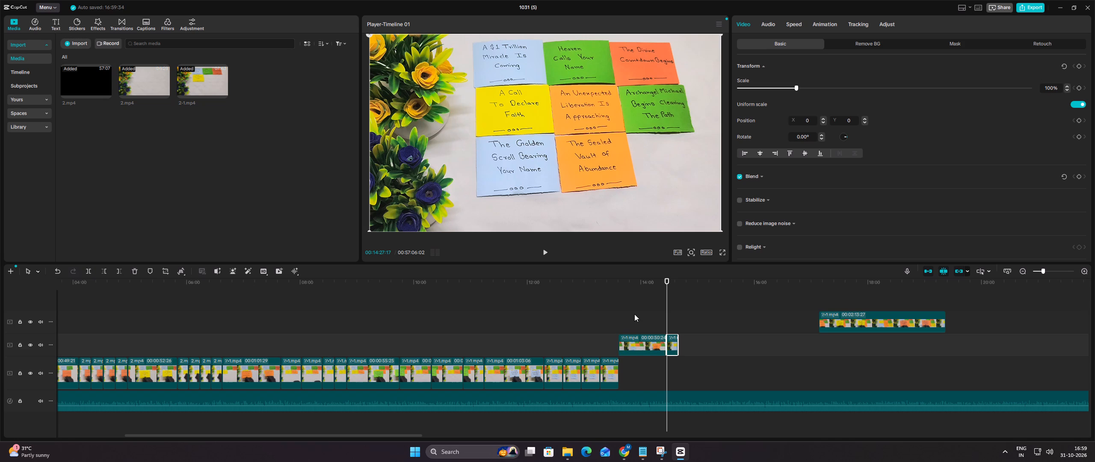
Copy the eighth-card section's short still piece and paste two copies behind it.
{"action": "left_click", "coordinate": [669, 312]}
{"action": "left_click", "coordinate": [672, 312]}
{"action": "left_click_drag", "start_coordinate": [672, 312], "coordinate": [676, 312]}
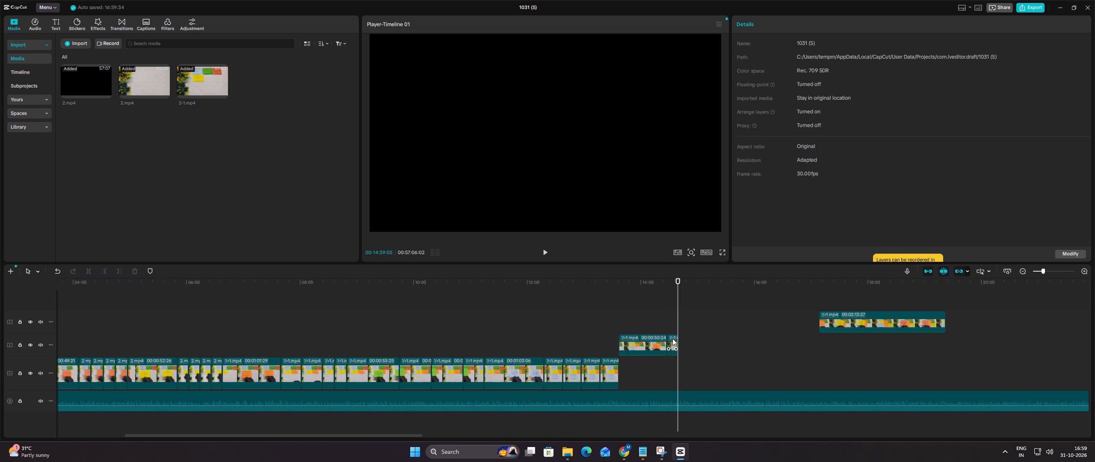
{"action": "right_click", "coordinate": [672, 342]}
{"action": "left_click", "coordinate": [704, 122]}
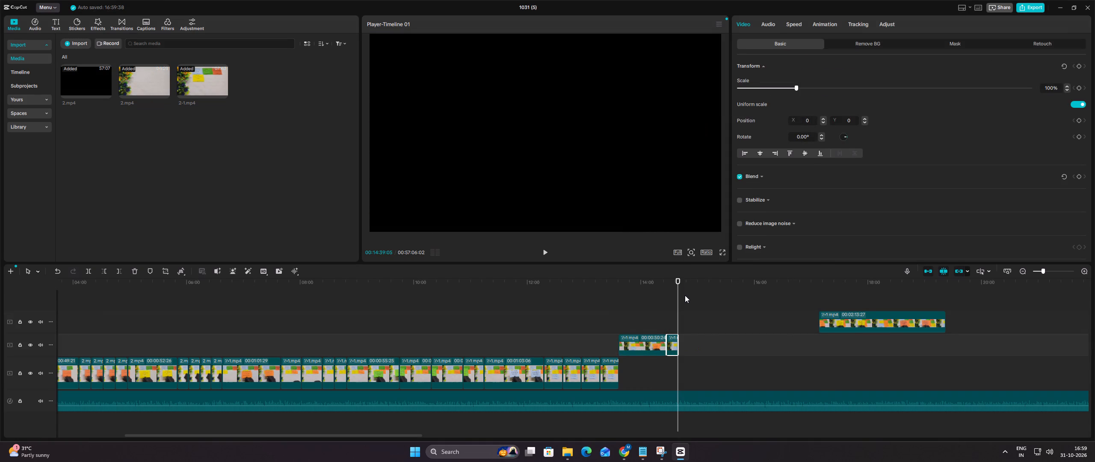
{"action": "key", "text": "ctrl+v"}
{"action": "left_click", "coordinate": [692, 304], "text": "ctrl"}
{"action": "key", "text": "ctrl+v"}
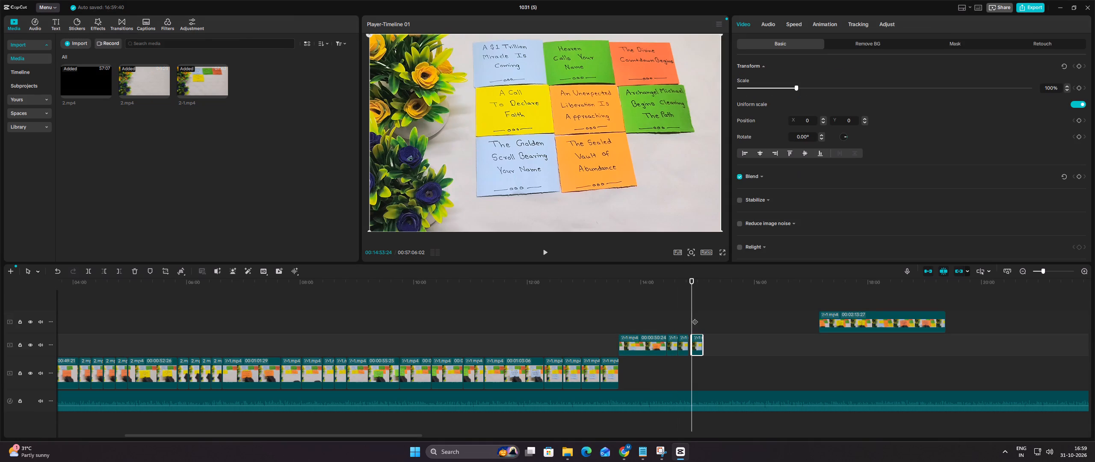
Delete the small gap between the two pasted eighth-card still copies.
{"action": "left_click", "coordinate": [690, 323]}
{"action": "right_click", "coordinate": [689, 341]}
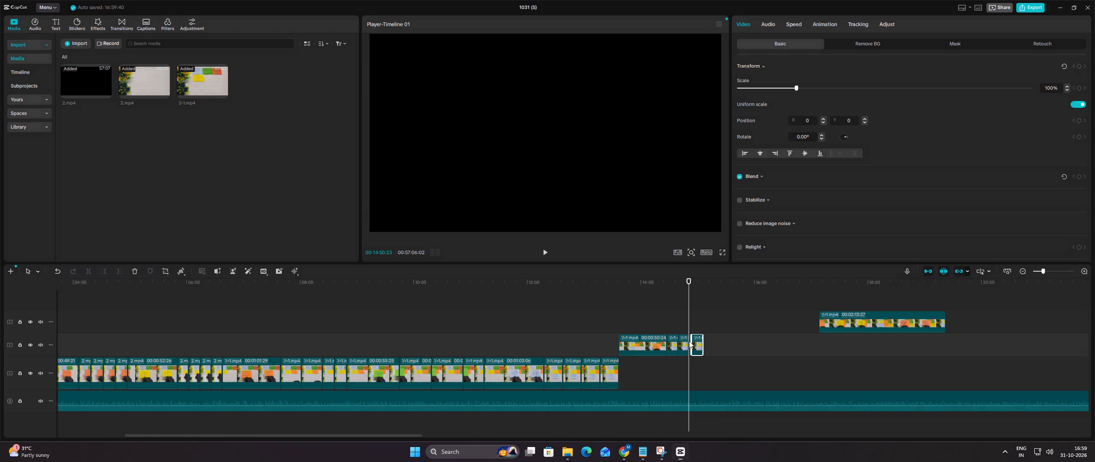
{"action": "left_click", "coordinate": [704, 347]}
Paste a third still copy at the end of the eighth-card pieces.
{"action": "left_click", "coordinate": [697, 322]}
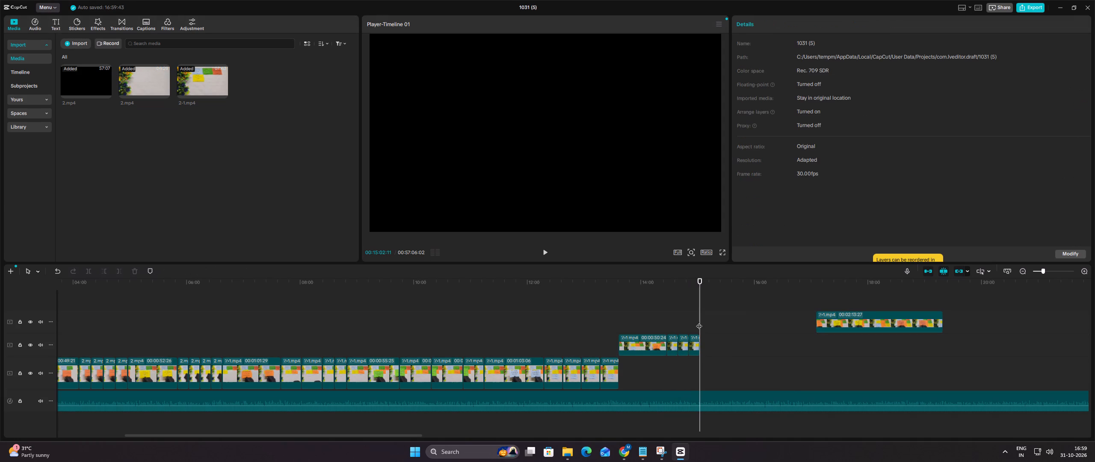
{"action": "key", "text": "ctrl+v"}
Move the eighth-card section and all its still pieces down onto the main video track, directly after the seventh-card pieces.
{"action": "left_click_drag", "start_coordinate": [742, 321], "coordinate": [744, 333]}
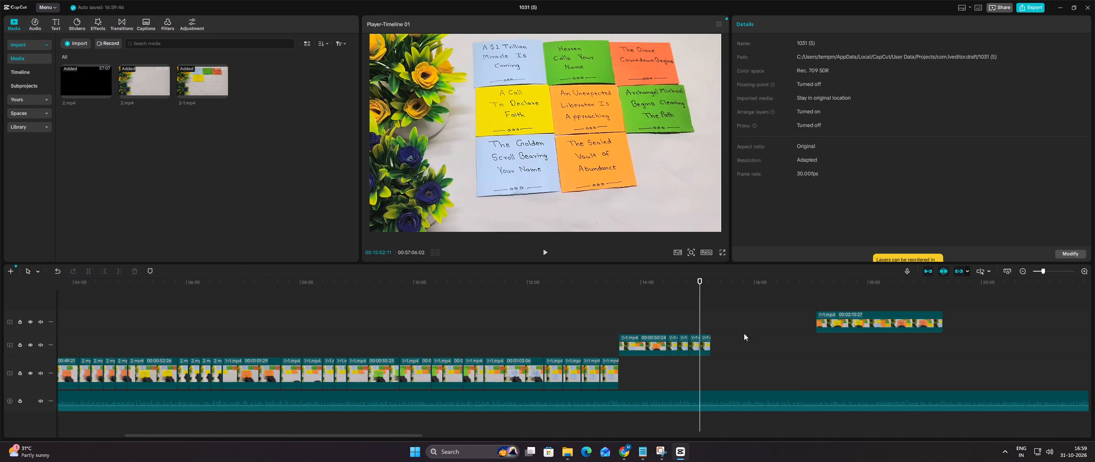
{"action": "left_click_drag", "start_coordinate": [744, 333], "coordinate": [642, 345]}
{"action": "left_click_drag", "start_coordinate": [643, 345], "coordinate": [637, 374]}
{"action": "left_click", "coordinate": [649, 333]}
{"action": "left_click_drag", "start_coordinate": [649, 333], "coordinate": [650, 333]}
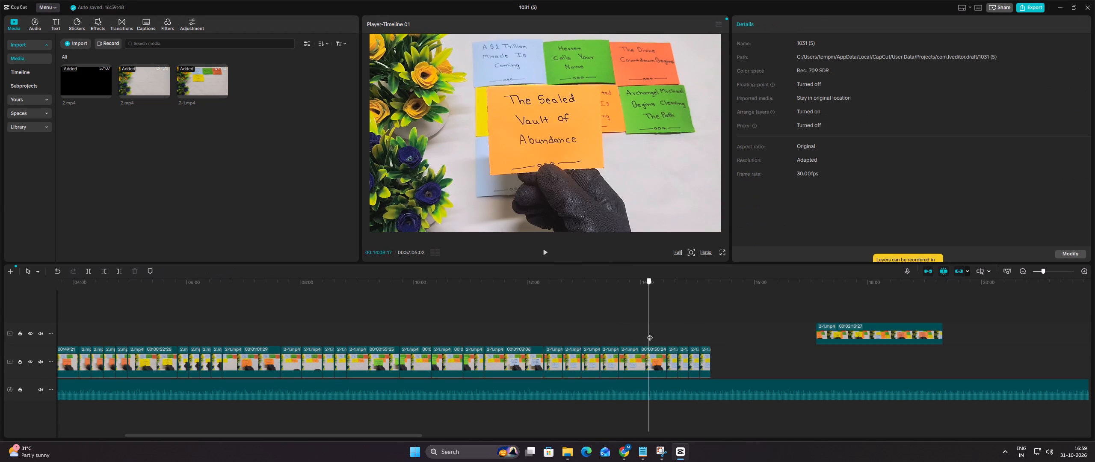
{"action": "left_click_drag", "start_coordinate": [650, 333], "coordinate": [704, 328]}
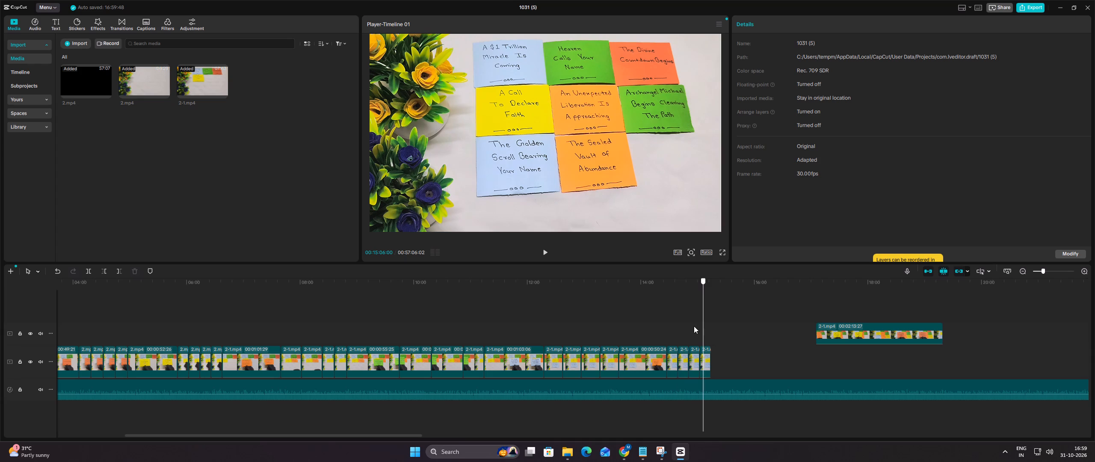
Move the remaining clip further along the upper track, starting at about 18:24.
{"action": "left_click", "coordinate": [681, 325]}
{"action": "scroll", "coordinate": [824, 311], "scroll_direction": "up", "scroll_amount": 5, "text": "ctrl"}
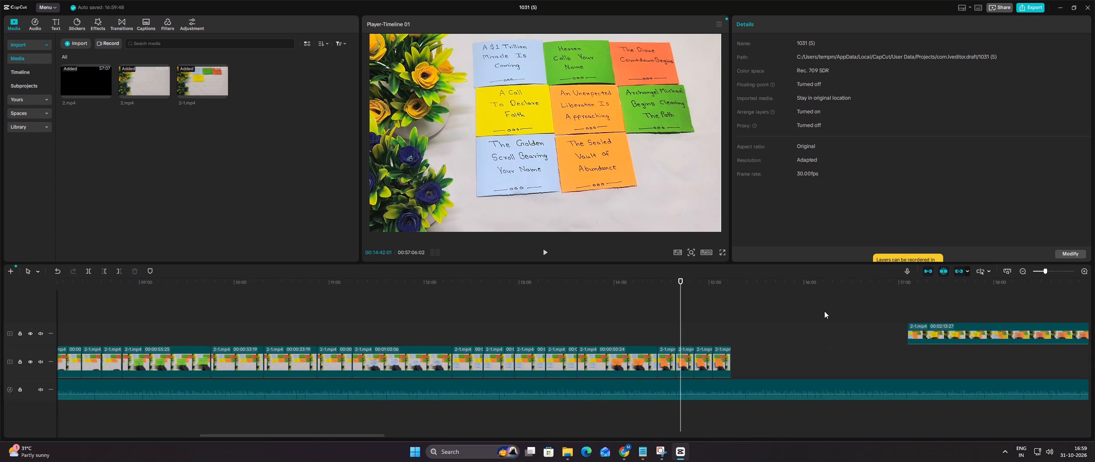
{"action": "left_click", "coordinate": [824, 311]}
{"action": "left_click_drag", "start_coordinate": [824, 311], "coordinate": [1094, 302]}
{"action": "left_click_drag", "start_coordinate": [691, 331], "coordinate": [822, 329]}
Split the upper-track clip at about 19:29, after the ninth card is laid and before the tenth card comes in.
{"action": "left_click", "coordinate": [777, 305]}
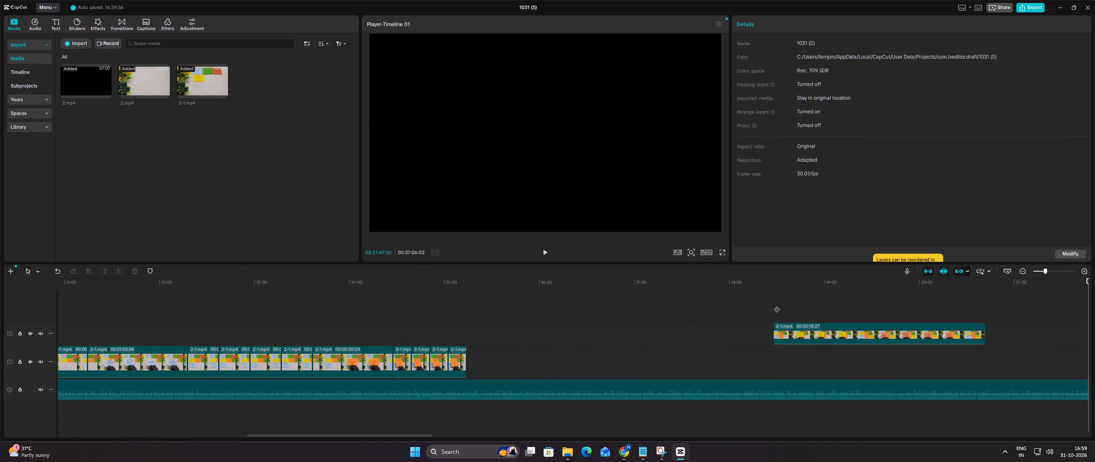
{"action": "left_click_drag", "start_coordinate": [777, 305], "coordinate": [772, 305]}
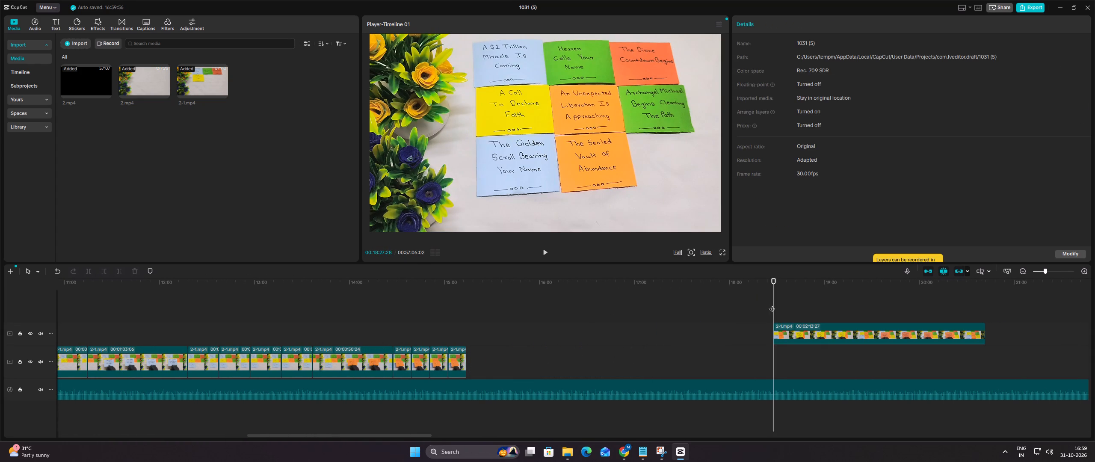
{"action": "left_click_drag", "start_coordinate": [772, 305], "coordinate": [876, 313]}
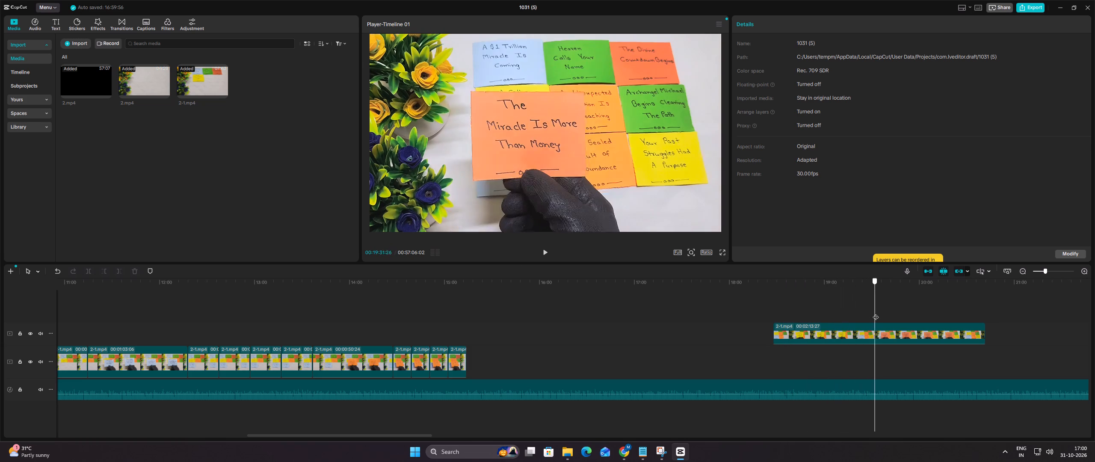
{"action": "left_click_drag", "start_coordinate": [876, 313], "coordinate": [870, 310]}
{"action": "left_click", "coordinate": [872, 337]}
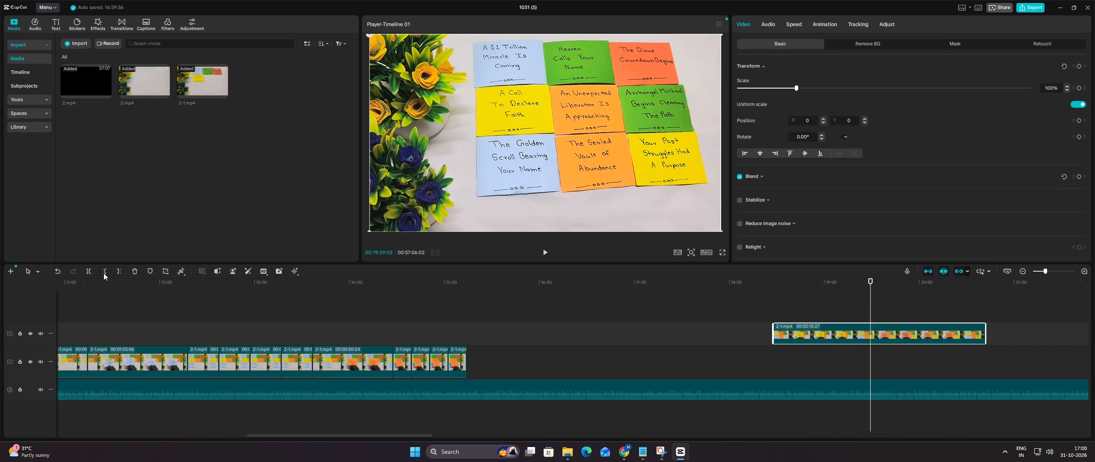
{"action": "left_click", "coordinate": [89, 269]}
Move the ninth-card section back along the upper track to start where the eighth-card pieces end.
{"action": "left_click_drag", "start_coordinate": [791, 328], "coordinate": [485, 333]}
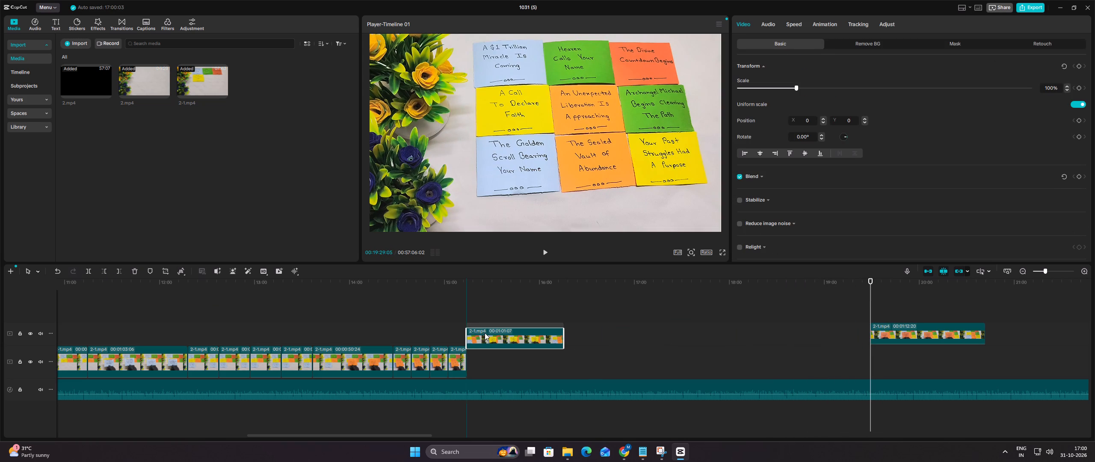
{"action": "left_click_drag", "start_coordinate": [485, 333], "coordinate": [484, 333]}
Split the ninth-card section at about 16:02, separating the still part with all nine cards laid out.
{"action": "left_click", "coordinate": [488, 306]}
{"action": "left_click_drag", "start_coordinate": [488, 306], "coordinate": [543, 305]}
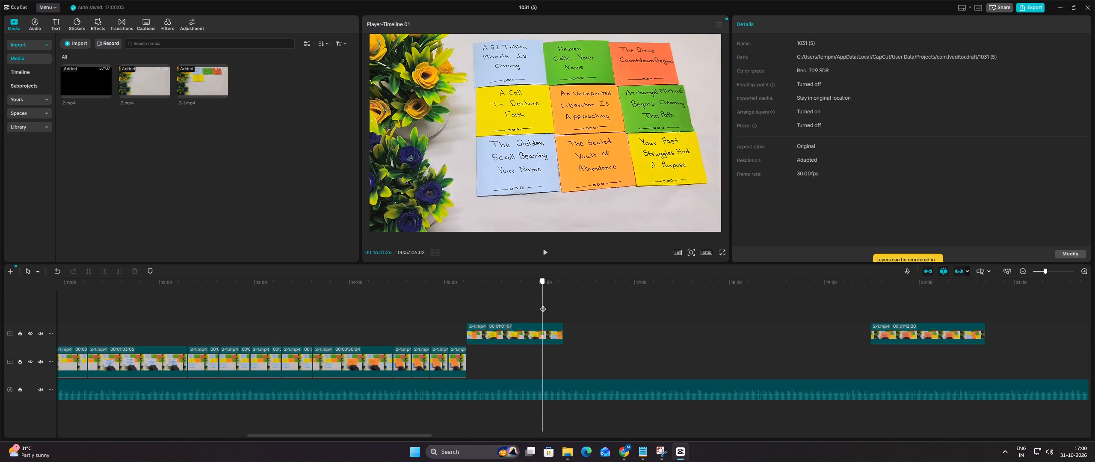
{"action": "left_click_drag", "start_coordinate": [543, 305], "coordinate": [544, 305]}
{"action": "left_click", "coordinate": [548, 334]}
{"action": "left_click", "coordinate": [89, 272]}
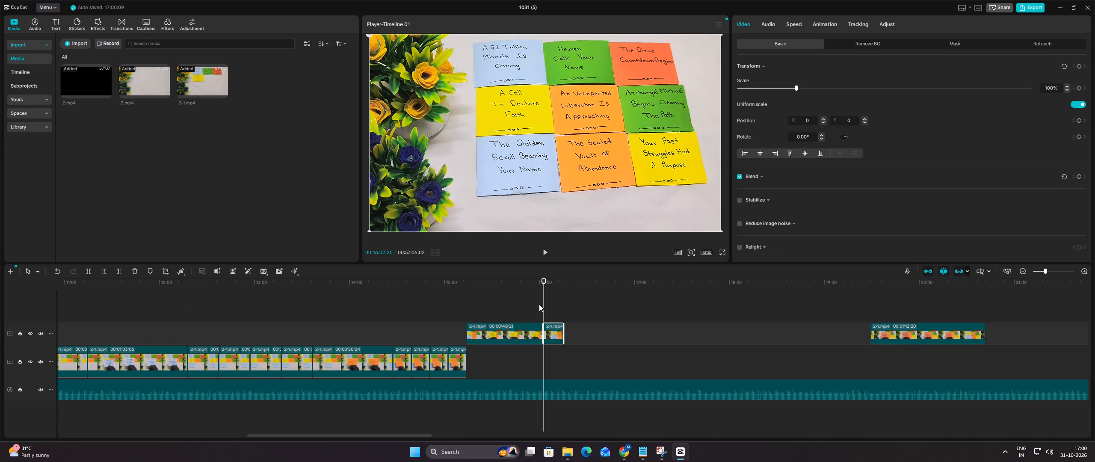
Copy the ninth-card still piece and paste three copies end to end directly after it.
{"action": "left_click", "coordinate": [544, 309]}
{"action": "left_click_drag", "start_coordinate": [545, 305], "coordinate": [563, 305]}
{"action": "right_click", "coordinate": [556, 329]}
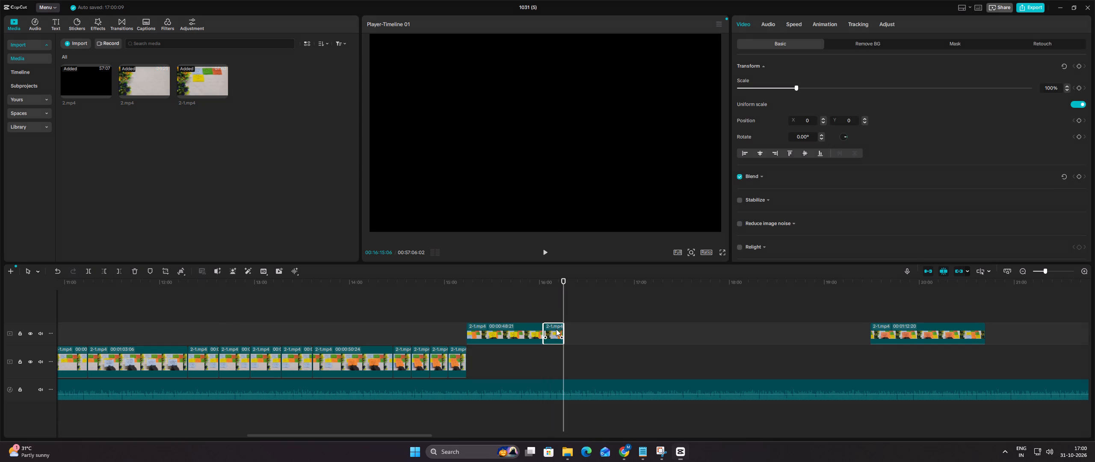
{"action": "left_click", "coordinate": [598, 127]}
{"action": "key", "text": "ctrl+v"}
{"action": "left_click", "coordinate": [583, 304], "text": "ctrl"}
{"action": "key", "text": "ctrl+v"}
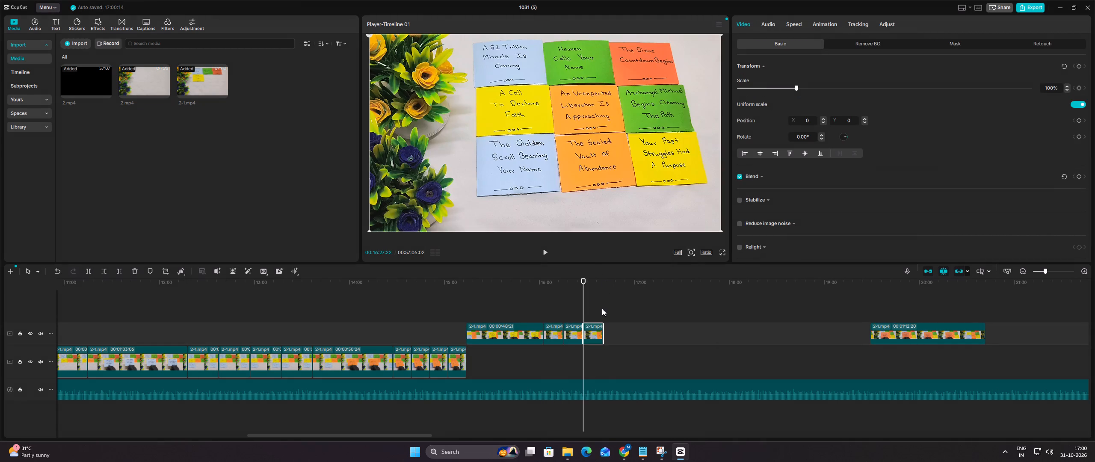
{"action": "left_click", "coordinate": [602, 308], "text": "ctrl"}
{"action": "key", "text": "ctrl+v"}
Move the ninth-card section and all its still pieces down onto the main video track, directly after the eighth-card pieces.
{"action": "left_click_drag", "start_coordinate": [652, 311], "coordinate": [514, 337]}
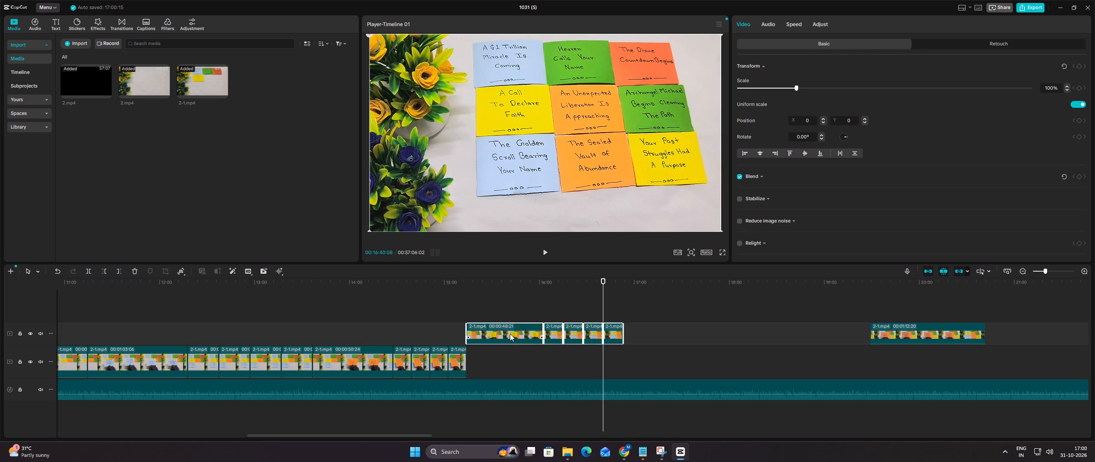
{"action": "left_click_drag", "start_coordinate": [506, 331], "coordinate": [509, 357]}
Trim the ends of the last two ninth-card still pieces so the main track's video ends at about 16:46.
{"action": "left_click", "coordinate": [530, 317]}
{"action": "left_click_drag", "start_coordinate": [530, 317], "coordinate": [583, 314]}
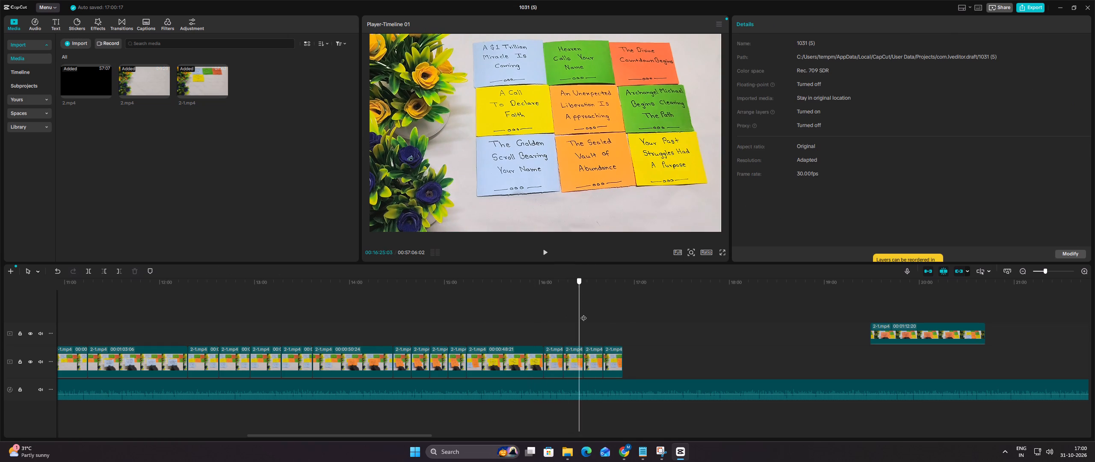
{"action": "left_click_drag", "start_coordinate": [583, 314], "coordinate": [620, 313]}
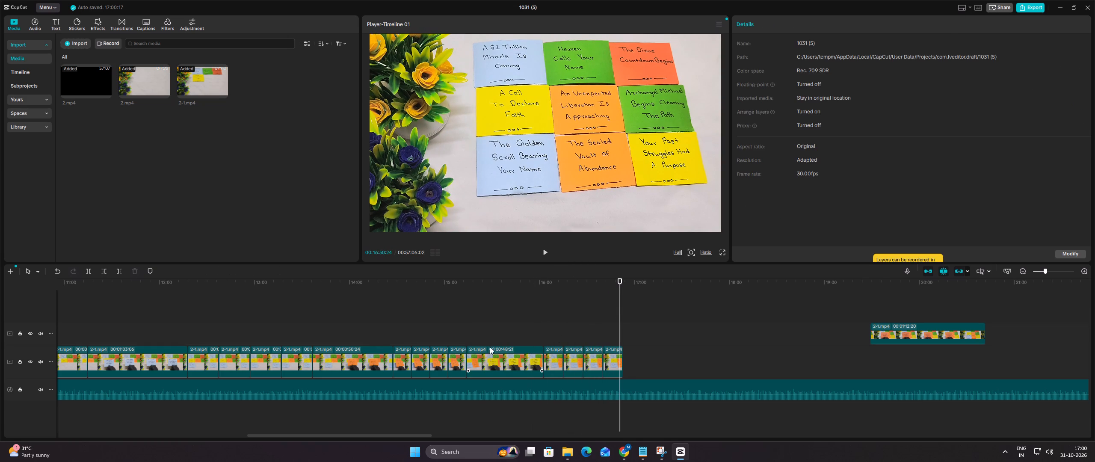
{"action": "left_click", "coordinate": [595, 355]}
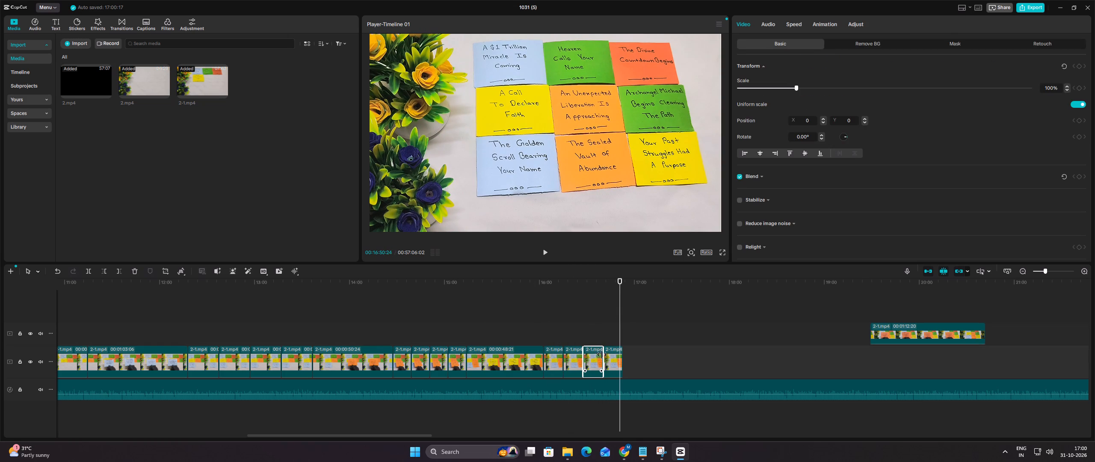
{"action": "left_click_drag", "start_coordinate": [602, 355], "coordinate": [598, 355]}
{"action": "left_click", "coordinate": [608, 352]}
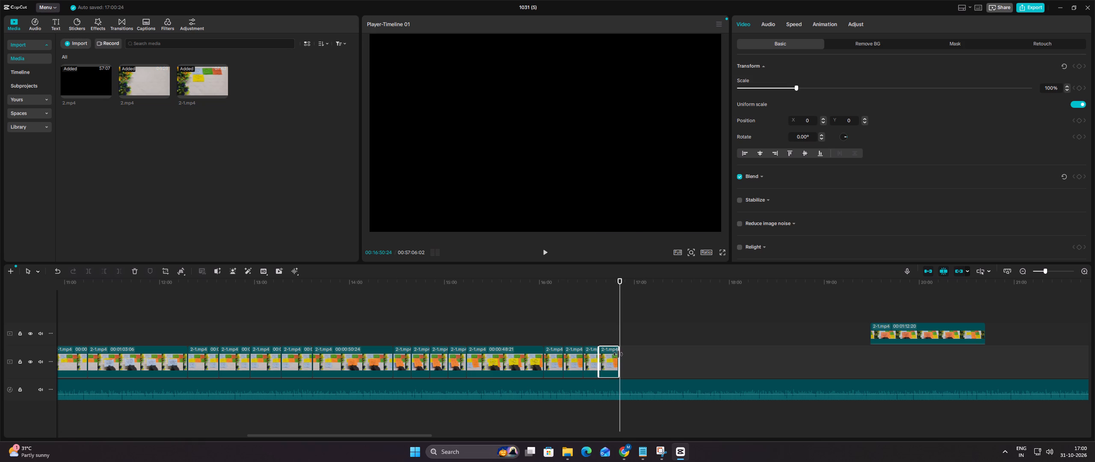
{"action": "left_click_drag", "start_coordinate": [618, 354], "coordinate": [613, 353]}
{"action": "left_click", "coordinate": [587, 336]}
{"action": "left_click_drag", "start_coordinate": [587, 332], "coordinate": [587, 332]}
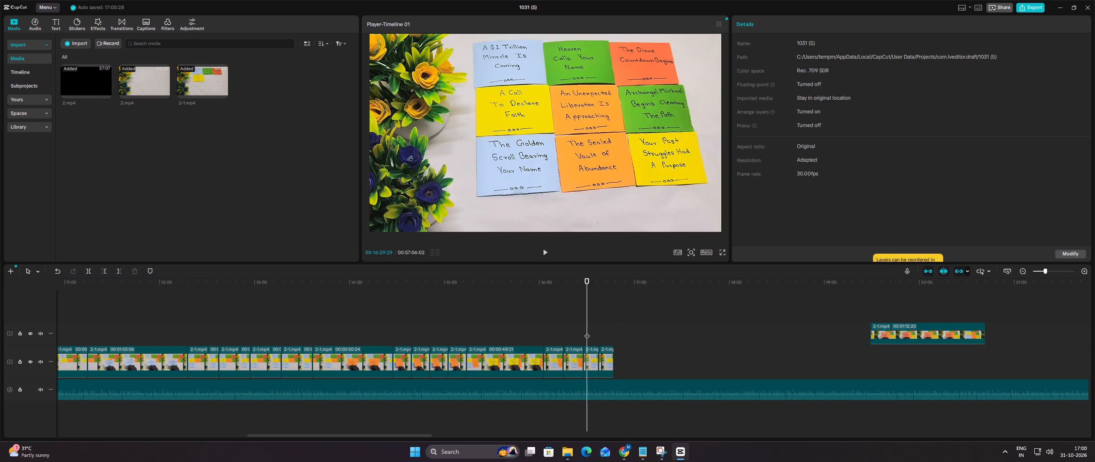
{"action": "left_click_drag", "start_coordinate": [587, 332], "coordinate": [612, 335]}
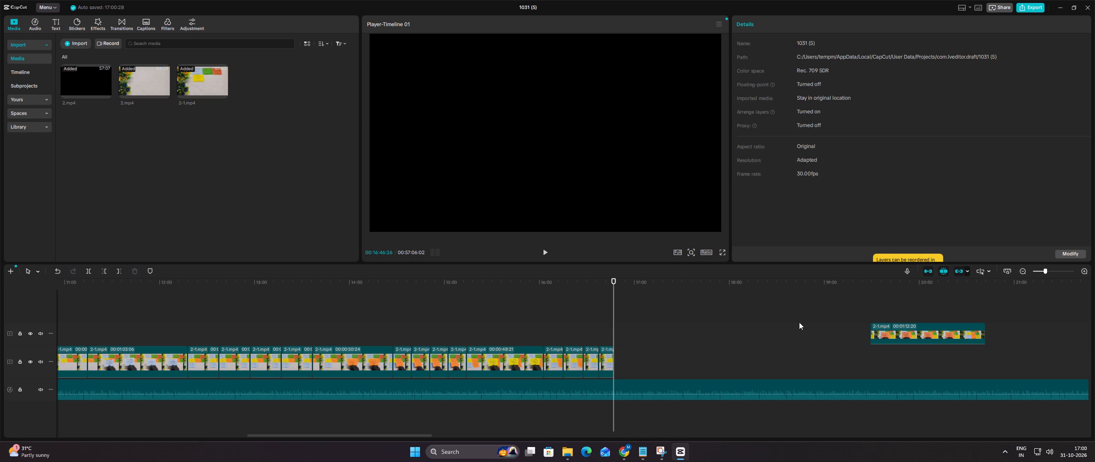
Move the remaining tenth-card clip back along the upper track to start at the end of the ninth-card pieces.
{"action": "left_click_drag", "start_coordinate": [900, 328], "coordinate": [688, 334]}
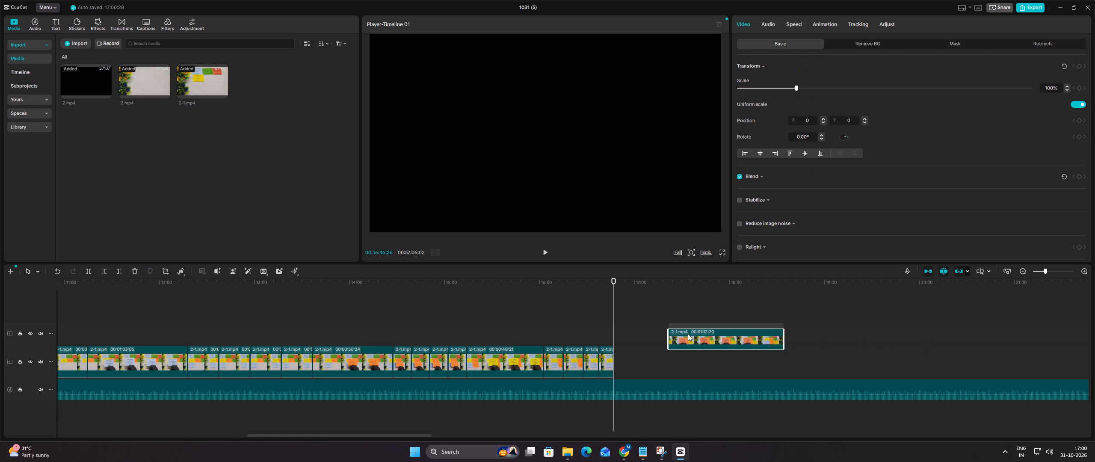
{"action": "left_click_drag", "start_coordinate": [688, 334], "coordinate": [642, 332]}
Trim the end of the tenth-card clip to a length of about 1:07.
{"action": "left_click", "coordinate": [618, 293]}
{"action": "left_click_drag", "start_coordinate": [618, 293], "coordinate": [625, 294]}
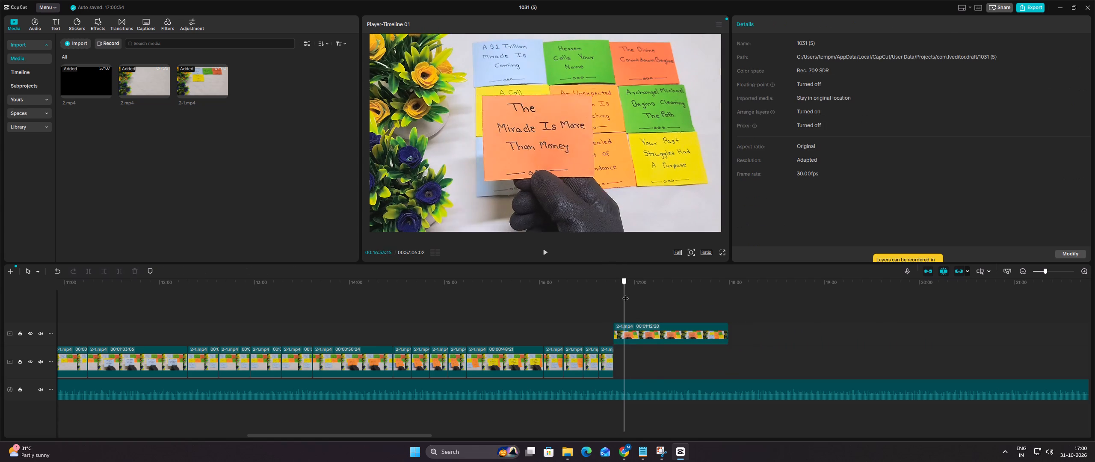
{"action": "left_click_drag", "start_coordinate": [625, 294], "coordinate": [692, 308]}
{"action": "left_click", "coordinate": [723, 339]}
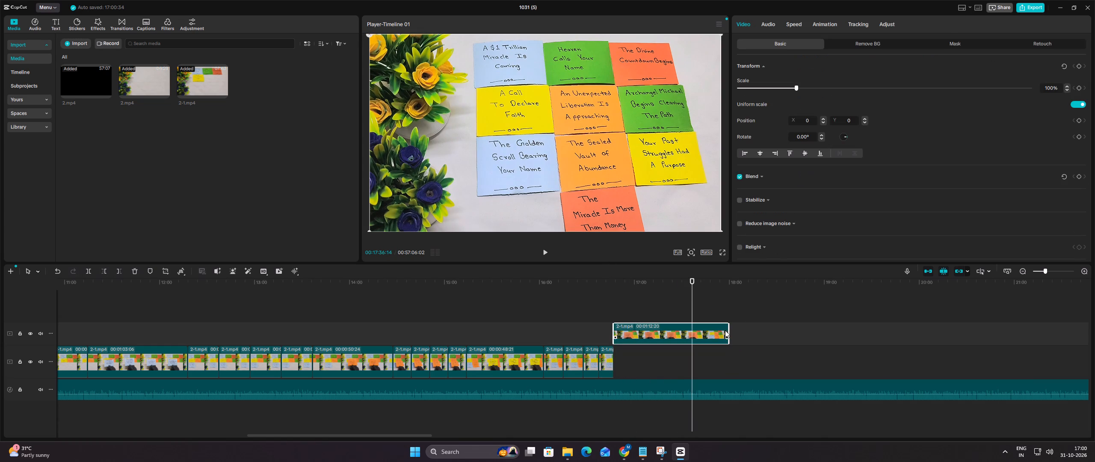
{"action": "left_click_drag", "start_coordinate": [728, 331], "coordinate": [719, 329]}
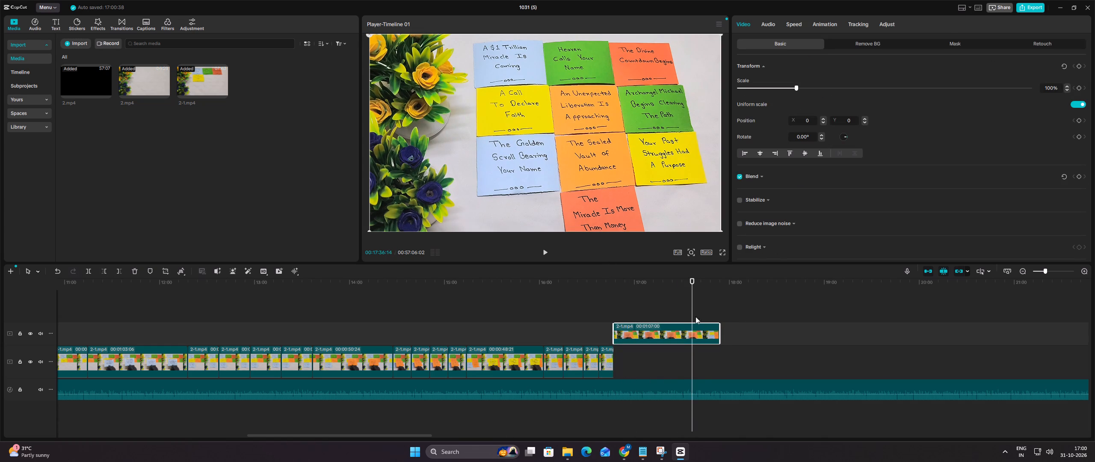
Split the tenth-card clip at about 17:37, once the "The Miracle Is More Than Money" card is laid down.
{"action": "left_click", "coordinate": [693, 311]}
{"action": "left_click_drag", "start_coordinate": [693, 311], "coordinate": [679, 306]}
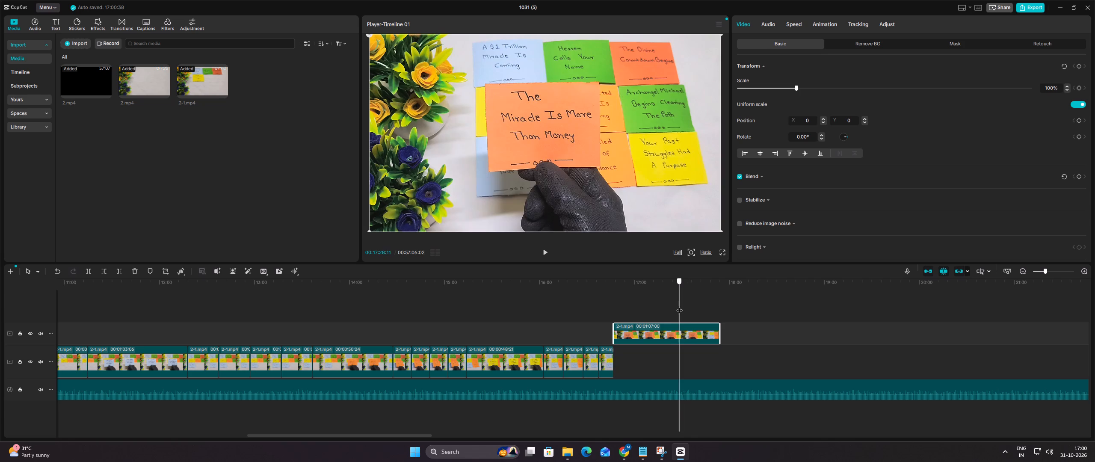
{"action": "left_click_drag", "start_coordinate": [679, 306], "coordinate": [694, 306]}
{"action": "left_click", "coordinate": [703, 326]}
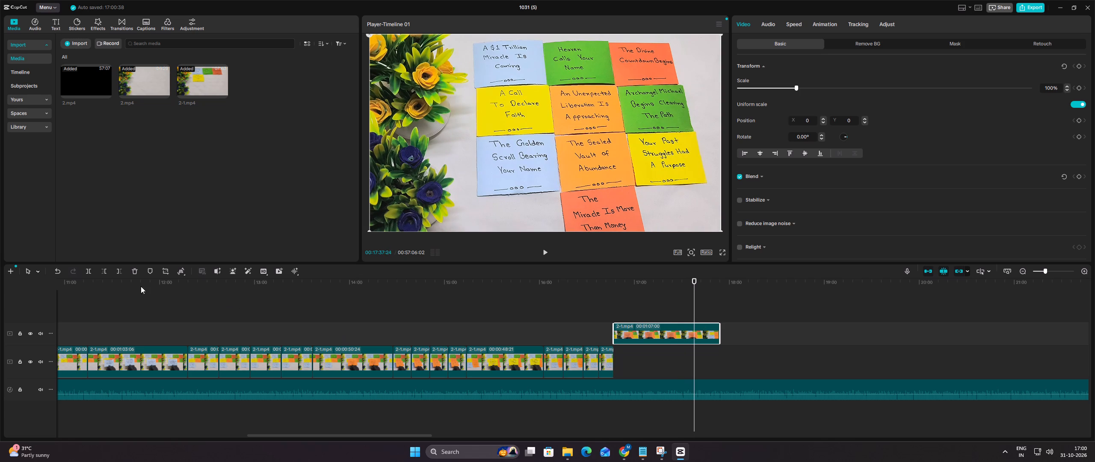
{"action": "left_click", "coordinate": [86, 272]}
Copy the tenth-card still piece and paste two copies end to end directly after it.
{"action": "left_click_drag", "start_coordinate": [693, 305], "coordinate": [696, 305]}
{"action": "left_click_drag", "start_coordinate": [696, 305], "coordinate": [706, 305]}
{"action": "right_click", "coordinate": [710, 331]}
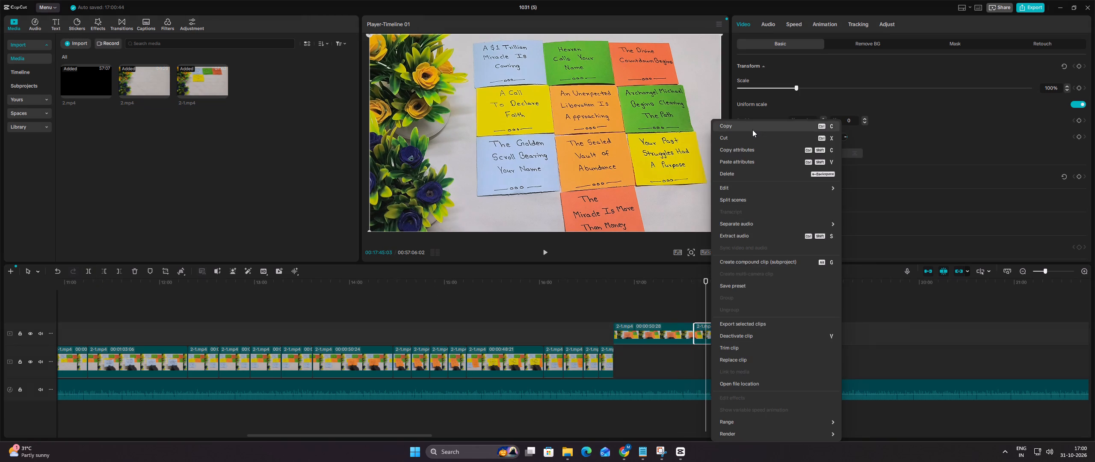
{"action": "left_click", "coordinate": [752, 130]}
{"action": "left_click", "coordinate": [721, 309]}
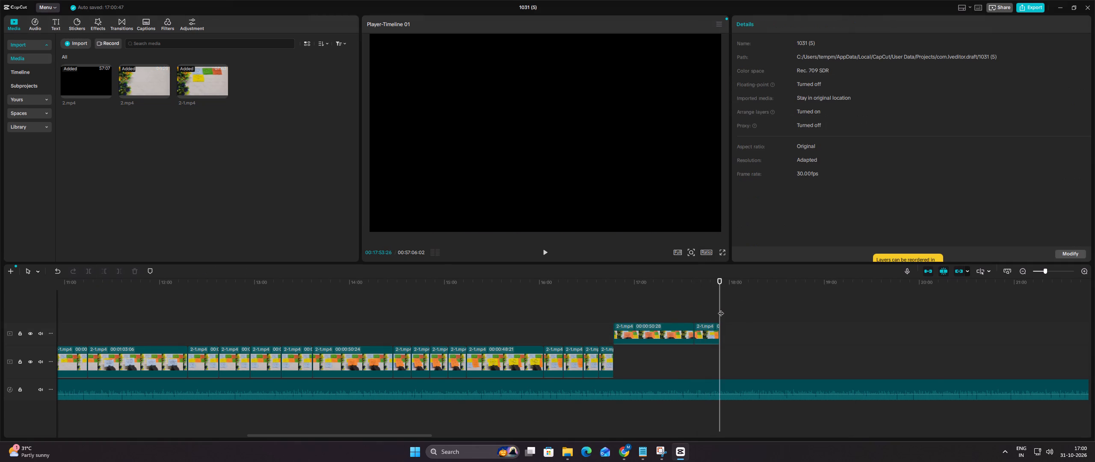
{"action": "key", "text": "ctrl+v"}
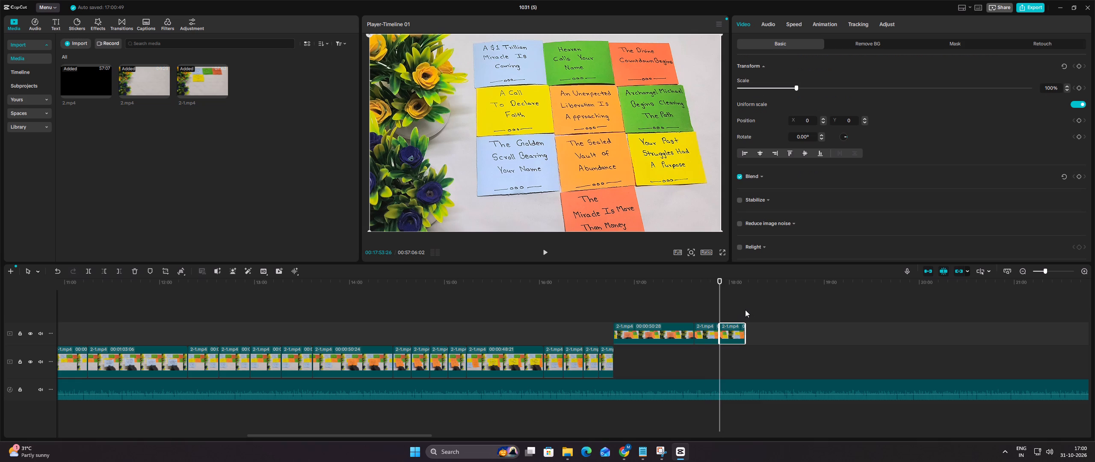
{"action": "key", "text": "ctrl+End"}
{"action": "key", "text": "ctrl+End"}
{"action": "key", "text": "End"}
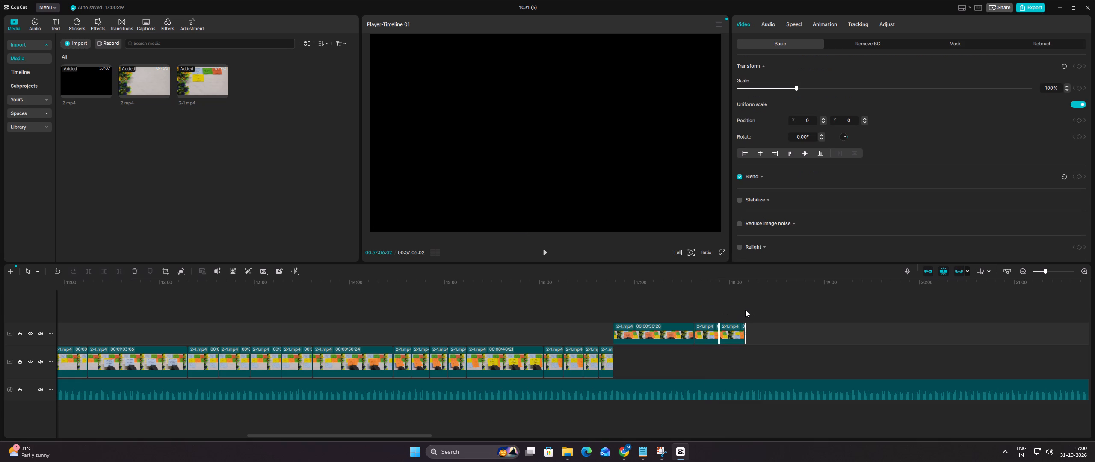
{"action": "double_click", "coordinate": [745, 310]}
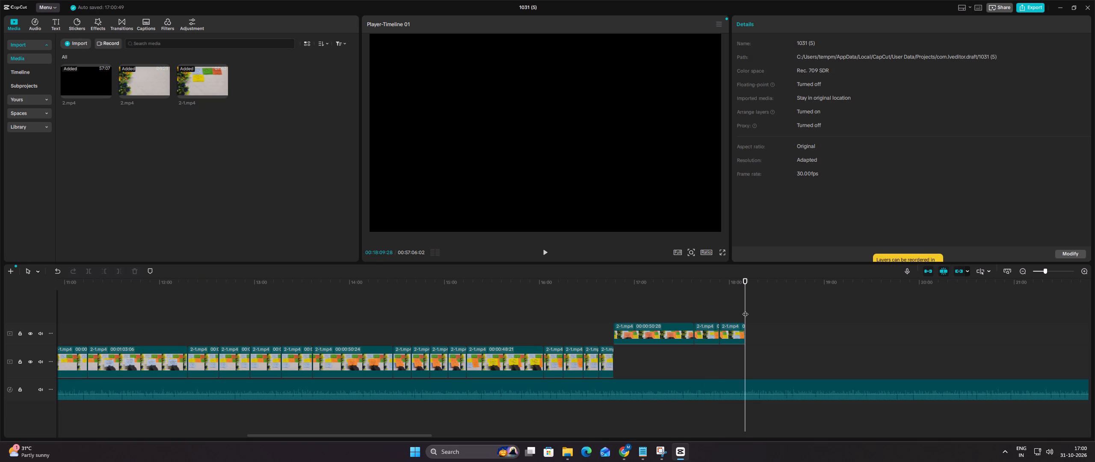
{"action": "key", "text": "ctrl+v"}
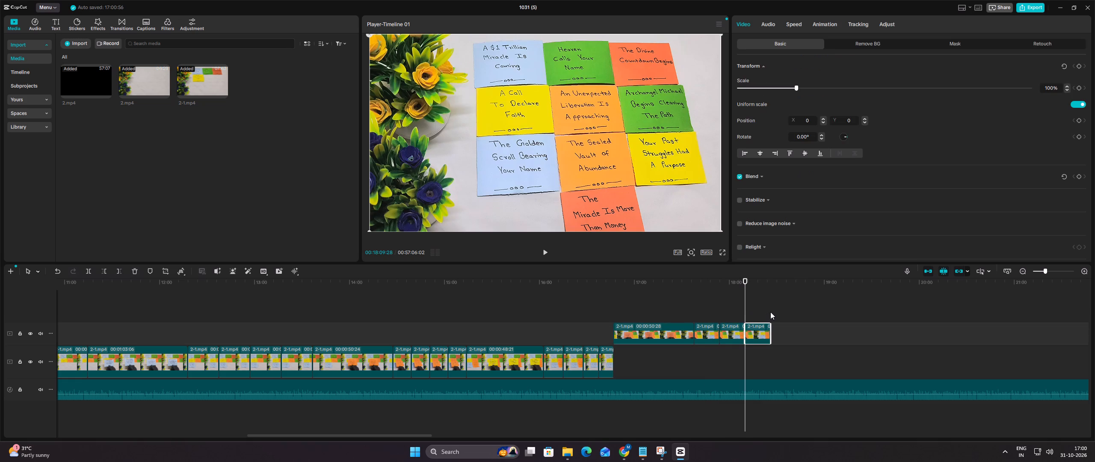
Paste five more tenth-card still copies end to end on the upper track, extending it to about 19:46.
{"action": "left_click", "coordinate": [770, 312], "text": "ctrl"}
{"action": "key", "text": "ctrl+v"}
{"action": "left_click", "coordinate": [796, 309], "text": "ctrl"}
{"action": "key", "text": "ctrl+v"}
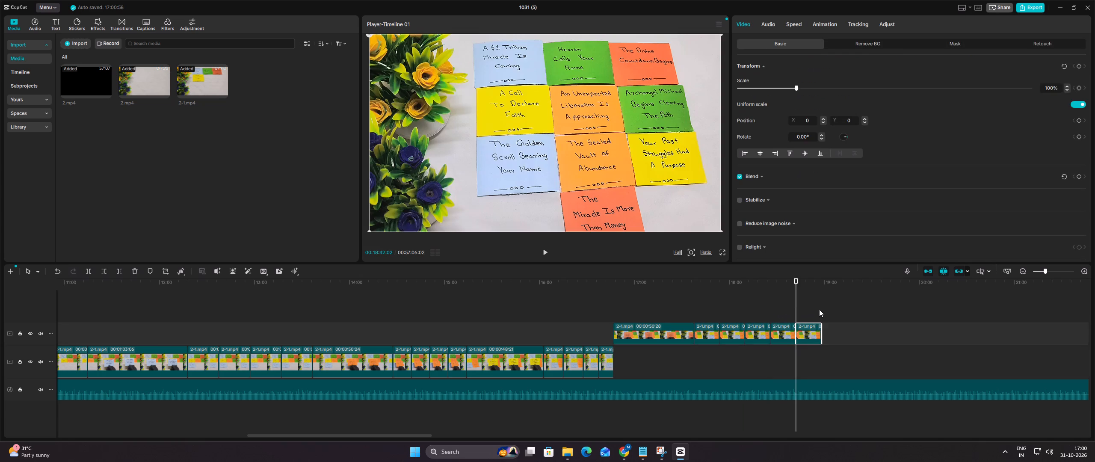
{"action": "left_click", "coordinate": [822, 309], "text": "ctrl"}
{"action": "key", "text": "ctrl+v"}
{"action": "left_click", "coordinate": [846, 308], "text": "ctrl"}
{"action": "key", "text": "ctrl+v"}
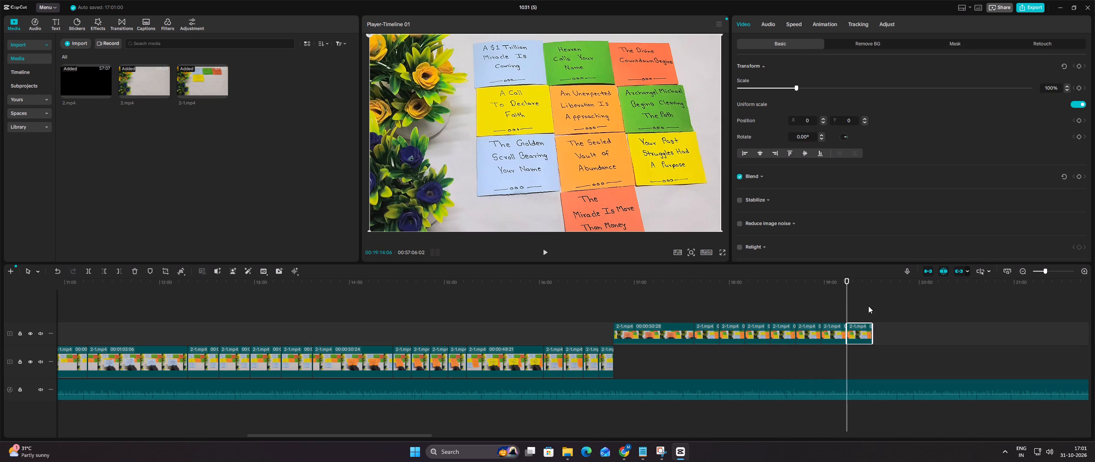
{"action": "left_click", "coordinate": [872, 305], "text": "ctrl"}
{"action": "key", "text": "ctrl+v"}
Paste five more single tenth-card still copies end to end on the upper track, extending it to about 21:06.
{"action": "left_click", "coordinate": [897, 310], "text": "ctrl"}
{"action": "key", "text": "ctrl+v"}
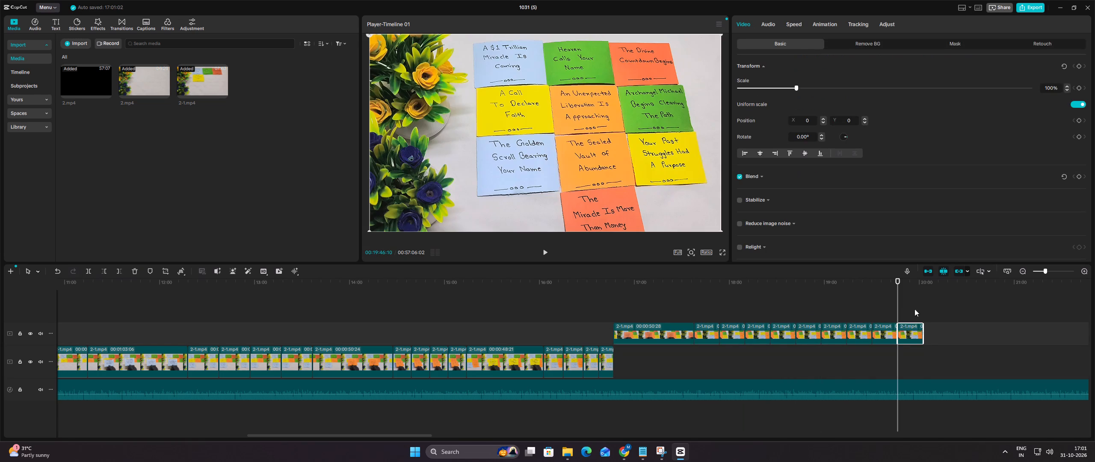
{"action": "left_click", "coordinate": [921, 311], "text": "ctrl"}
{"action": "key", "text": "ctrl+v"}
{"action": "left_click", "coordinate": [948, 307], "text": "ctrl"}
{"action": "key", "text": "ctrl+v"}
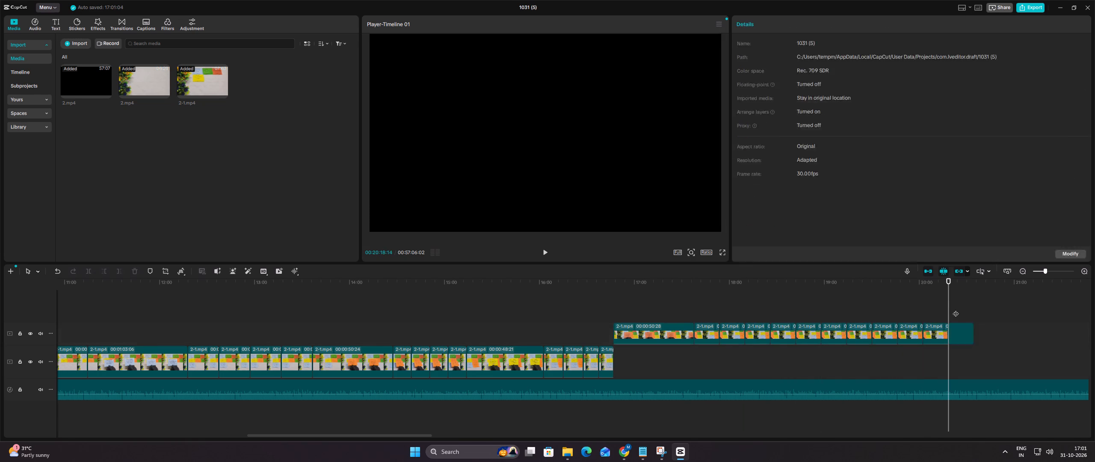
{"action": "left_click", "coordinate": [973, 309], "text": "ctrl"}
{"action": "key", "text": "ctrl+v"}
{"action": "left_click", "coordinate": [999, 311], "text": "ctrl"}
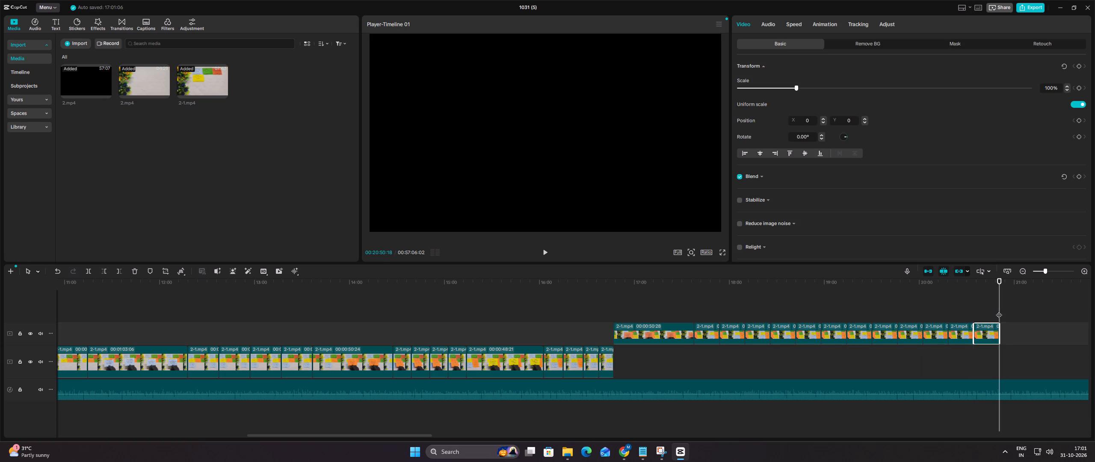
{"action": "key", "text": "ctrl+v"}
Copy the last twelve tenth-card stills as a batch and paste it twice end to end, from 21:06 through 24:19 onward.
{"action": "left_click_drag", "start_coordinate": [1035, 305], "coordinate": [729, 358]}
{"action": "right_click", "coordinate": [745, 334]}
{"action": "left_click", "coordinate": [786, 143]}
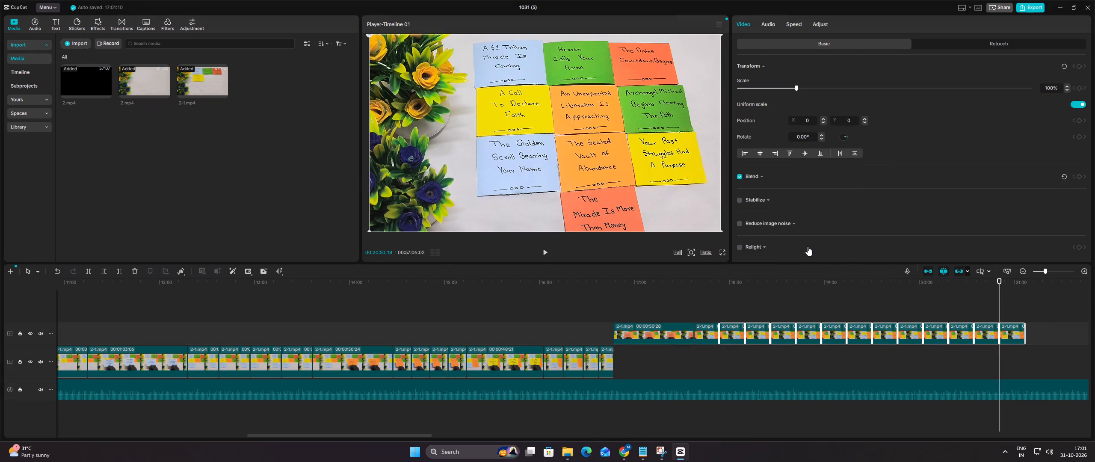
{"action": "scroll", "coordinate": [804, 304], "scroll_direction": "up", "scroll_amount": 1, "text": "ctrl"}
{"action": "scroll", "coordinate": [804, 304], "scroll_direction": "down", "scroll_amount": 9, "text": "ctrl"}
{"action": "left_click", "coordinate": [805, 305]}
{"action": "left_click_drag", "start_coordinate": [805, 305], "coordinate": [1094, 302]}
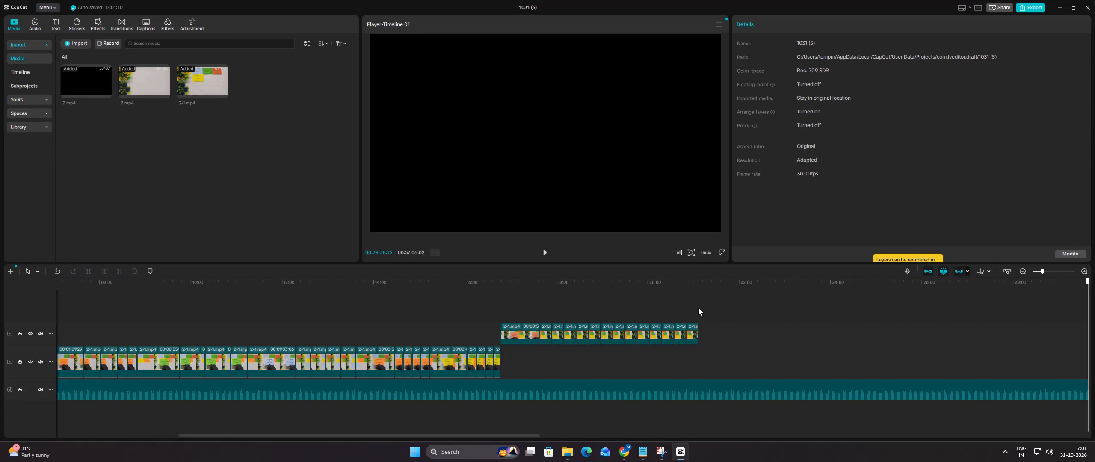
{"action": "left_click", "coordinate": [694, 308]}
{"action": "key", "text": "ctrl+v"}
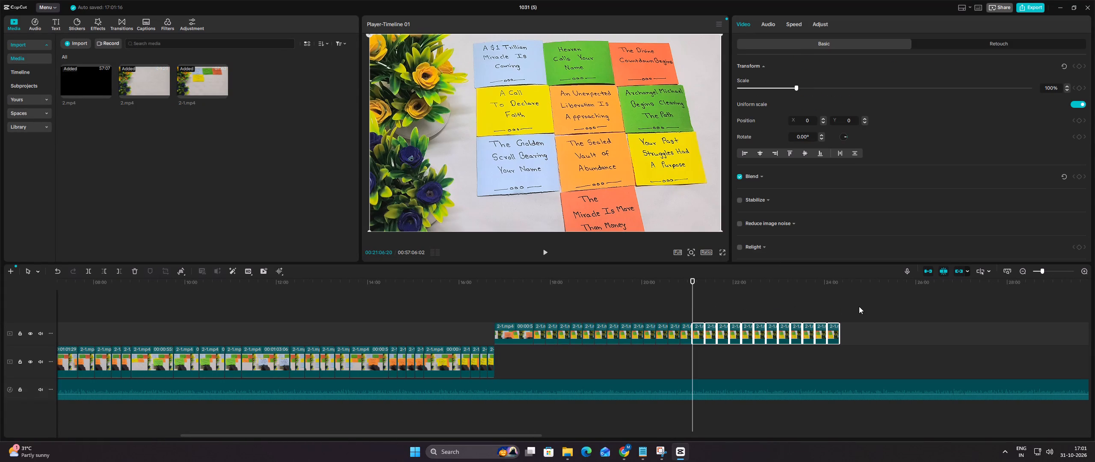
{"action": "left_click", "coordinate": [840, 313]}
{"action": "key", "text": "ctrl+v"}
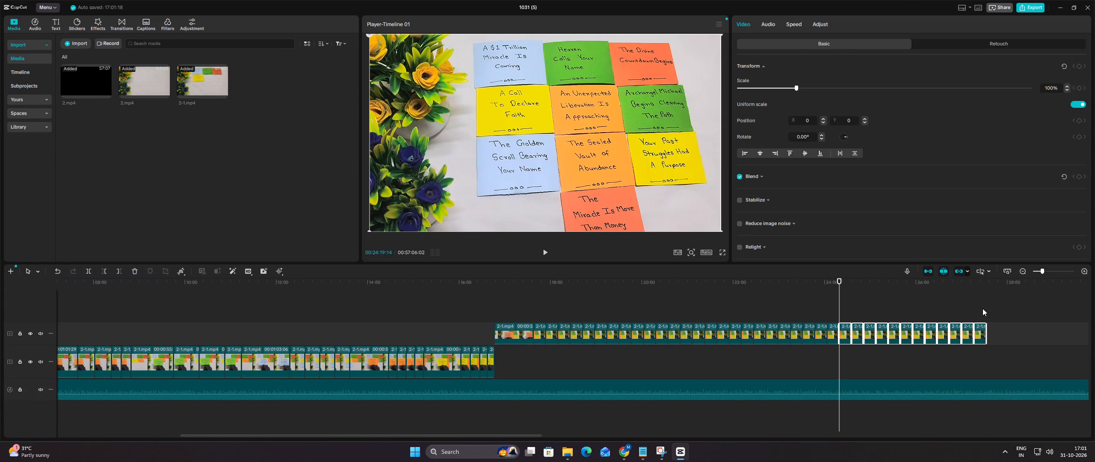
Copy the larger run of stills from about 18:10 to the track's end and paste it twice end to end, reaching about 46:16.
{"action": "left_click_drag", "start_coordinate": [991, 308], "coordinate": [565, 353]}
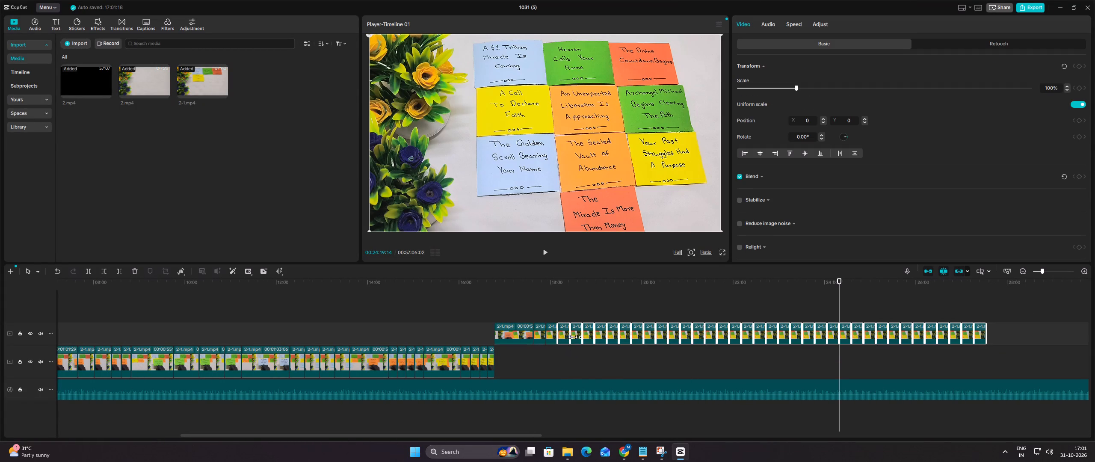
{"action": "right_click", "coordinate": [579, 330]}
{"action": "left_click", "coordinate": [622, 137]}
{"action": "scroll", "coordinate": [769, 313], "scroll_direction": "down", "scroll_amount": 11, "text": "ctrl"}
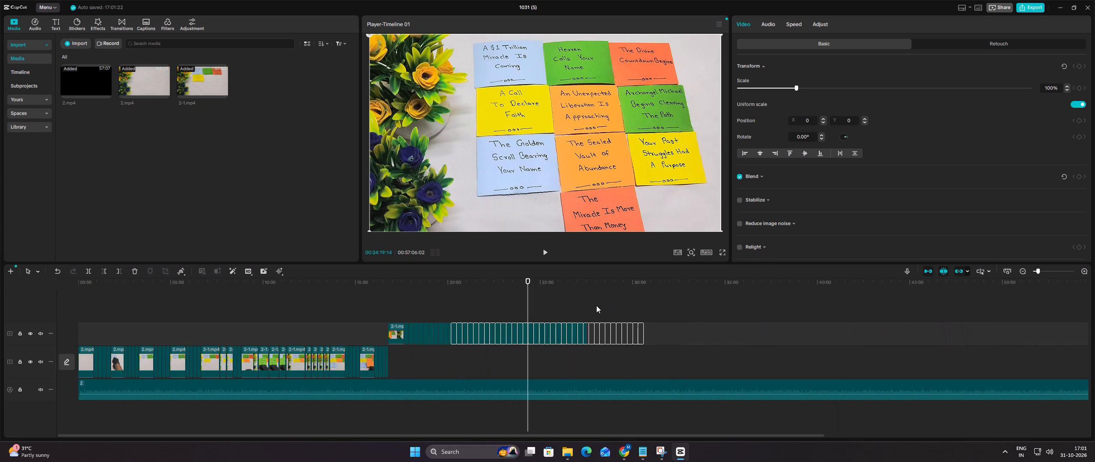
{"action": "left_click", "coordinate": [586, 307]}
{"action": "key", "text": "ctrl+v"}
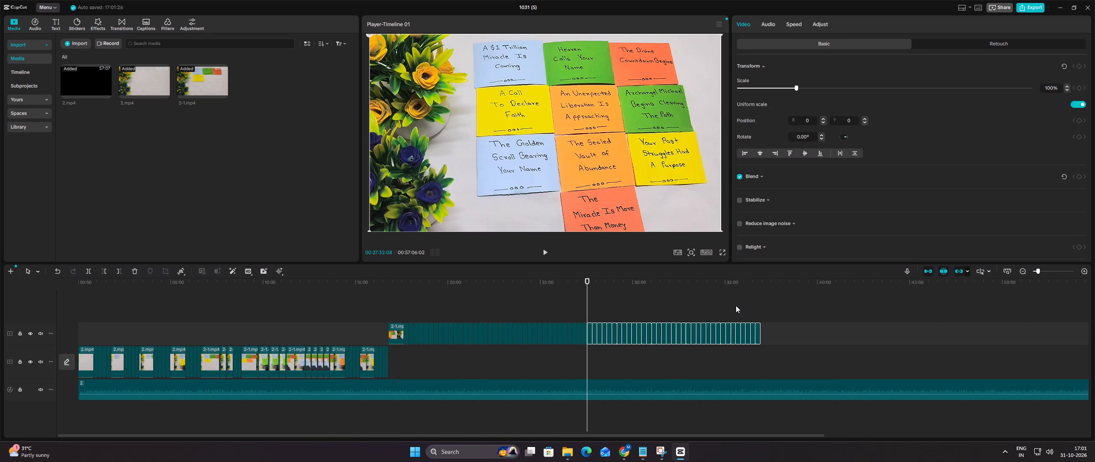
{"action": "left_click", "coordinate": [759, 312]}
{"action": "key", "text": "ctrl+v"}
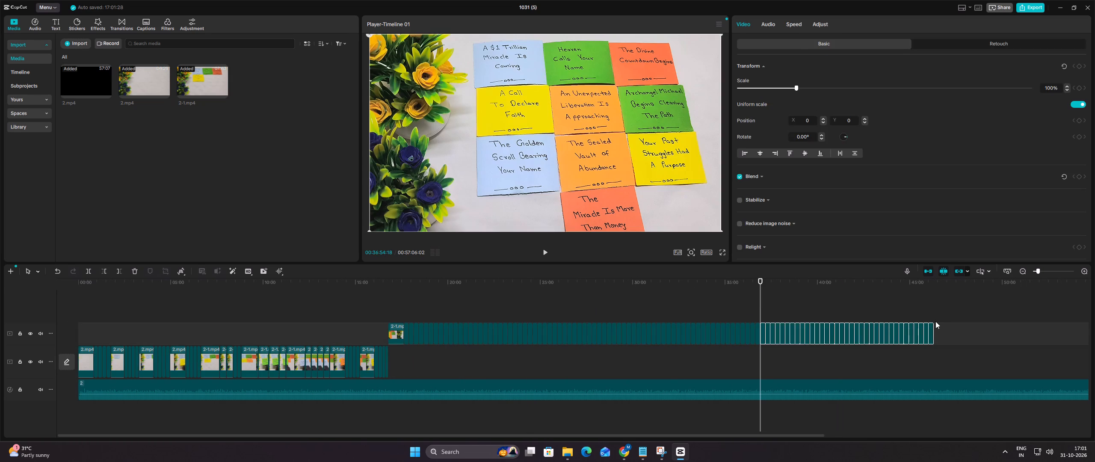
Copy the upper-track stills from about 20:30 to 46:16 as one batch and paste it at 46:16, extending past the audio's end.
{"action": "left_click_drag", "start_coordinate": [943, 316], "coordinate": [460, 352]}
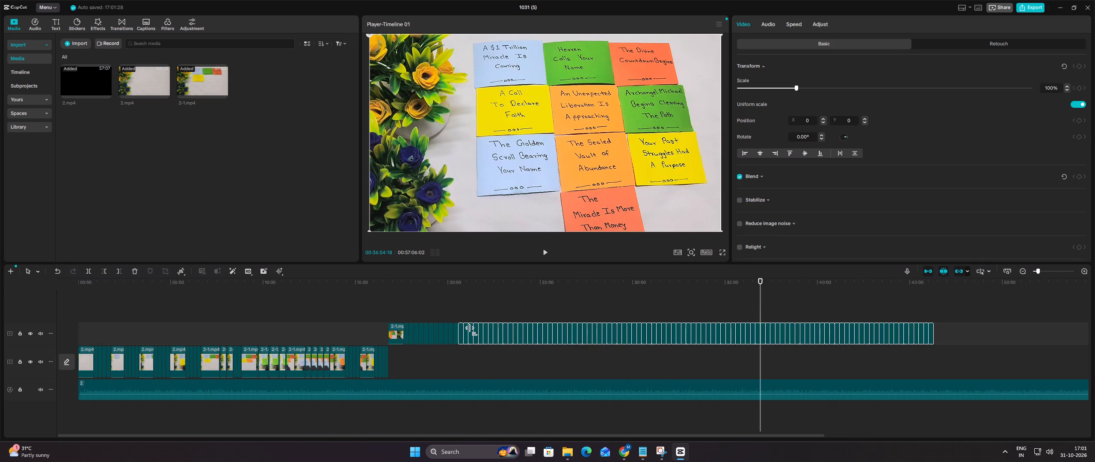
{"action": "right_click", "coordinate": [473, 331]}
{"action": "left_click", "coordinate": [515, 140]}
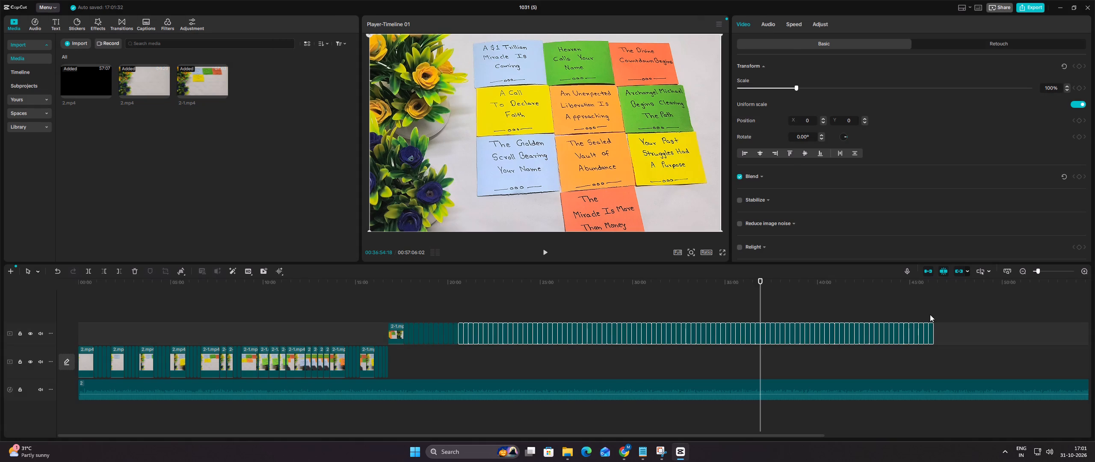
{"action": "double_click", "coordinate": [930, 314]}
{"action": "key", "text": "ctrl+v"}
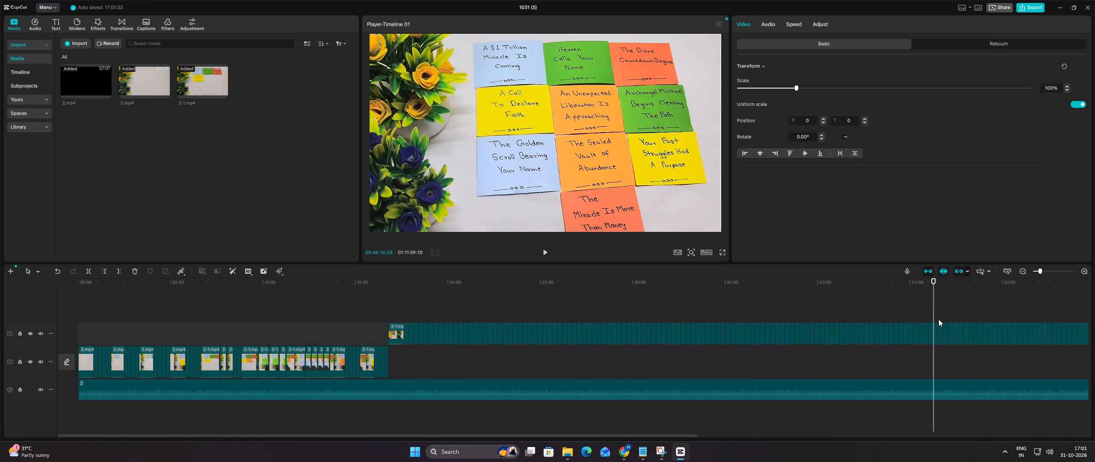
Delete the surplus batch of tenth-card stills at the far end of the upper track, cutting it back to about 1:00:44.
{"action": "scroll", "coordinate": [938, 319], "scroll_direction": "down", "scroll_amount": 6, "text": "ctrl"}
{"action": "left_click", "coordinate": [794, 337]}
{"action": "scroll", "coordinate": [794, 337], "scroll_direction": "up", "scroll_amount": 6, "text": "ctrl"}
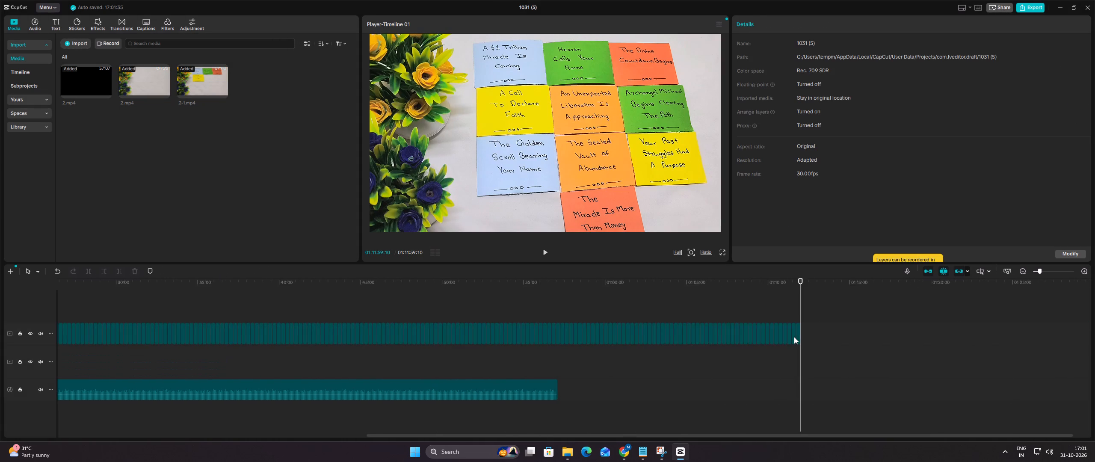
{"action": "scroll", "coordinate": [794, 337], "scroll_direction": "up", "scroll_amount": 9, "text": "ctrl"}
{"action": "left_click_drag", "start_coordinate": [406, 305], "coordinate": [863, 388]}
{"action": "left_click", "coordinate": [129, 271]}
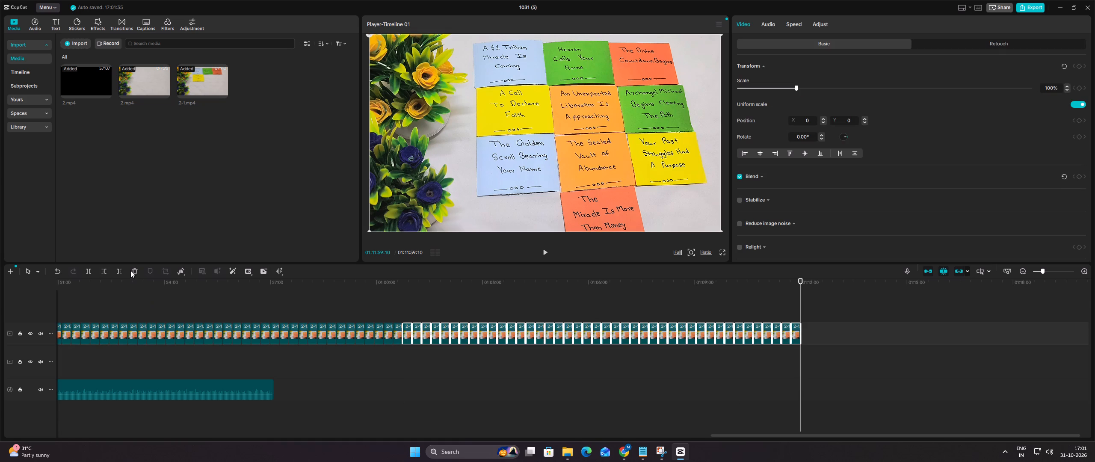
{"action": "left_click", "coordinate": [130, 270]}
Delete the remaining extra stills beyond the audio's end so the upper track stops at about 57:15.
{"action": "scroll", "coordinate": [812, 313], "scroll_direction": "up", "scroll_amount": 9, "text": "ctrl"}
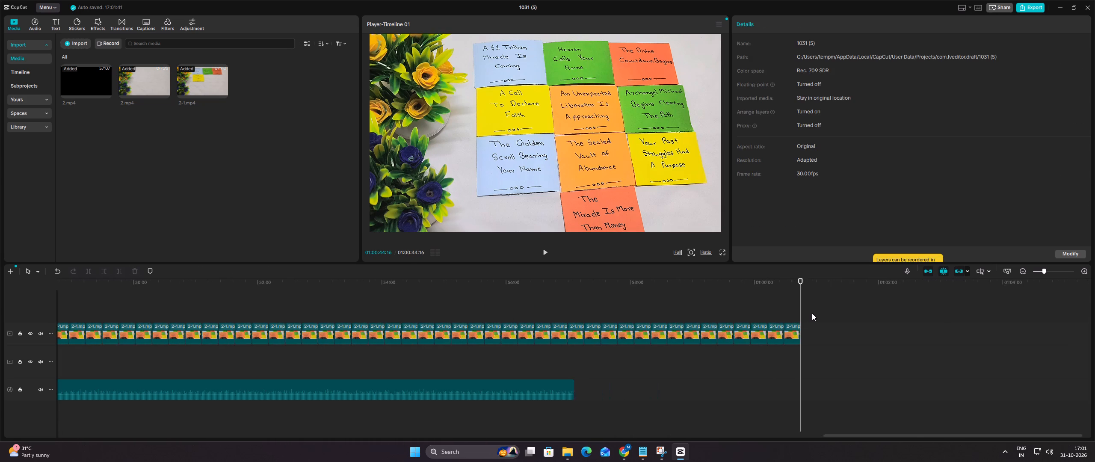
{"action": "scroll", "coordinate": [812, 313], "scroll_direction": "up", "scroll_amount": 3, "text": "ctrl"}
{"action": "left_click_drag", "start_coordinate": [811, 305], "coordinate": [498, 368]}
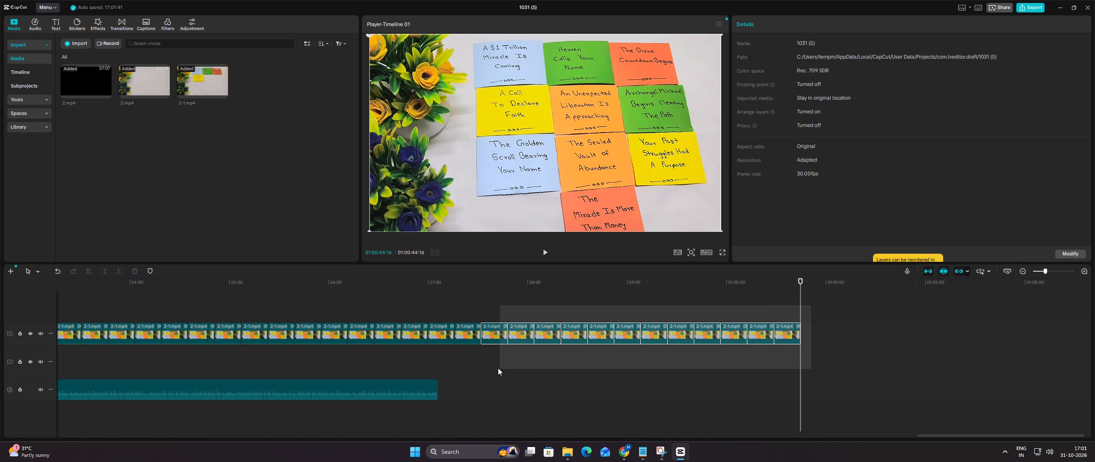
{"action": "left_click_drag", "start_coordinate": [498, 368], "coordinate": [500, 366]}
{"action": "left_click", "coordinate": [136, 267]}
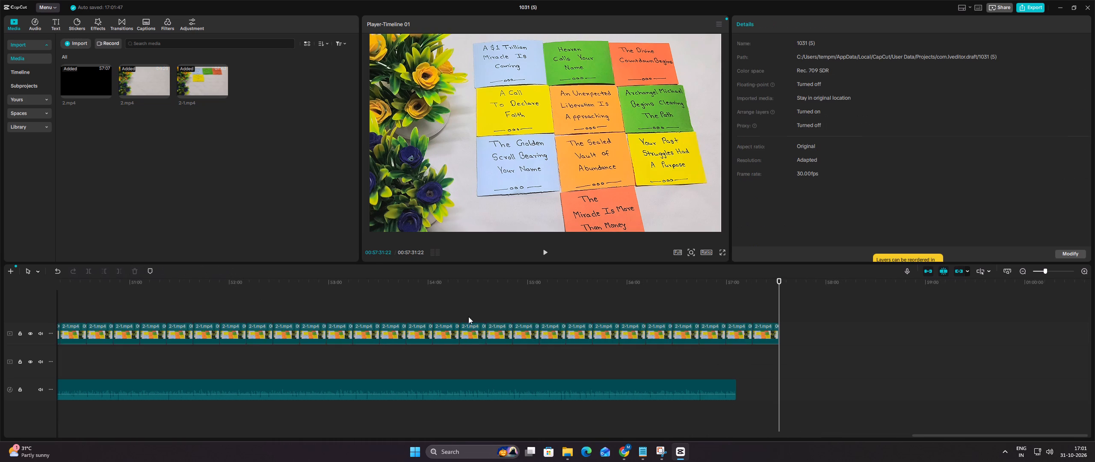
{"action": "scroll", "coordinate": [793, 306], "scroll_direction": "up", "scroll_amount": 10}
{"action": "scroll", "coordinate": [793, 305], "scroll_direction": "up", "scroll_amount": 3, "text": "ctrl"}
{"action": "left_click", "coordinate": [711, 331]}
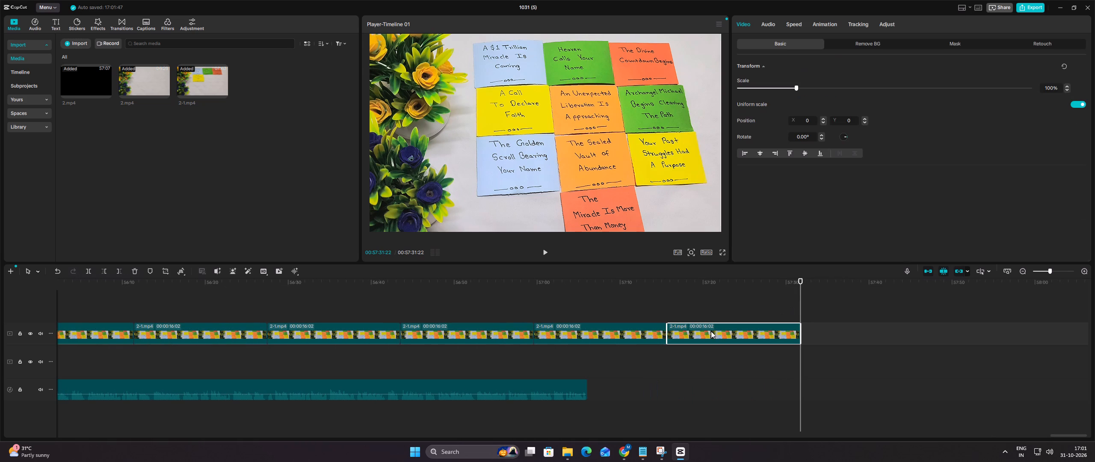
{"action": "left_click", "coordinate": [133, 271]}
Move the whole upper-track run of tenth-card clips down onto the main track, directly after the existing clips.
{"action": "scroll", "coordinate": [752, 311], "scroll_direction": "down", "scroll_amount": 7, "text": "ctrl"}
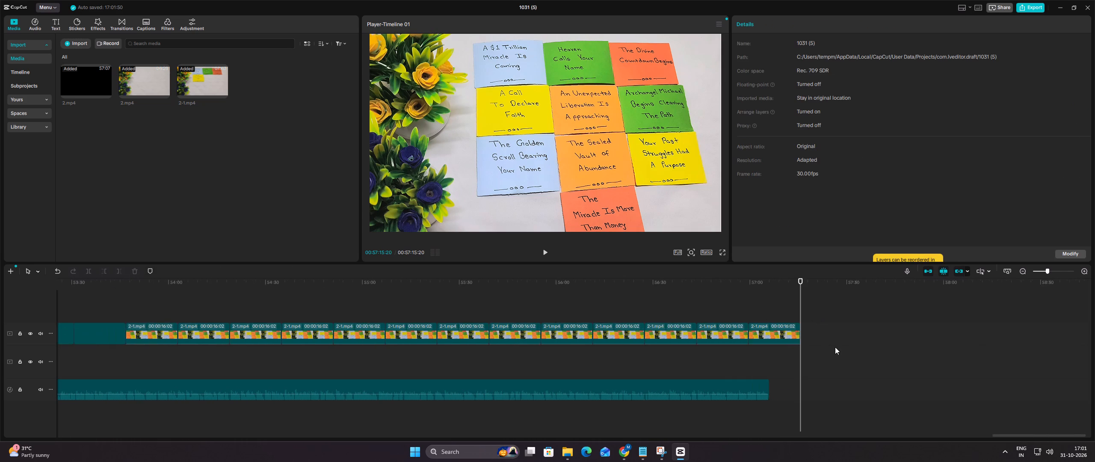
{"action": "scroll", "coordinate": [835, 347], "scroll_direction": "down", "scroll_amount": 20, "text": "ctrl"}
{"action": "scroll", "coordinate": [835, 347], "scroll_direction": "down", "scroll_amount": 8, "text": "ctrl"}
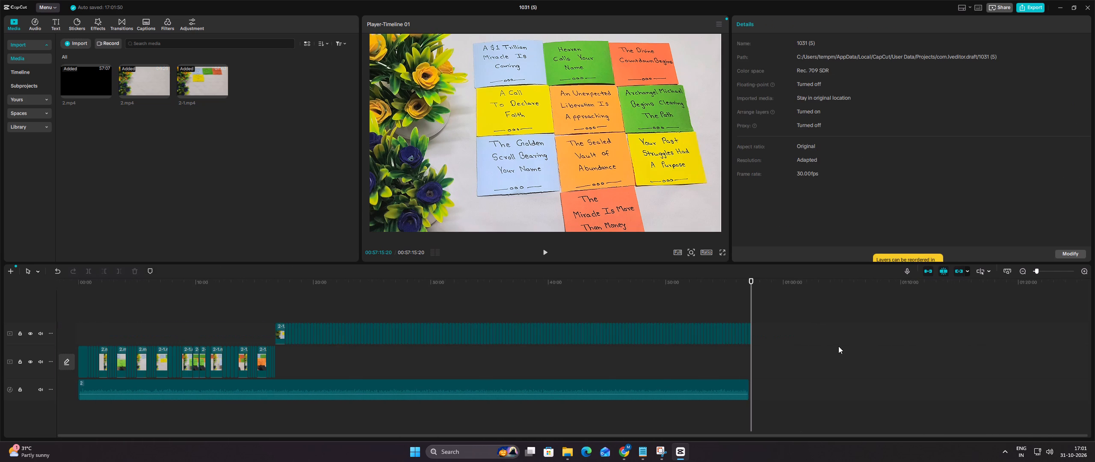
{"action": "left_click_drag", "start_coordinate": [245, 310], "coordinate": [783, 325]}
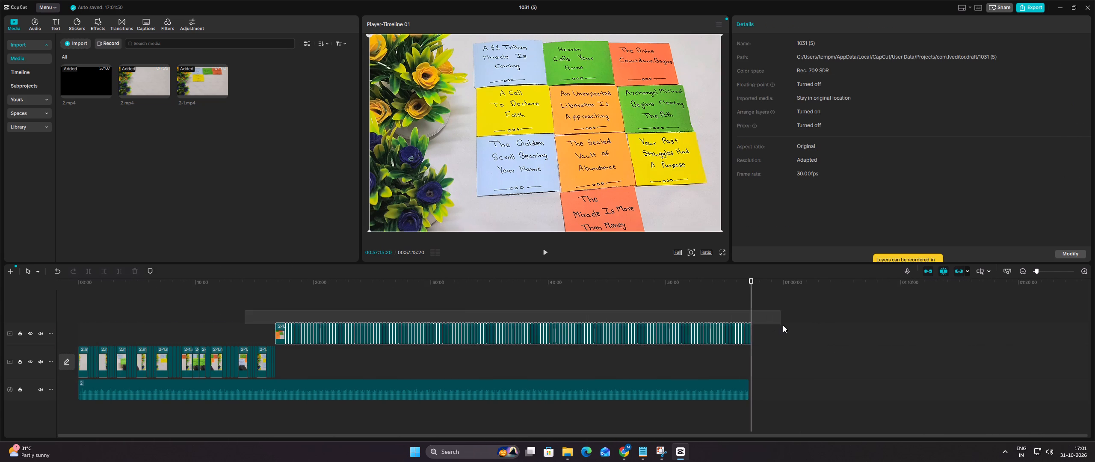
{"action": "left_click_drag", "start_coordinate": [783, 325], "coordinate": [784, 326]}
{"action": "left_click", "coordinate": [291, 308]}
{"action": "left_click_drag", "start_coordinate": [291, 308], "coordinate": [271, 303]}
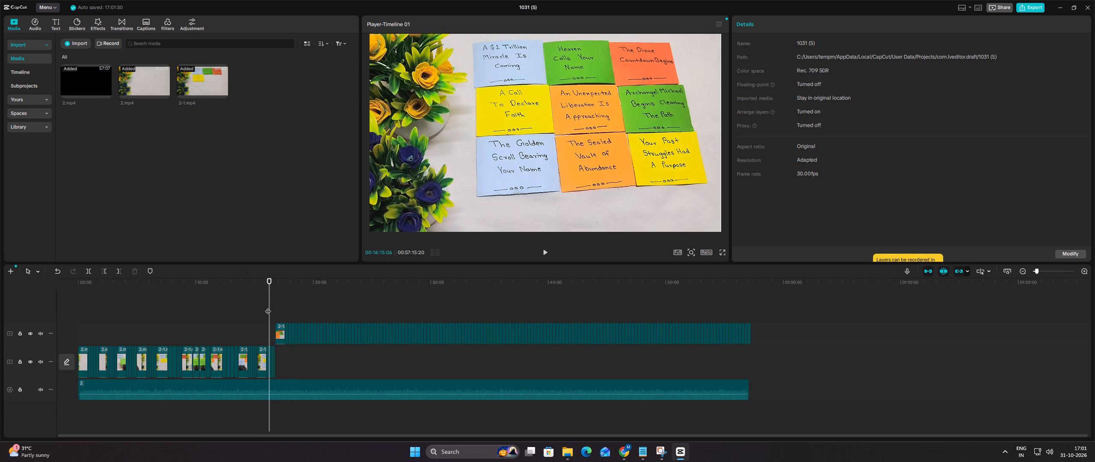
{"action": "left_click_drag", "start_coordinate": [255, 308], "coordinate": [777, 332]}
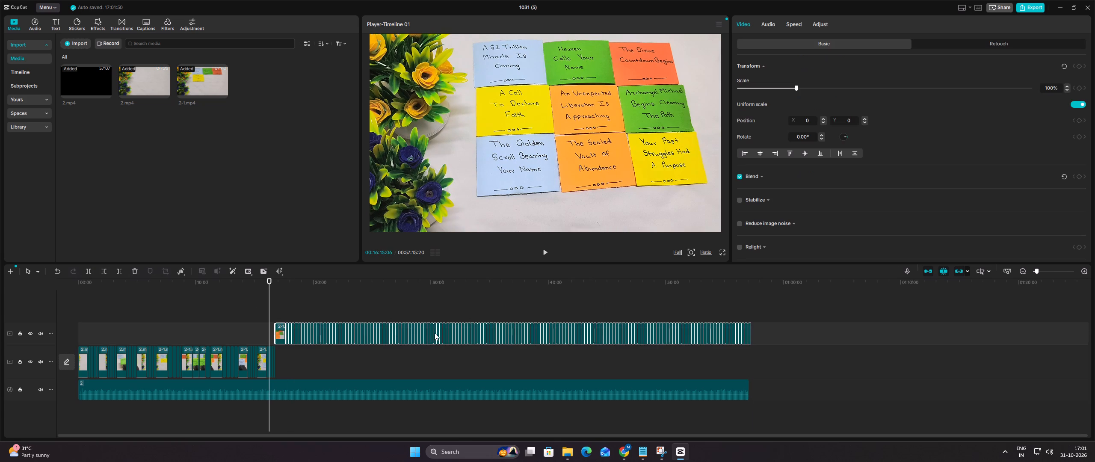
{"action": "scroll", "coordinate": [394, 324], "scroll_direction": "up", "scroll_amount": 12, "text": "ctrl"}
{"action": "left_click_drag", "start_coordinate": [308, 332], "coordinate": [320, 345]}
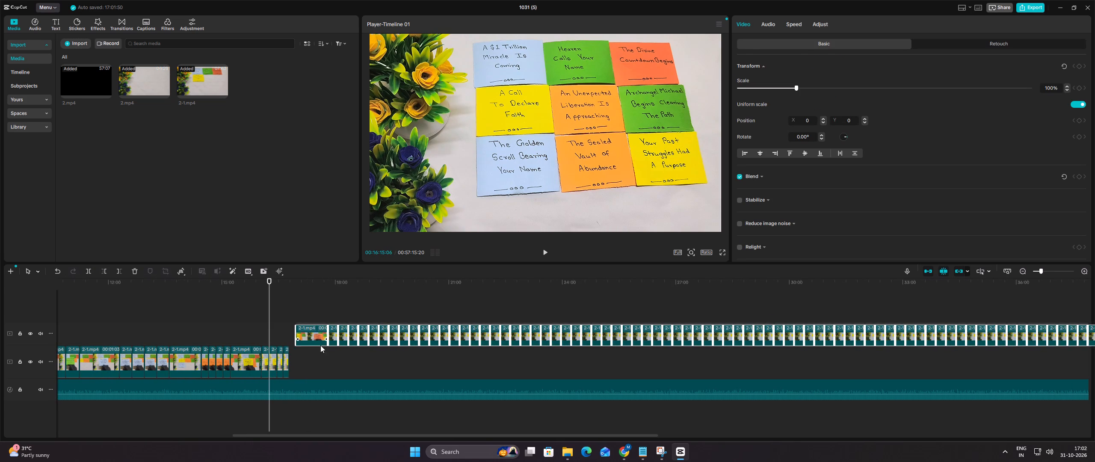
{"action": "left_click_drag", "start_coordinate": [320, 345], "coordinate": [318, 356]}
Examine the joined main track along its length and compare its end with the end of the audio.
{"action": "left_click", "coordinate": [613, 308]}
{"action": "left_click_drag", "start_coordinate": [613, 308], "coordinate": [863, 308]}
{"action": "scroll", "coordinate": [863, 308], "scroll_direction": "down", "scroll_amount": 4, "text": "ctrl"}
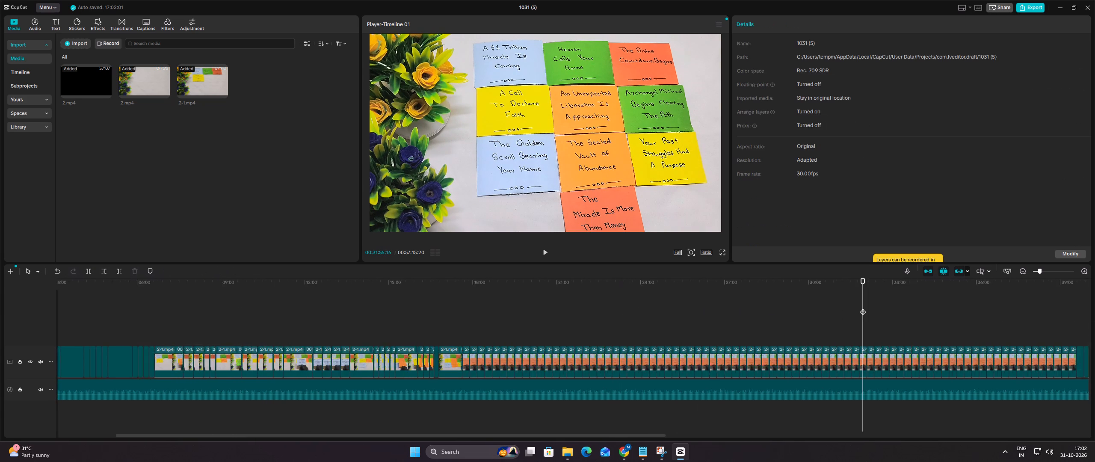
{"action": "scroll", "coordinate": [863, 308], "scroll_direction": "down", "scroll_amount": 11, "text": "ctrl"}
{"action": "left_click", "coordinate": [697, 309]}
{"action": "scroll", "coordinate": [697, 309], "scroll_direction": "up", "scroll_amount": 4, "text": "ctrl"}
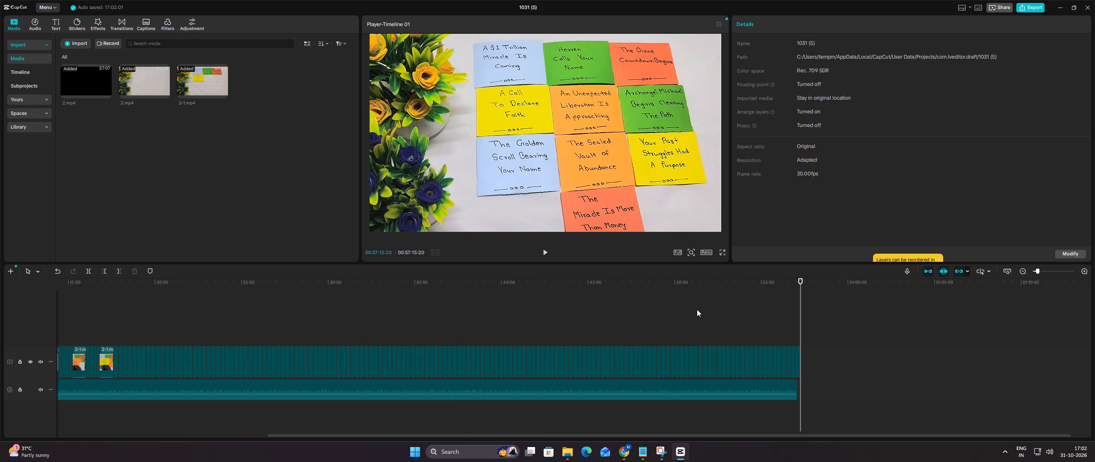
{"action": "scroll", "coordinate": [697, 309], "scroll_direction": "up", "scroll_amount": 5, "text": "ctrl"}
{"action": "scroll", "coordinate": [770, 318], "scroll_direction": "up", "scroll_amount": 18, "text": "ctrl"}
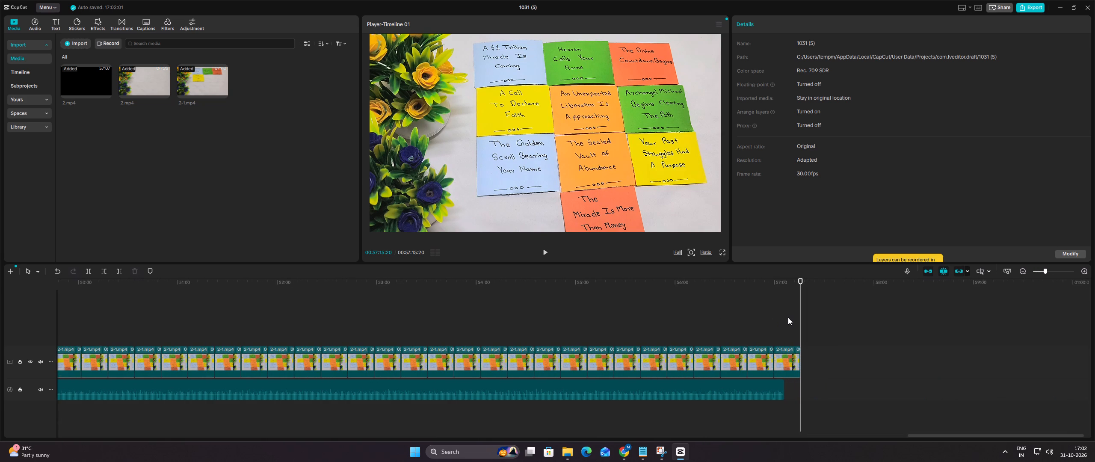
{"action": "scroll", "coordinate": [788, 317], "scroll_direction": "down", "scroll_amount": 13, "text": "ctrl"}
{"action": "scroll", "coordinate": [520, 314], "scroll_direction": "down", "scroll_amount": 4, "text": "ctrl"}
{"action": "left_click", "coordinate": [519, 314], "text": "ctrl"}
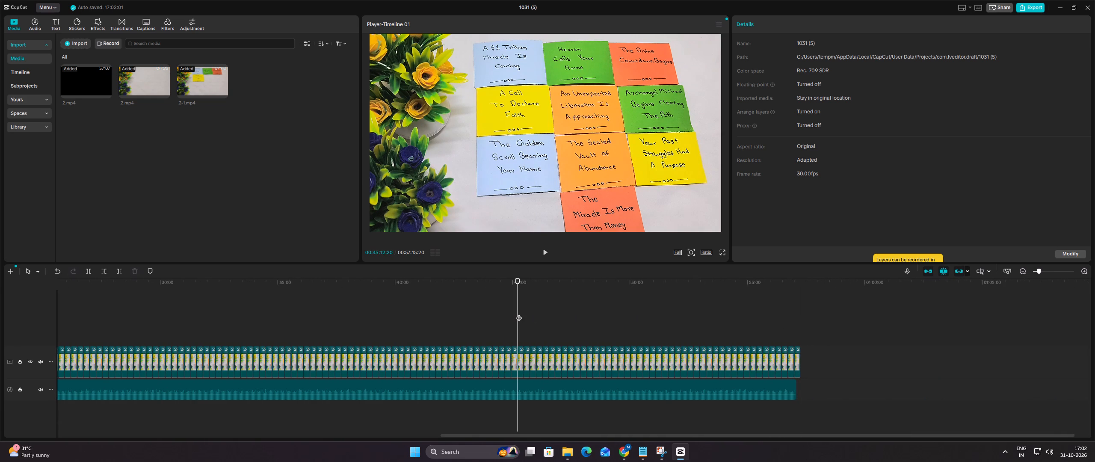
Capture a screenshot of the full preview frame showing the ten cards beside the flowers, and copy the image in Snipping Tool.
{"action": "key", "text": "Print"}
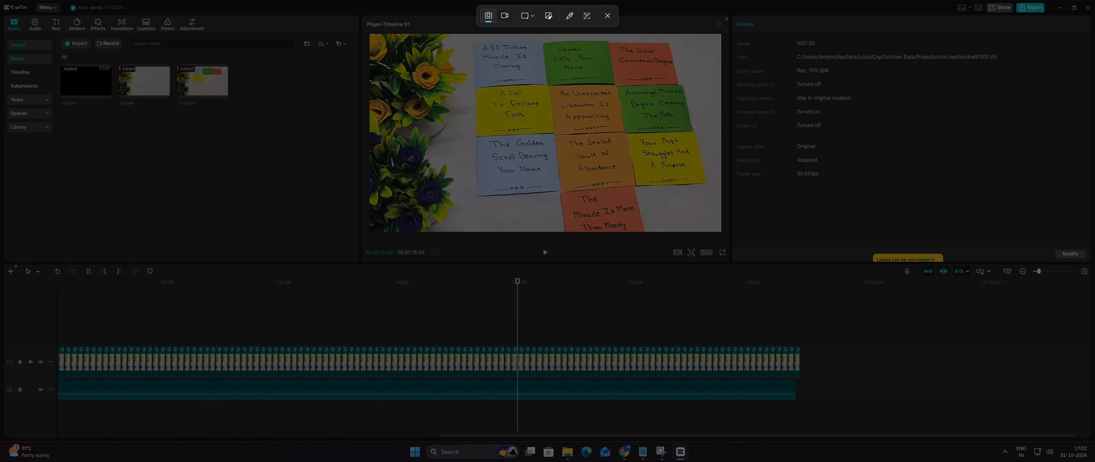
{"action": "left_click_drag", "start_coordinate": [370, 34], "coordinate": [531, 116]}
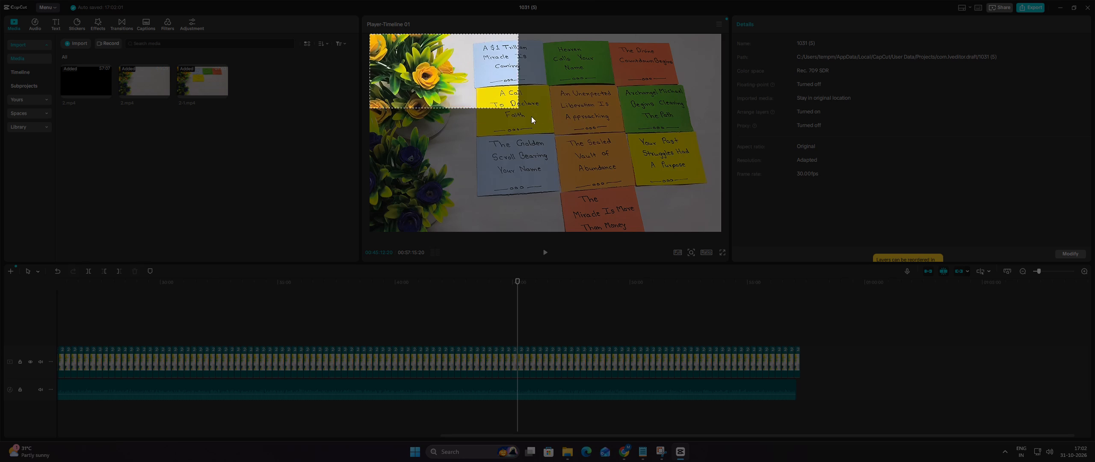
{"action": "left_click_drag", "start_coordinate": [531, 116], "coordinate": [722, 231]}
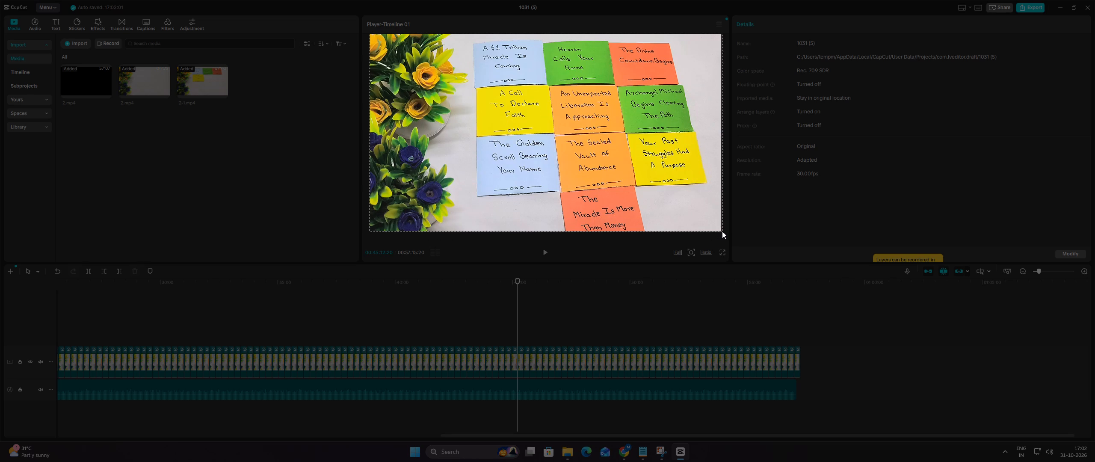
{"action": "left_click_drag", "start_coordinate": [722, 231], "coordinate": [720, 231]}
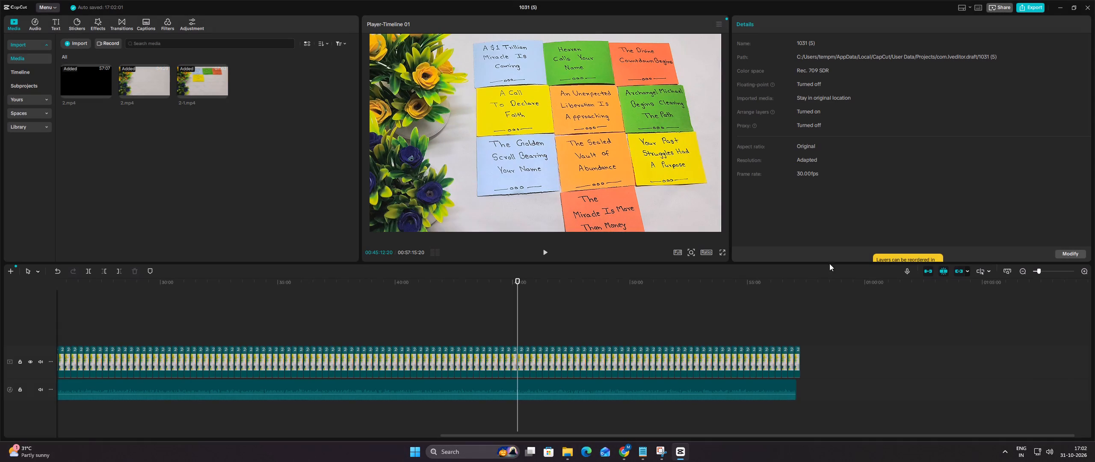
{"action": "left_click", "coordinate": [974, 322]}
{"action": "left_click", "coordinate": [882, 161]}
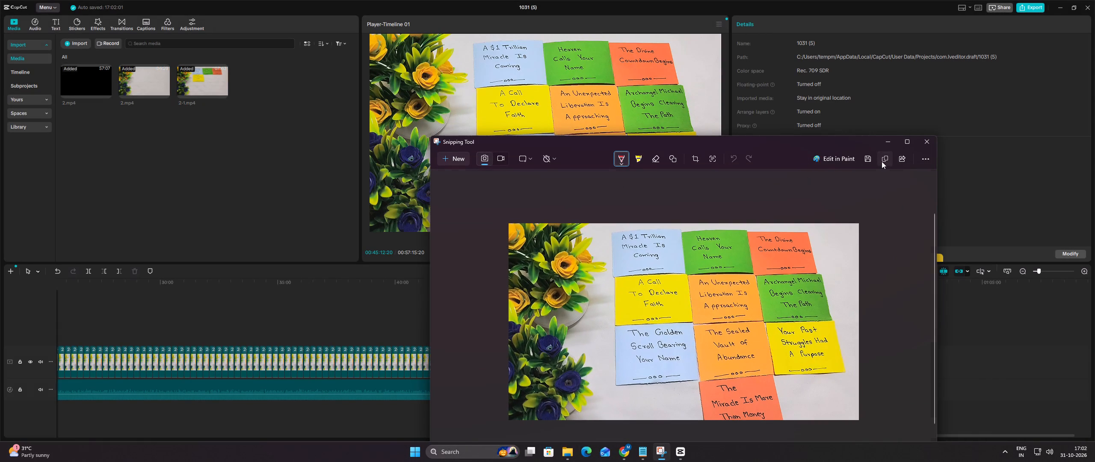
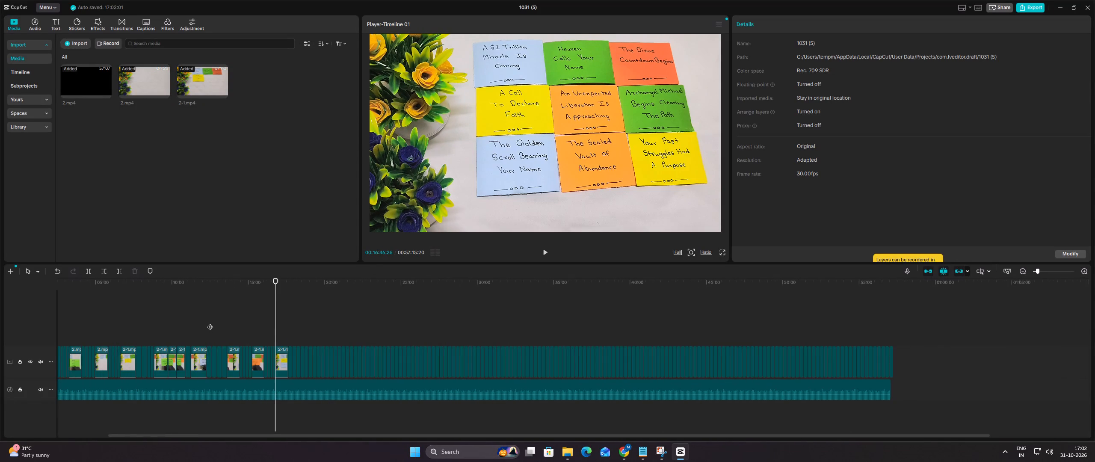
Check the main track where the tenth card is placed, around 17:25, and return the playhead to the timeline's start.
{"action": "scroll", "coordinate": [210, 323], "scroll_direction": "up", "scroll_amount": 6, "text": "ctrl"}
{"action": "left_click", "coordinate": [290, 322]}
{"action": "left_click_drag", "start_coordinate": [290, 322], "coordinate": [290, 322]}
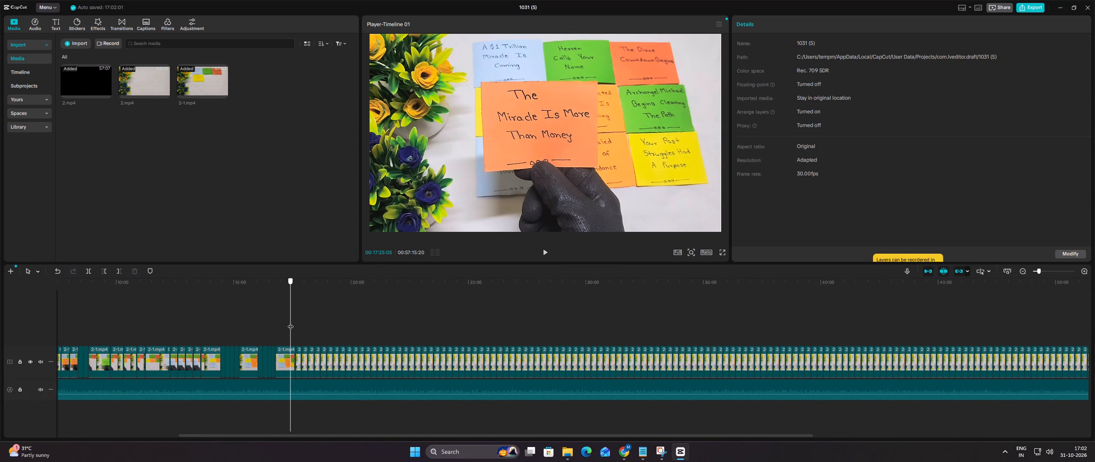
{"action": "left_click_drag", "start_coordinate": [290, 322], "coordinate": [276, 320]}
{"action": "scroll", "coordinate": [276, 320], "scroll_direction": "down", "scroll_amount": 10, "text": "ctrl"}
{"action": "left_click", "coordinate": [144, 326]}
{"action": "left_click_drag", "start_coordinate": [144, 326], "coordinate": [89, 323]}
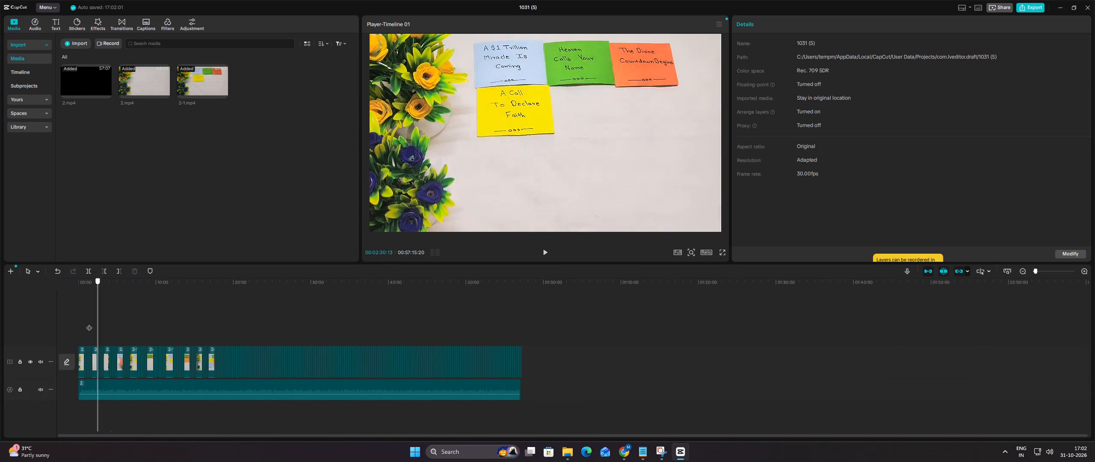
{"action": "left_click_drag", "start_coordinate": [89, 323], "coordinate": [72, 320]}
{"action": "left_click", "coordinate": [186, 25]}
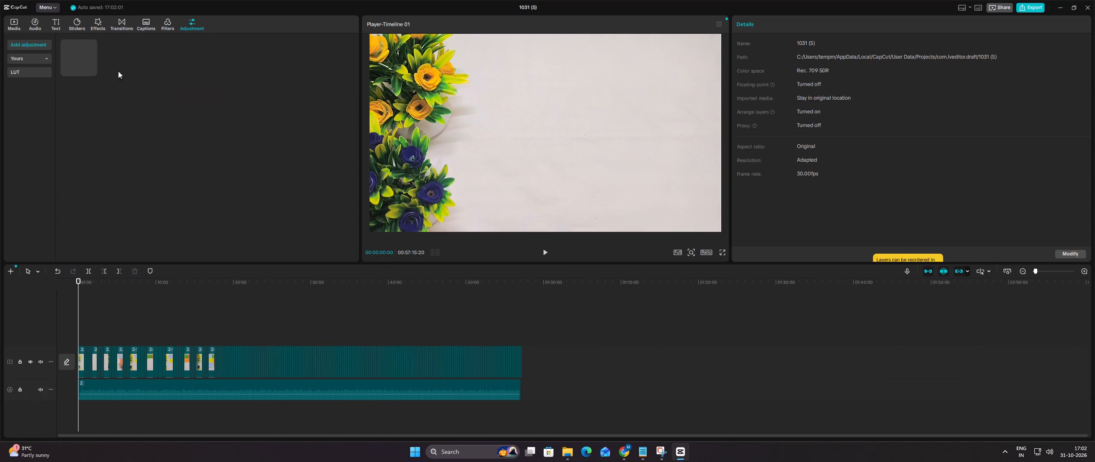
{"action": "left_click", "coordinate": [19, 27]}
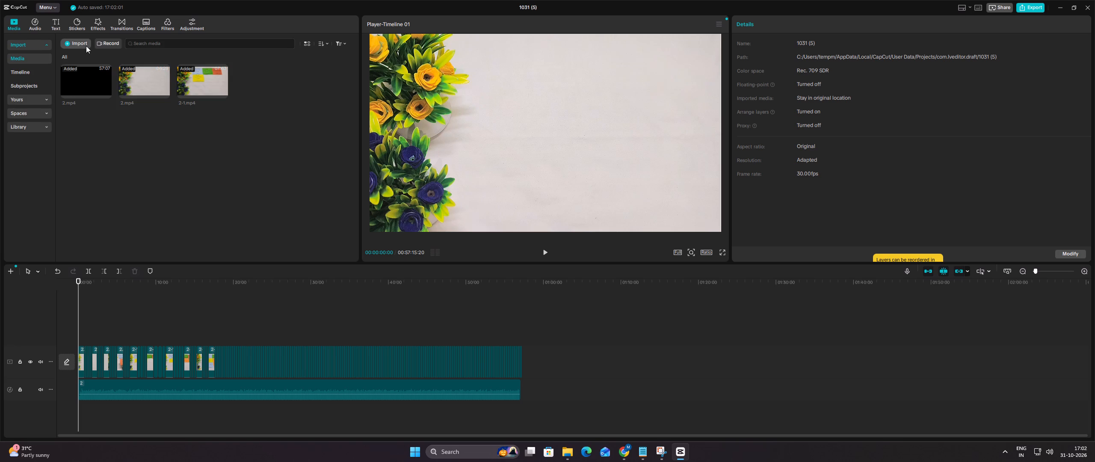
Preview several of the imported LUTs and add the Blue_Colour_Toner_With_Saturator_Dark_Nature LUT as an adjustment layer at the timeline's start.
{"action": "left_click", "coordinate": [161, 20]}
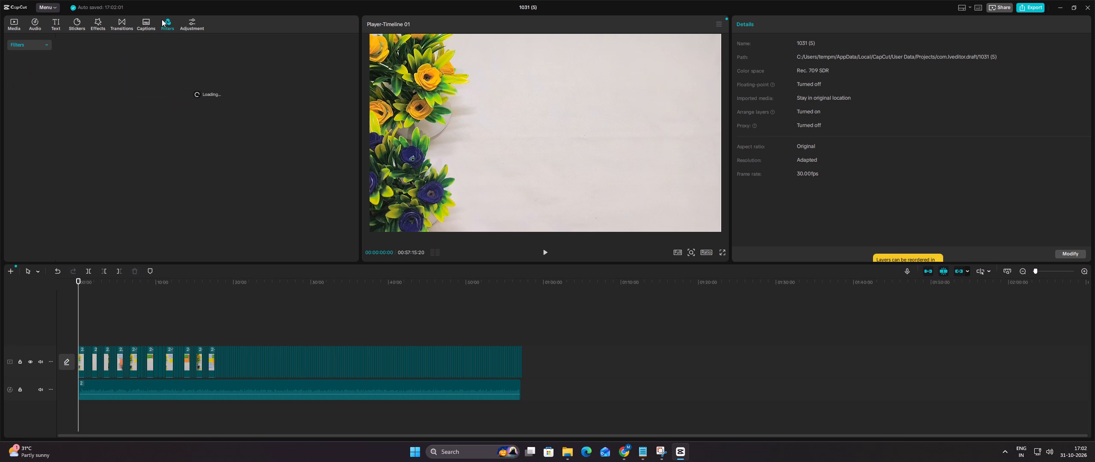
{"action": "left_click", "coordinate": [189, 24]}
{"action": "left_click", "coordinate": [27, 65]}
{"action": "left_click", "coordinate": [38, 74]}
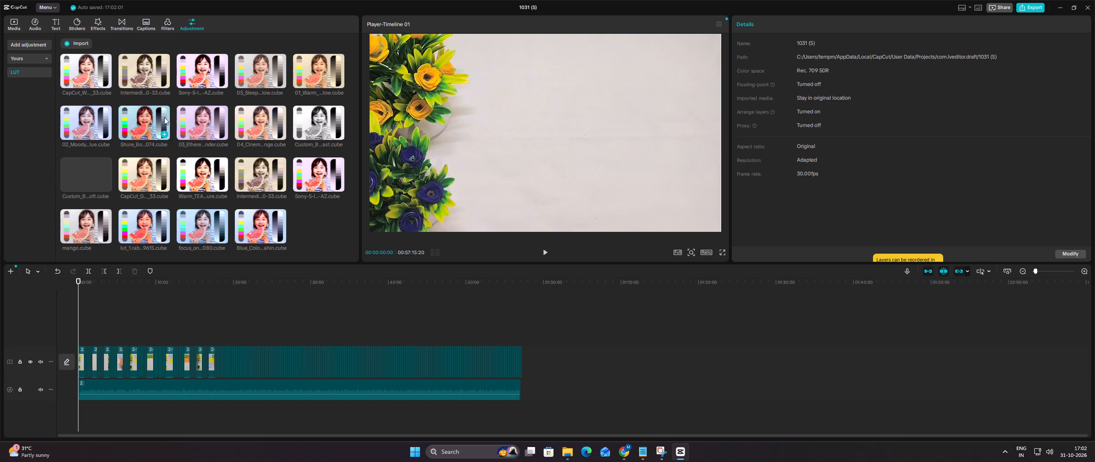
{"action": "left_click", "coordinate": [152, 120]}
{"action": "left_click", "coordinate": [200, 224]}
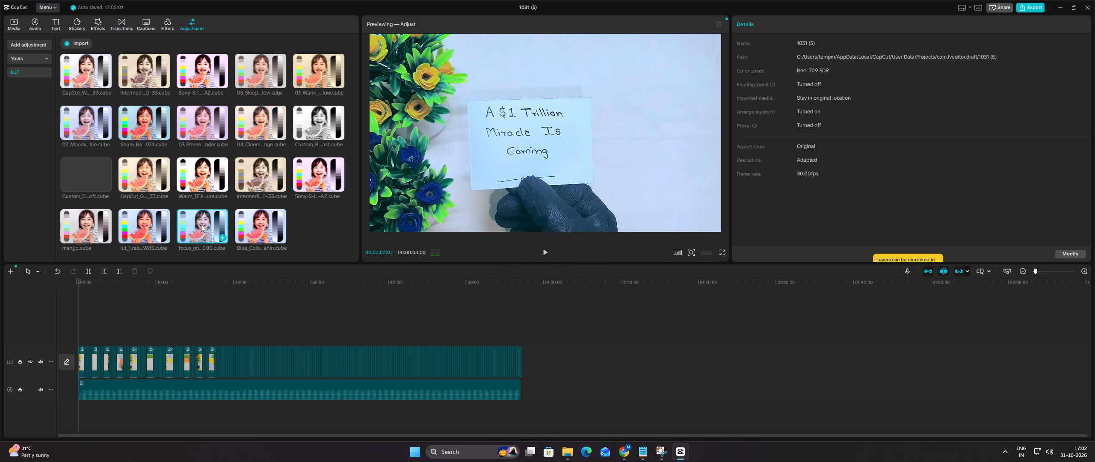
{"action": "left_click", "coordinate": [251, 225]}
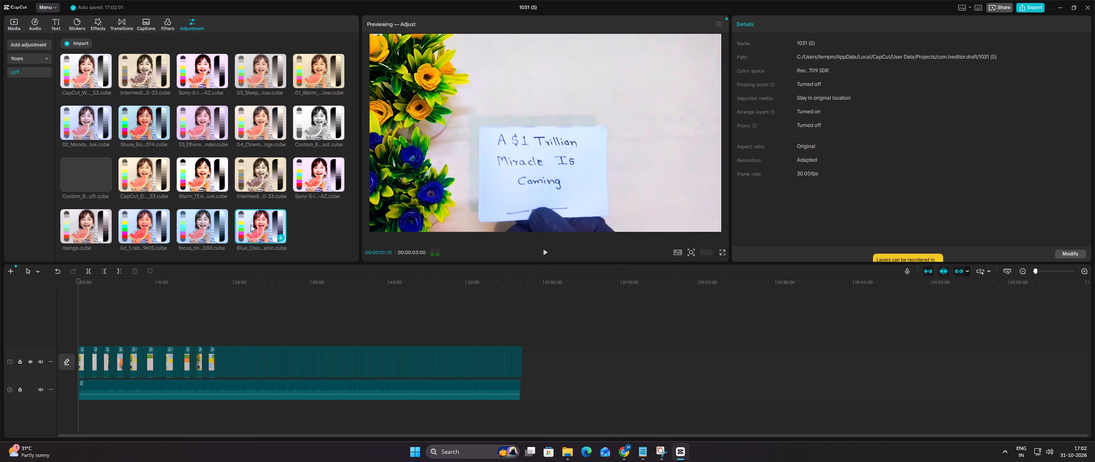
{"action": "left_click", "coordinate": [281, 239]}
Extend the LUT adjustment layer over the whole main track, ending at about 57:15.
{"action": "left_click_drag", "start_coordinate": [77, 338], "coordinate": [111, 337]}
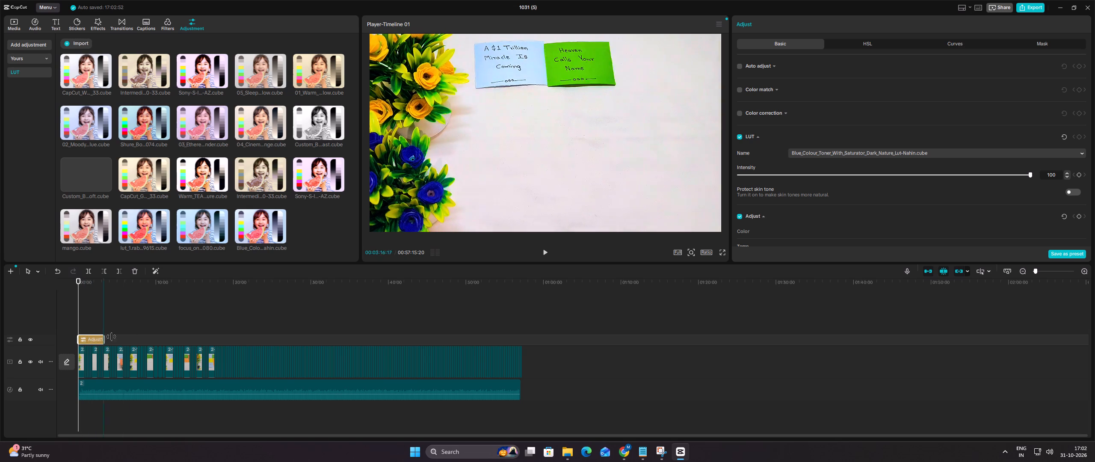
{"action": "left_click_drag", "start_coordinate": [111, 337], "coordinate": [524, 314]}
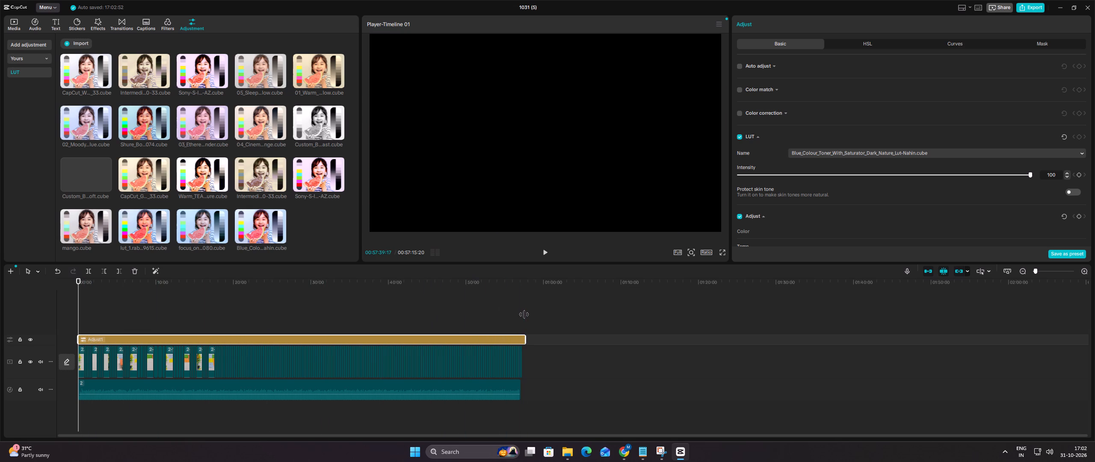
{"action": "left_click_drag", "start_coordinate": [524, 314], "coordinate": [522, 315]}
{"action": "left_click", "coordinate": [553, 312]}
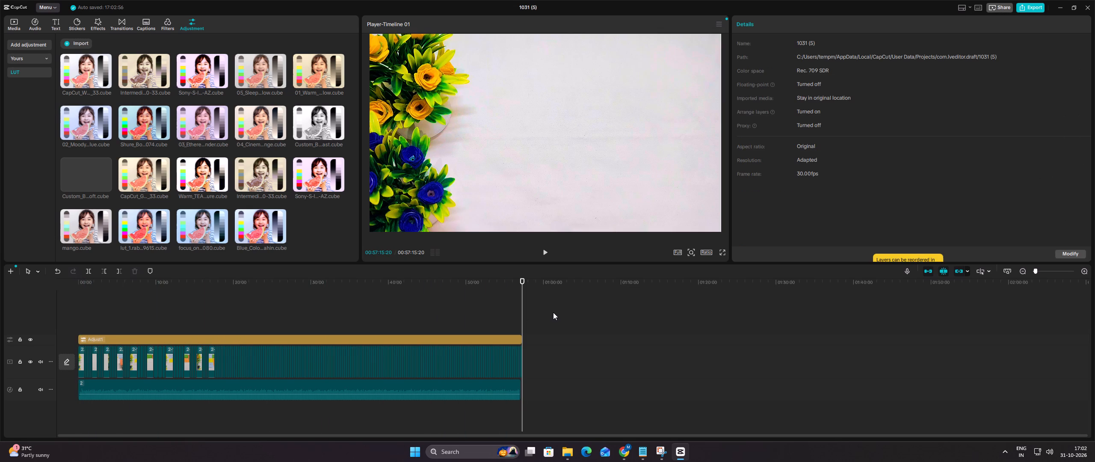
{"action": "scroll", "coordinate": [553, 312], "scroll_direction": "up", "scroll_amount": 13, "text": "ctrl"}
{"action": "scroll", "coordinate": [553, 312], "scroll_direction": "down", "scroll_amount": 11, "text": "ctrl"}
{"action": "scroll", "coordinate": [310, 293], "scroll_direction": "down", "scroll_amount": 4, "text": "ctrl"}
{"action": "scroll", "coordinate": [304, 294], "scroll_direction": "up", "scroll_amount": 1, "text": "ctrl"}
Import green screen.mp4 from the D: drive and place it on a track above the adjustment layer, starting at zero.
{"action": "left_click", "coordinate": [93, 314]}
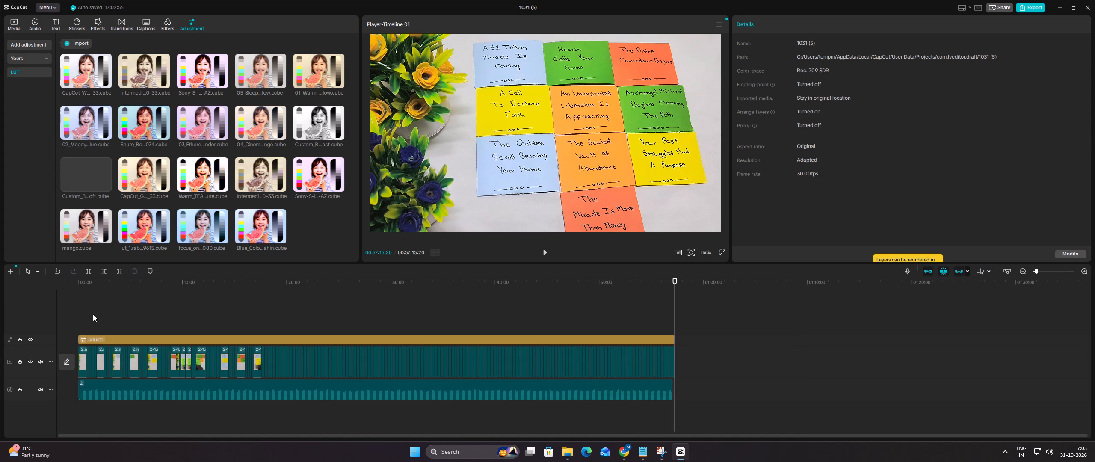
{"action": "left_click_drag", "start_coordinate": [93, 314], "coordinate": [54, 309]}
{"action": "left_click", "coordinate": [17, 27]}
{"action": "left_click", "coordinate": [57, 39]}
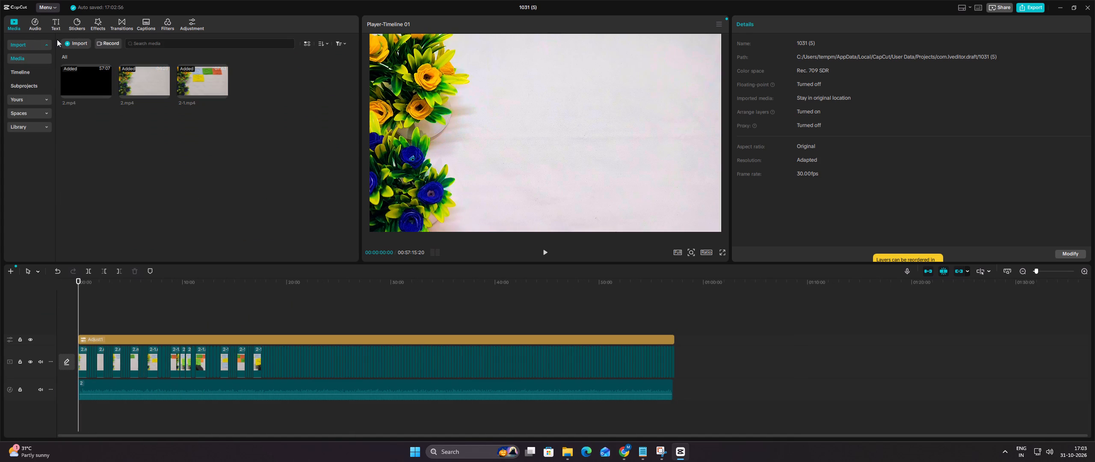
{"action": "left_click", "coordinate": [65, 41]}
{"action": "left_click", "coordinate": [95, 60]}
{"action": "scroll", "coordinate": [26, 182], "scroll_direction": "down", "scroll_amount": 3}
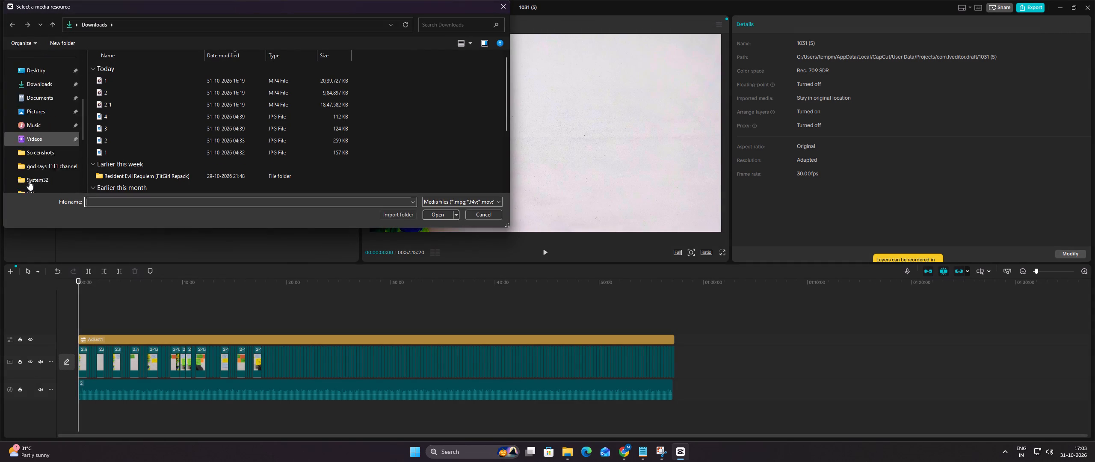
{"action": "scroll", "coordinate": [29, 181], "scroll_direction": "down", "scroll_amount": 3}
{"action": "left_click", "coordinate": [56, 114]}
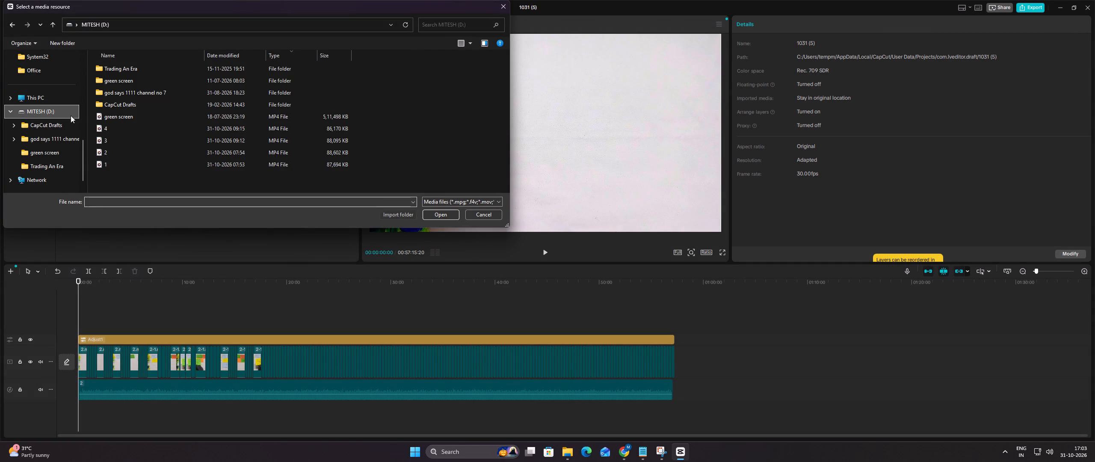
{"action": "double_click", "coordinate": [142, 118]}
{"action": "left_click", "coordinate": [148, 157]}
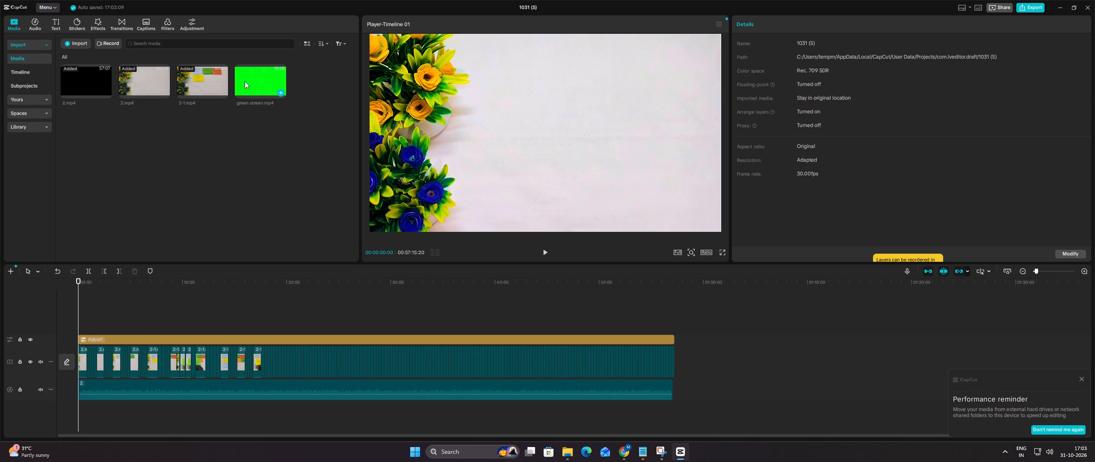
{"action": "left_click_drag", "start_coordinate": [246, 81], "coordinate": [69, 306]}
{"action": "left_click", "coordinate": [86, 299]}
Scale the green screen overlay down so it is slightly smaller than the frame.
{"action": "left_click", "coordinate": [563, 175]}
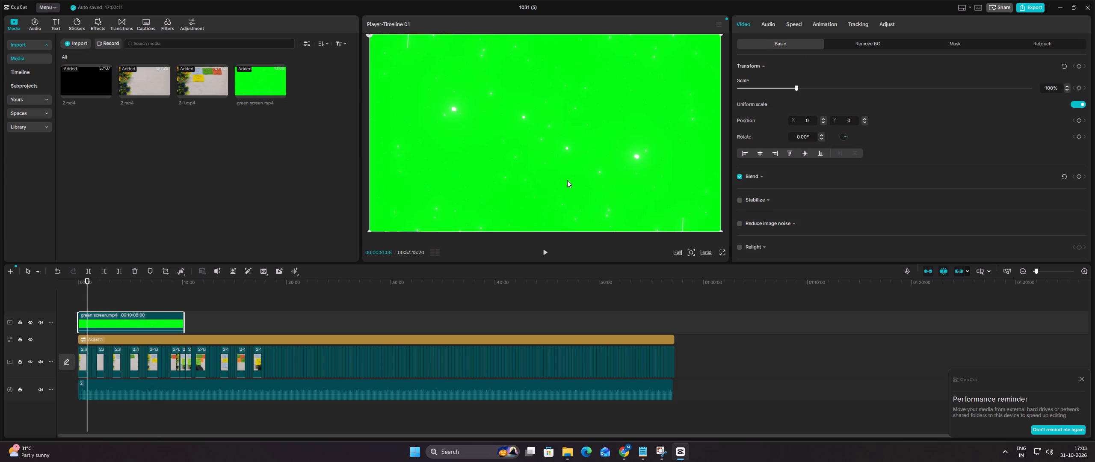
{"action": "left_click_drag", "start_coordinate": [719, 229], "coordinate": [710, 225]}
Mute the green screen clip by lowering its volume to minimum, keeping the fade-in at 0.0 s.
{"action": "left_click", "coordinate": [773, 26]}
{"action": "left_click_drag", "start_coordinate": [763, 107], "coordinate": [758, 105]}
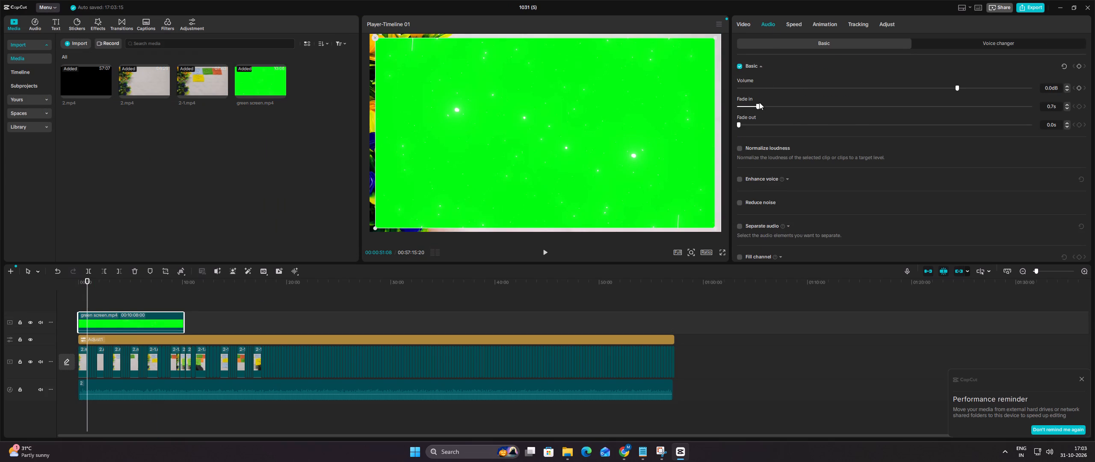
{"action": "left_click_drag", "start_coordinate": [755, 104], "coordinate": [722, 109]}
{"action": "left_click_drag", "start_coordinate": [754, 88], "coordinate": [715, 93]}
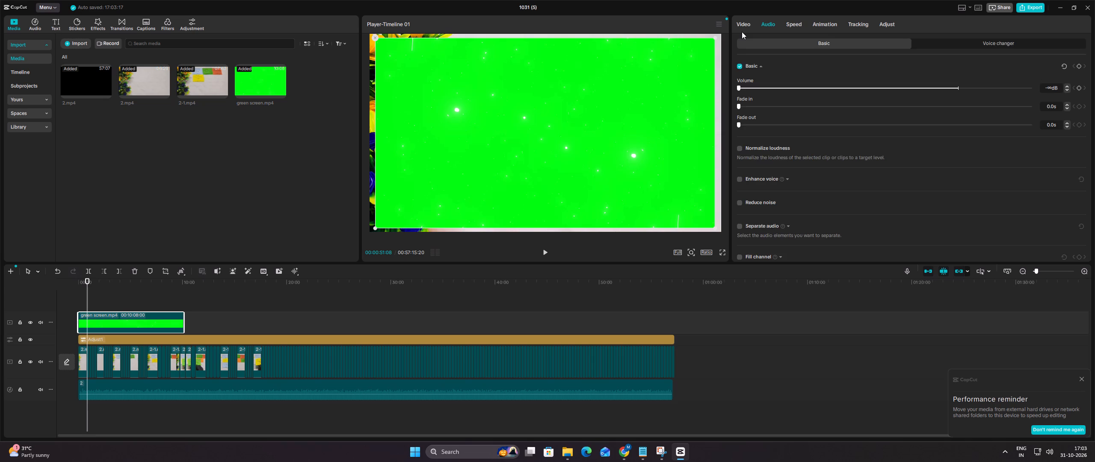
Remove the overlay's green background with Chroma key at intensity 67 and play the sparkles over the cards.
{"action": "left_click", "coordinate": [742, 32]}
{"action": "left_click", "coordinate": [868, 50]}
{"action": "left_click", "coordinate": [867, 48]}
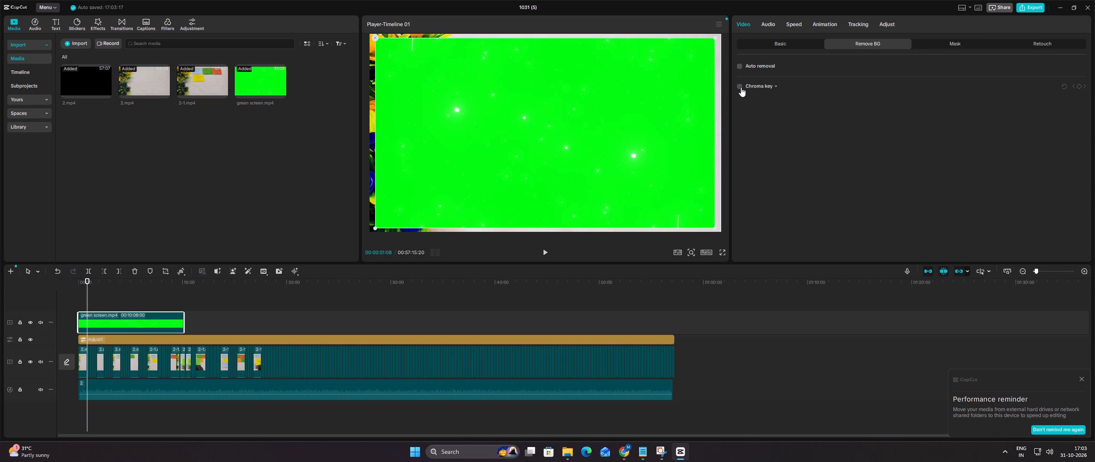
{"action": "left_click", "coordinate": [741, 87]}
{"action": "left_click", "coordinate": [693, 103]}
{"action": "left_click_drag", "start_coordinate": [800, 121], "coordinate": [857, 121]}
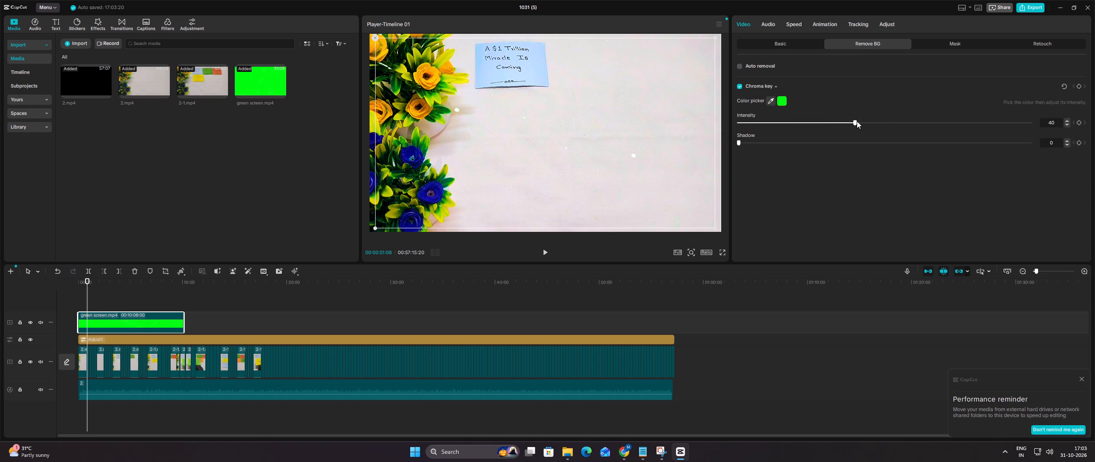
{"action": "left_click_drag", "start_coordinate": [857, 121], "coordinate": [936, 134]}
{"action": "left_click_drag", "start_coordinate": [936, 134], "coordinate": [934, 134]}
{"action": "left_click", "coordinate": [545, 252]}
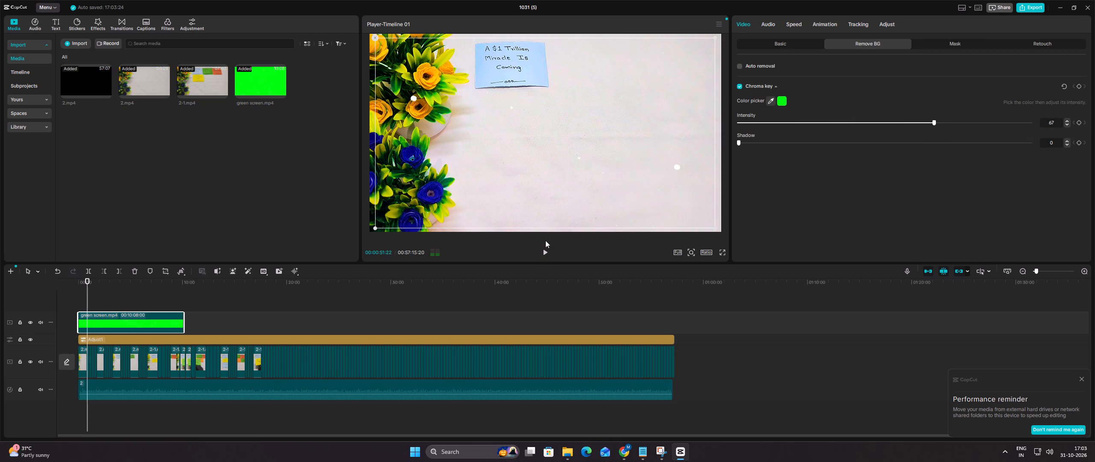
Copy the keyed green screen clip and paste five more copies spaced along the overlay track up to the video's end.
{"action": "right_click", "coordinate": [168, 324]}
{"action": "left_click", "coordinate": [204, 130]}
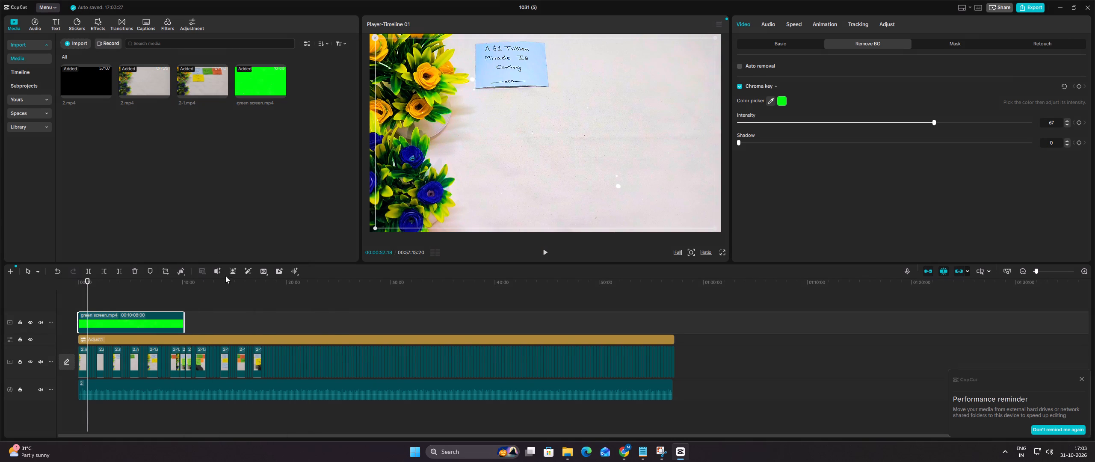
{"action": "left_click", "coordinate": [195, 302]}
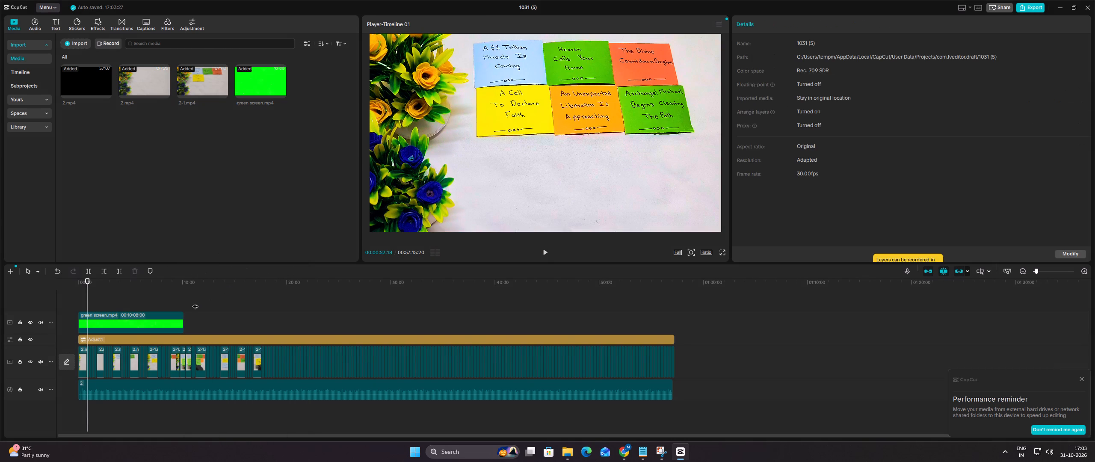
{"action": "key", "text": "ctrl+v"}
{"action": "left_click", "coordinate": [312, 305], "text": "ctrl"}
{"action": "key", "text": "ctrl+v"}
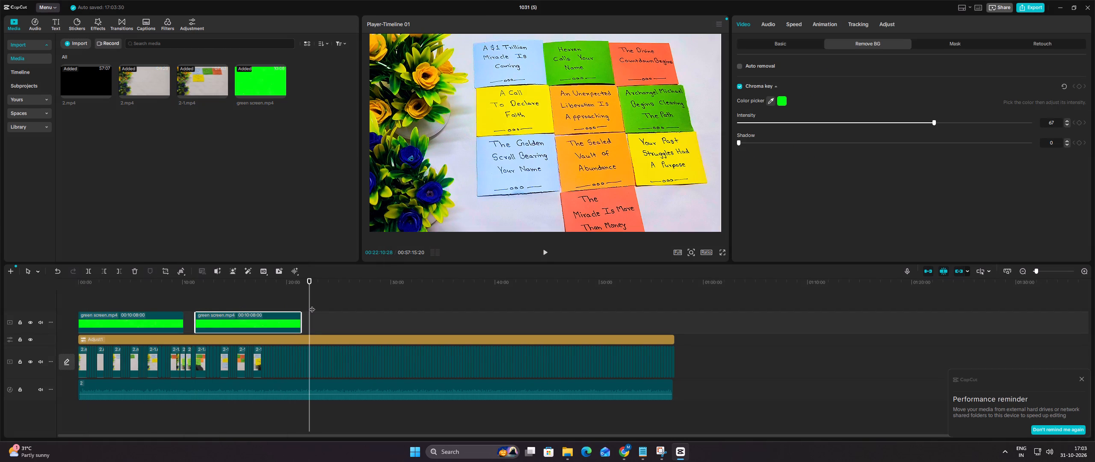
{"action": "left_click", "coordinate": [434, 300], "text": "ctrl"}
{"action": "key", "text": "ctrl+v"}
{"action": "left_click", "coordinate": [548, 305], "text": "ctrl"}
{"action": "key", "text": "ctrl+v"}
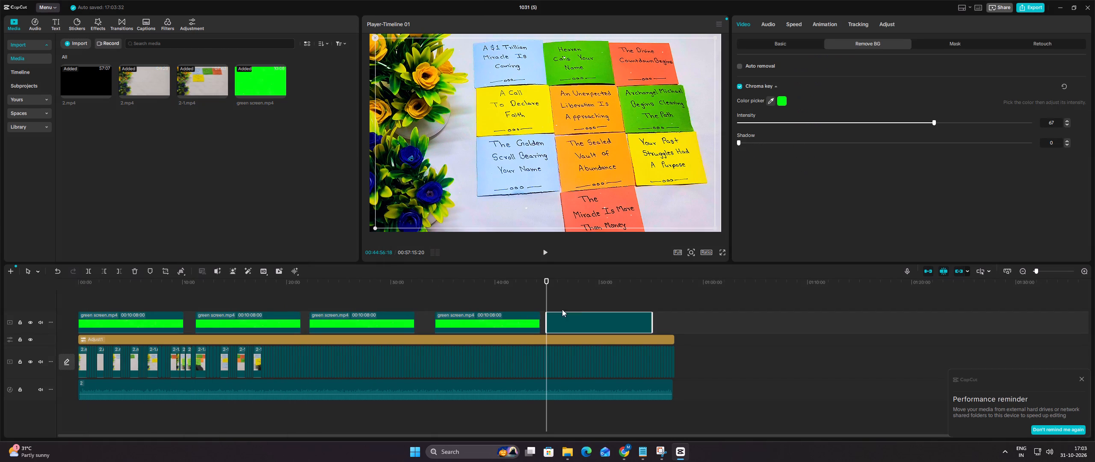
{"action": "left_click", "coordinate": [656, 300], "text": "ctrl"}
{"action": "key", "text": "ctrl+v"}
Delete the gaps between the six green screen clips so they run back to back from the start.
{"action": "right_click", "coordinate": [185, 323]}
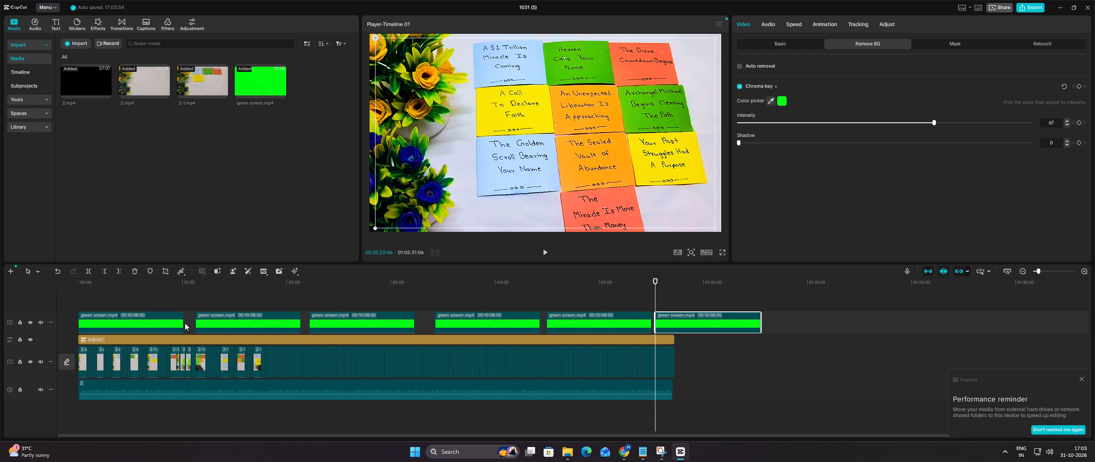
{"action": "left_click", "coordinate": [217, 326]}
{"action": "right_click", "coordinate": [293, 316]}
{"action": "left_click", "coordinate": [314, 326]}
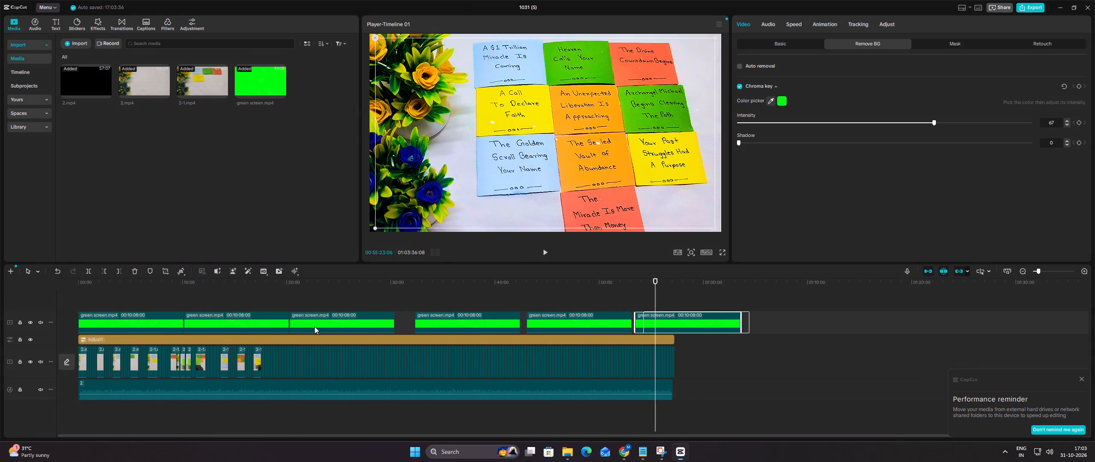
{"action": "right_click", "coordinate": [411, 317]}
{"action": "left_click", "coordinate": [435, 326]}
{"action": "right_click", "coordinate": [502, 321]}
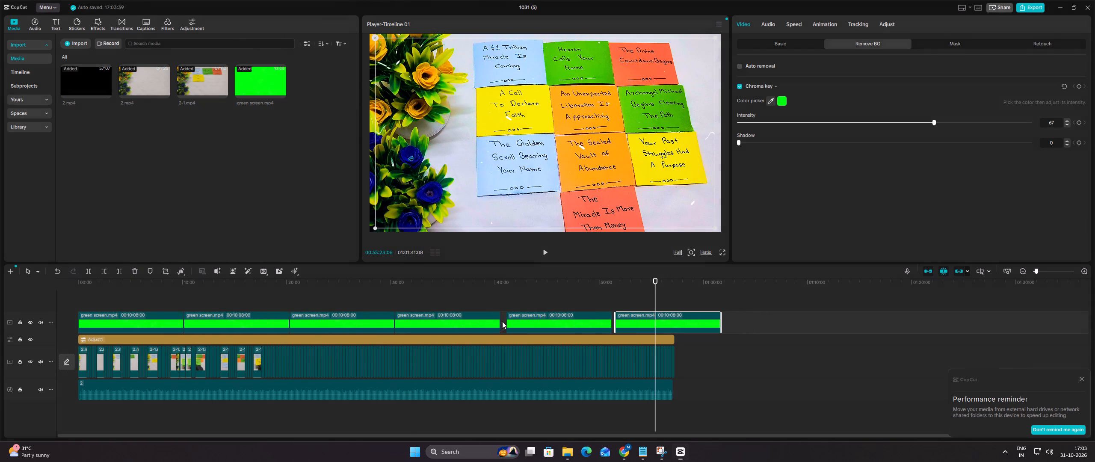
{"action": "left_click", "coordinate": [519, 332]}
{"action": "left_click", "coordinate": [603, 308]}
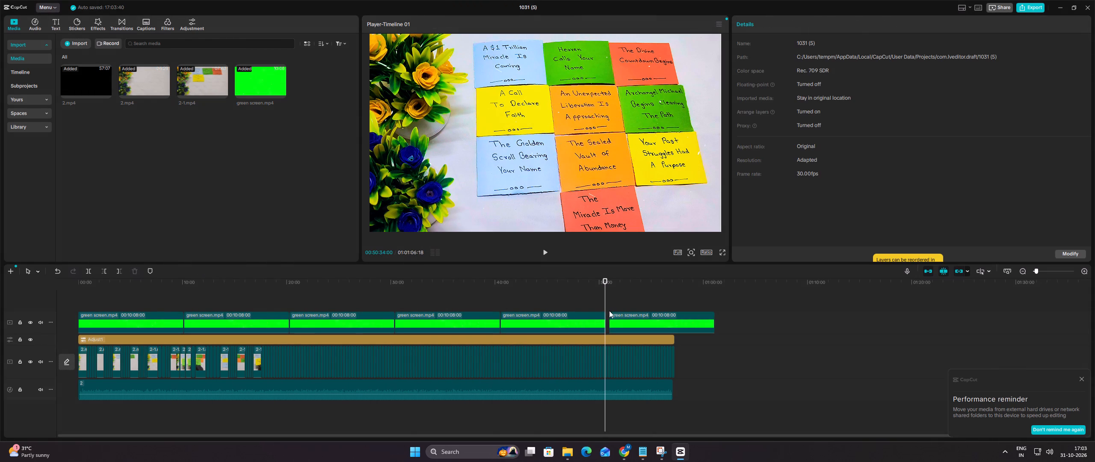
{"action": "right_click", "coordinate": [608, 321]}
{"action": "left_click", "coordinate": [617, 325]}
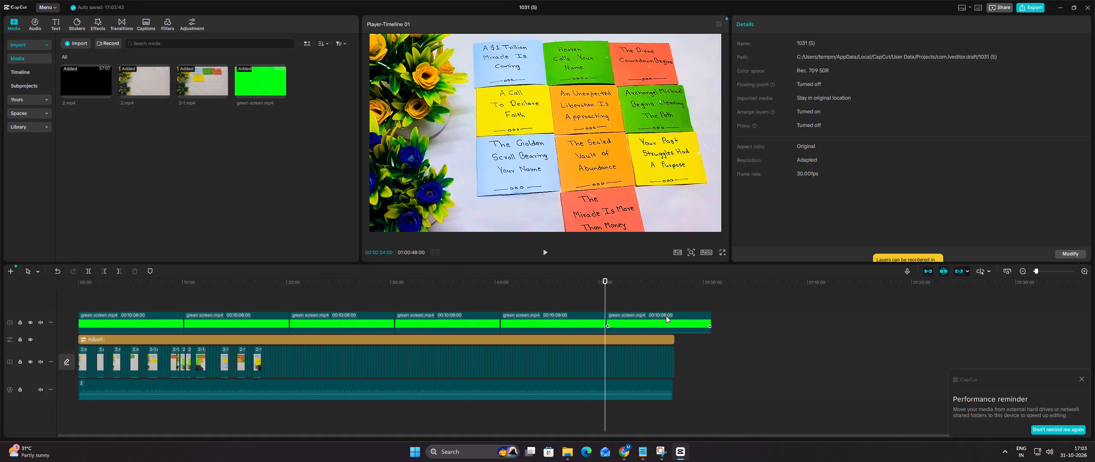
Trim the end of the last green screen clip to match the main track's end at about 57:15.
{"action": "left_click", "coordinate": [706, 314]}
{"action": "left_click", "coordinate": [716, 304]}
{"action": "left_click", "coordinate": [709, 317]}
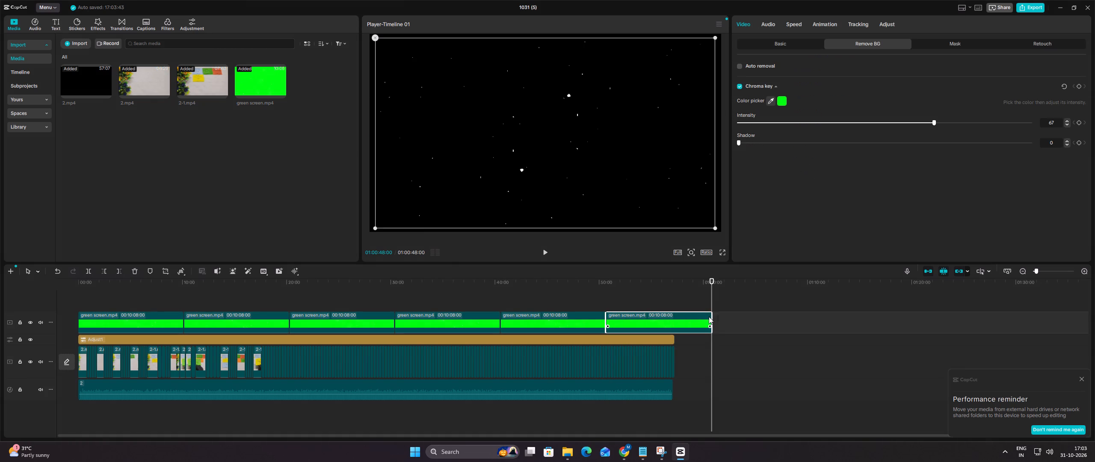
{"action": "left_click_drag", "start_coordinate": [712, 317], "coordinate": [675, 324]}
{"action": "left_click", "coordinate": [686, 317]}
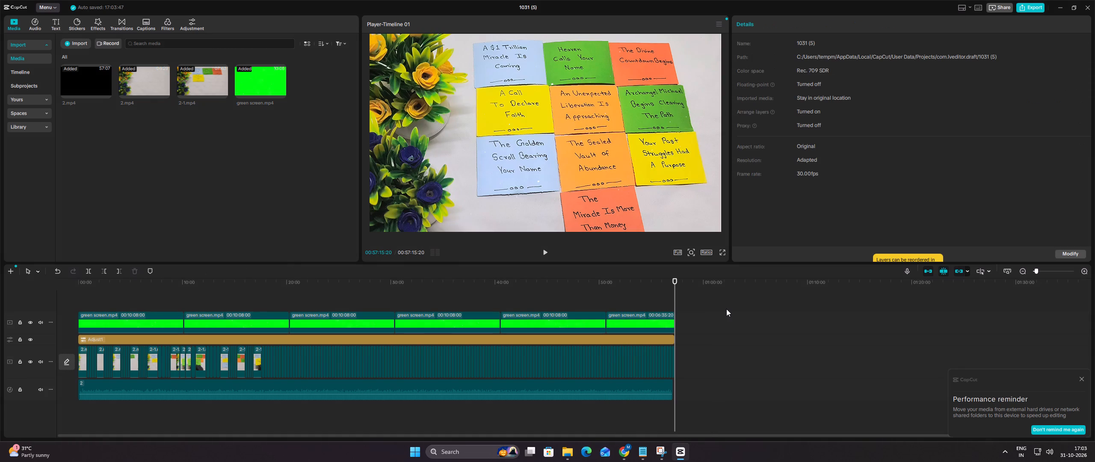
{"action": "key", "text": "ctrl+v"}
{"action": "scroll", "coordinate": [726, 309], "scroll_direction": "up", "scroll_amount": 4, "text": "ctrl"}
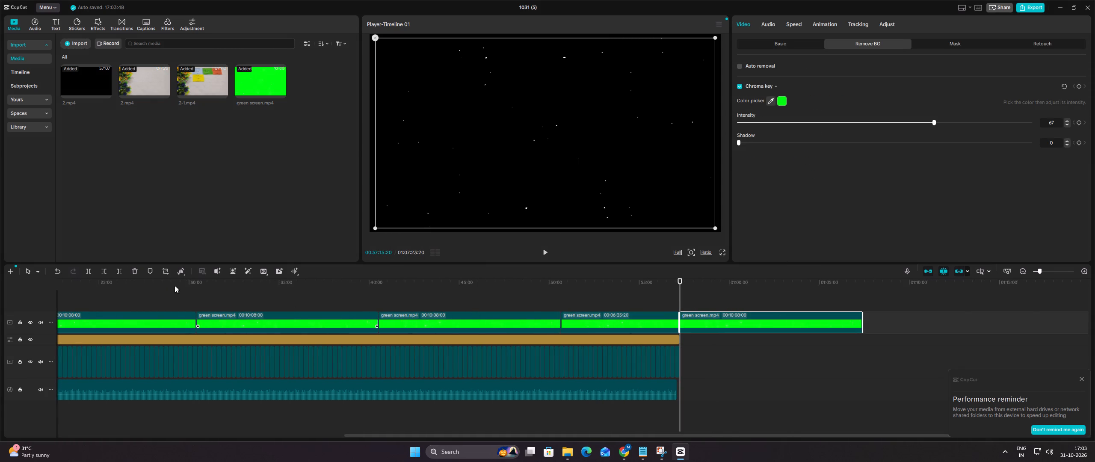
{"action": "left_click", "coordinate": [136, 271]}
Examine the track ends, scrub through the finished timeline and play the sparkle overlay near the end.
{"action": "scroll", "coordinate": [842, 306], "scroll_direction": "up", "scroll_amount": 9, "text": "ctrl"}
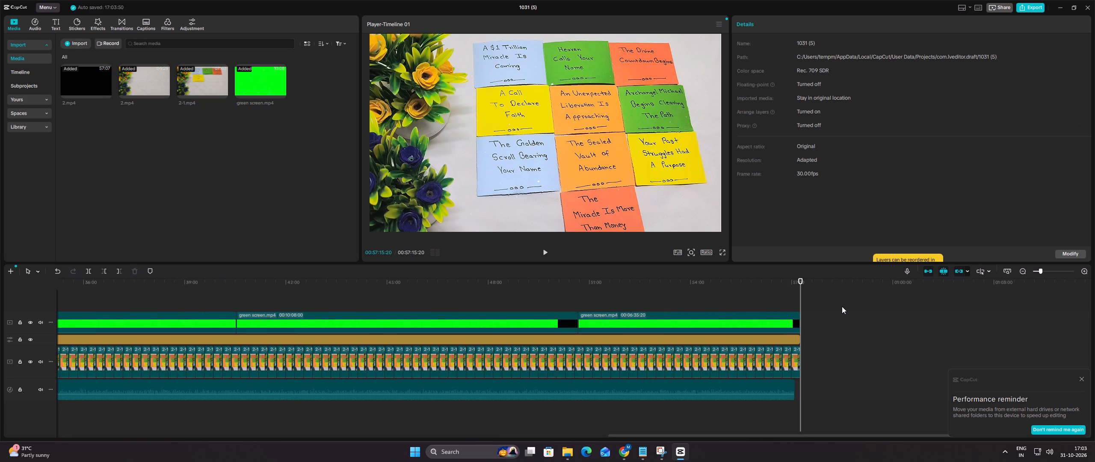
{"action": "scroll", "coordinate": [842, 306], "scroll_direction": "up", "scroll_amount": 8, "text": "ctrl"}
{"action": "scroll", "coordinate": [842, 306], "scroll_direction": "down", "scroll_amount": 19, "text": "ctrl"}
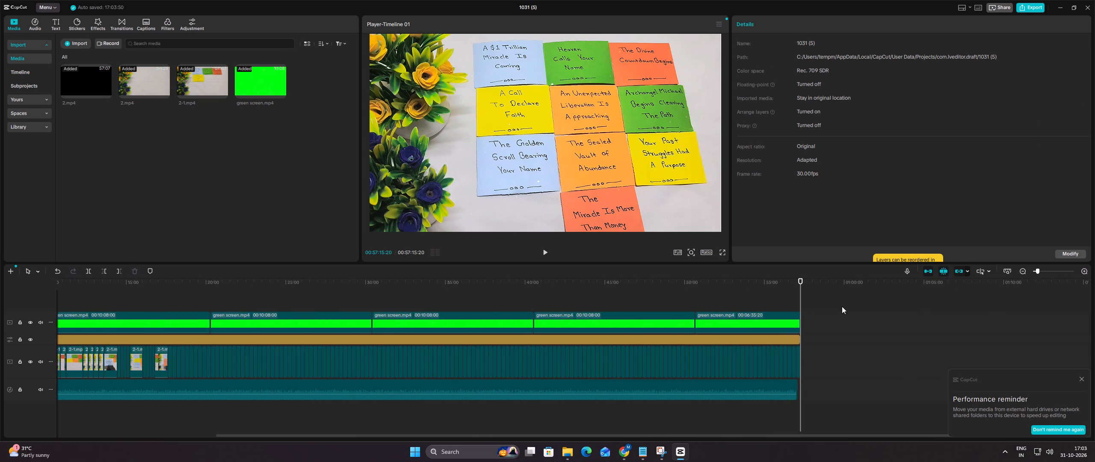
{"action": "scroll", "coordinate": [842, 306], "scroll_direction": "down", "scroll_amount": 3, "text": "ctrl"}
{"action": "left_click", "coordinate": [494, 289]}
{"action": "left_click_drag", "start_coordinate": [494, 289], "coordinate": [578, 289]}
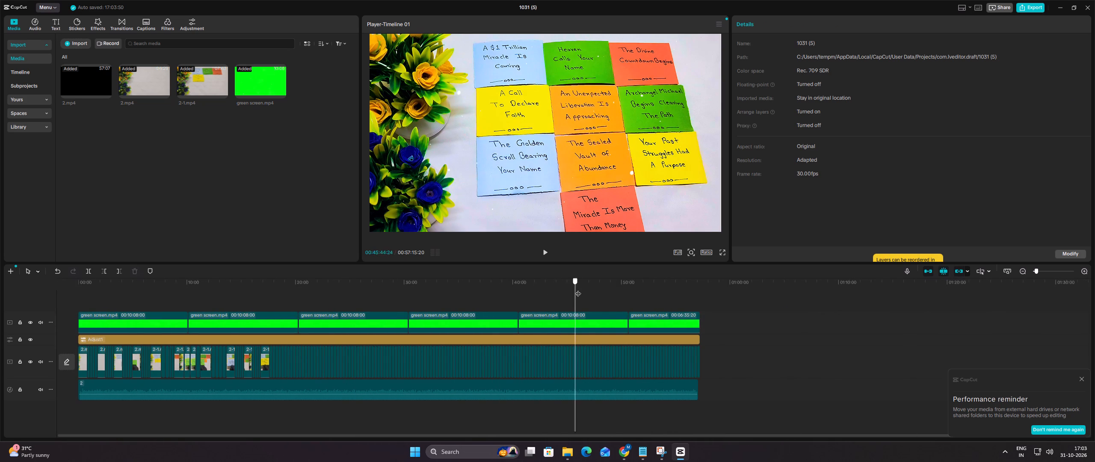
{"action": "left_click_drag", "start_coordinate": [578, 289], "coordinate": [630, 291]}
{"action": "left_click", "coordinate": [547, 256]}
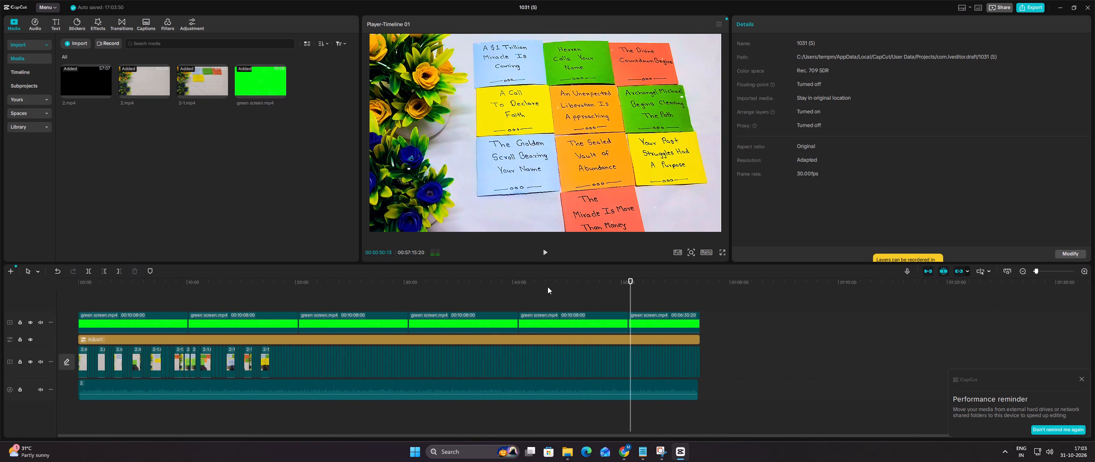
Check the finished video near the end and play its opening from the start, and close the project.
{"action": "left_click", "coordinate": [560, 300]}
{"action": "left_click", "coordinate": [546, 249]}
{"action": "left_click", "coordinate": [114, 299]}
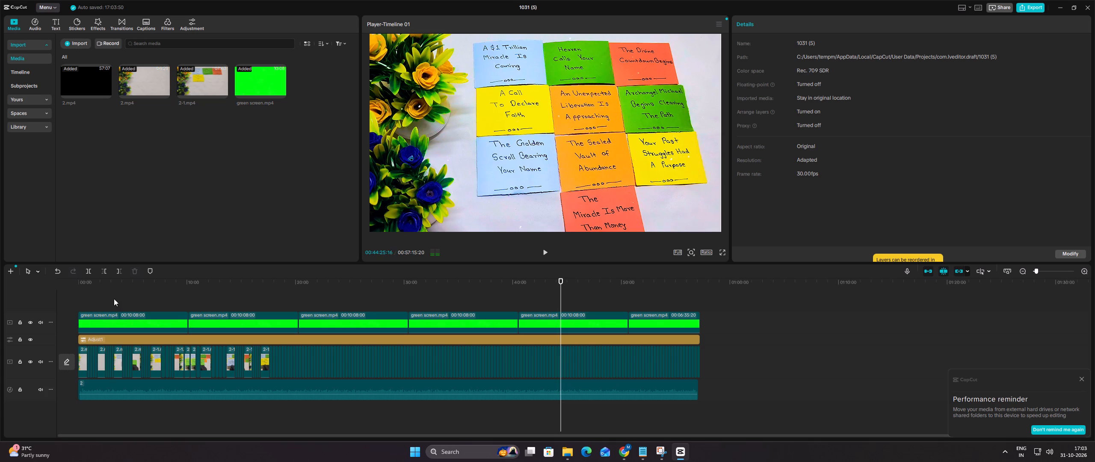
{"action": "left_click_drag", "start_coordinate": [114, 299], "coordinate": [72, 298]}
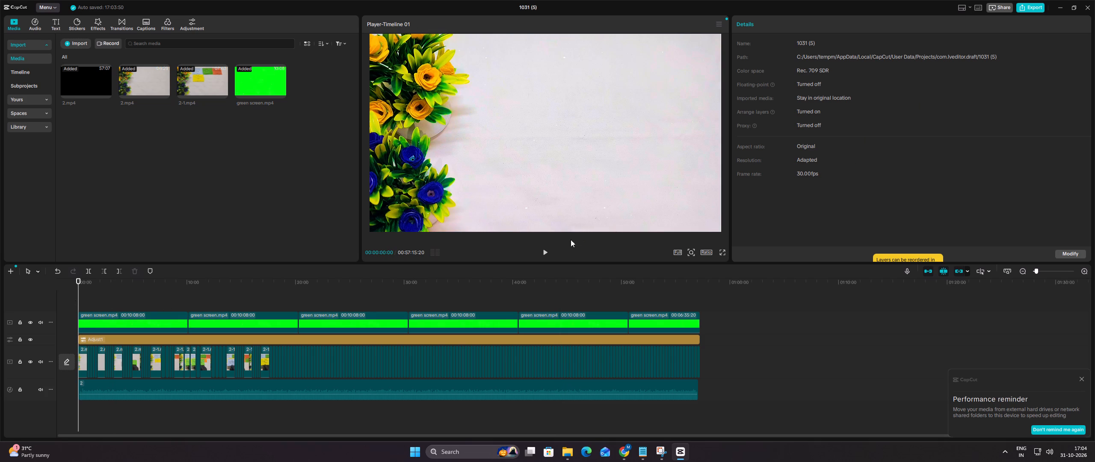
{"action": "left_click", "coordinate": [548, 247]}
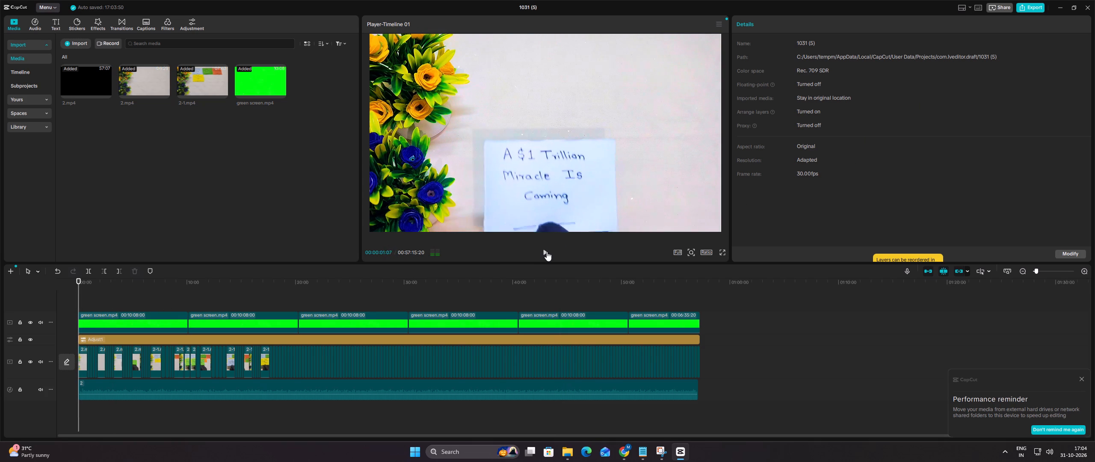
{"action": "left_click", "coordinate": [547, 251]}
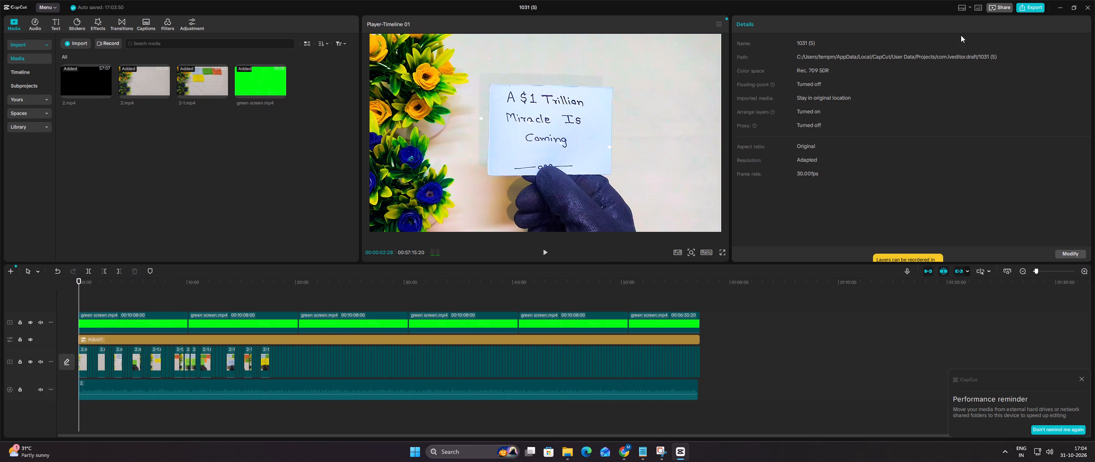
{"action": "left_click", "coordinate": [1086, 11]}
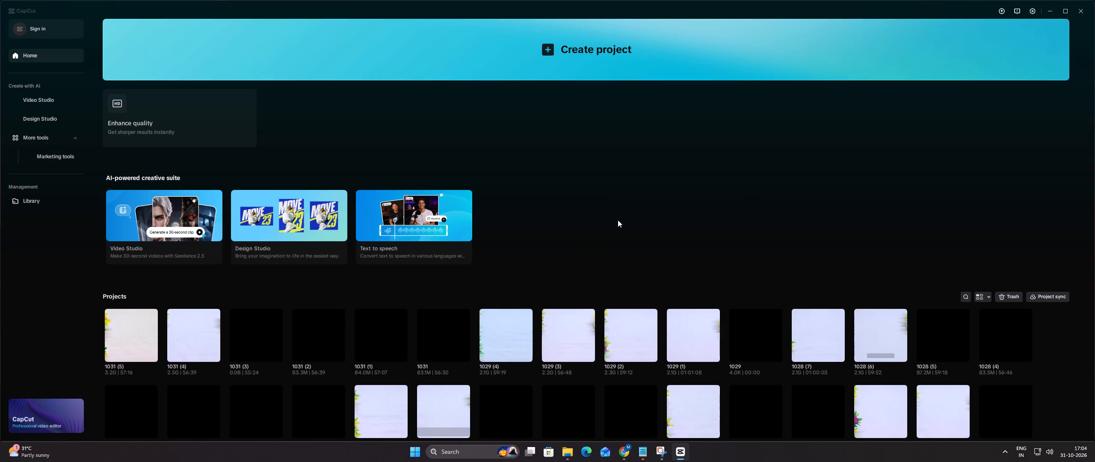
Reopen project 1031 (5) and scrub through the first minutes to check the colour grade.
{"action": "left_click", "coordinate": [134, 334]}
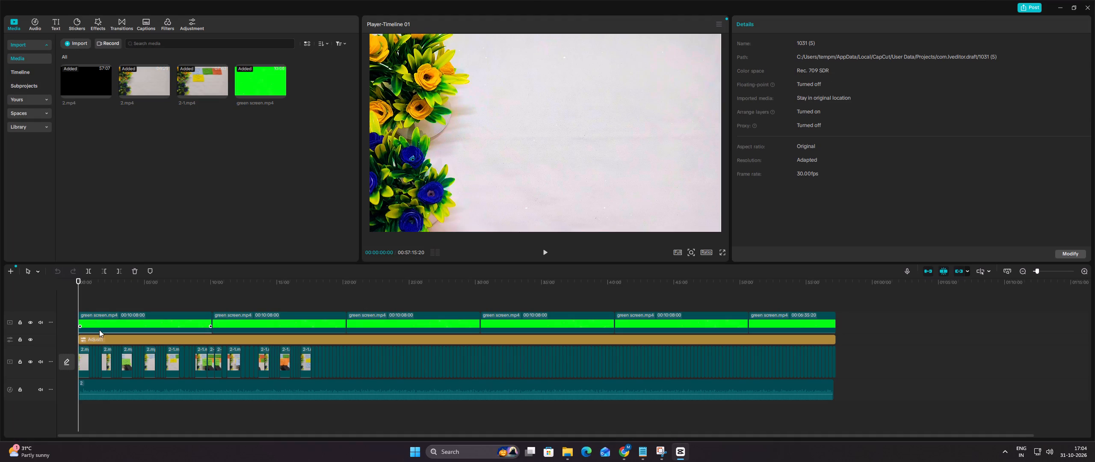
{"action": "left_click", "coordinate": [99, 297]}
{"action": "left_click_drag", "start_coordinate": [99, 297], "coordinate": [159, 296]}
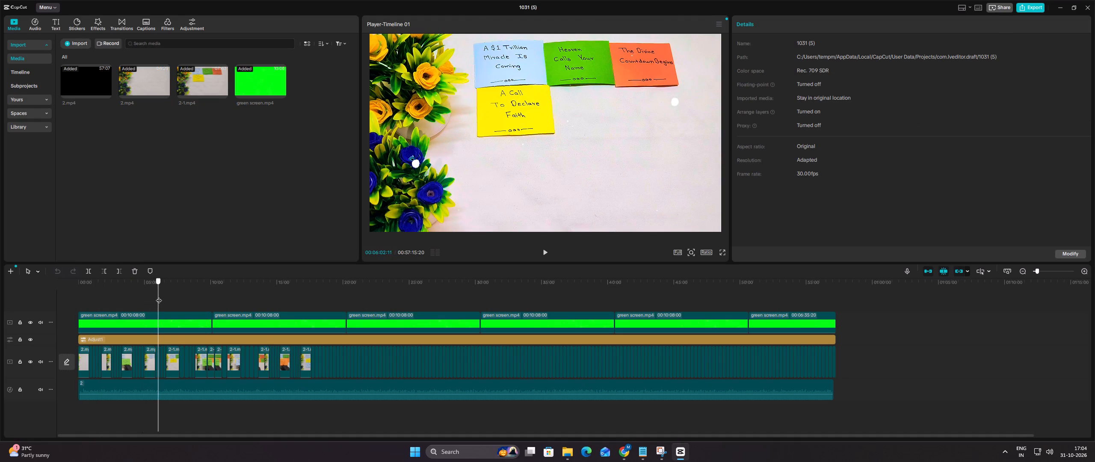
{"action": "left_click_drag", "start_coordinate": [159, 296], "coordinate": [175, 296]}
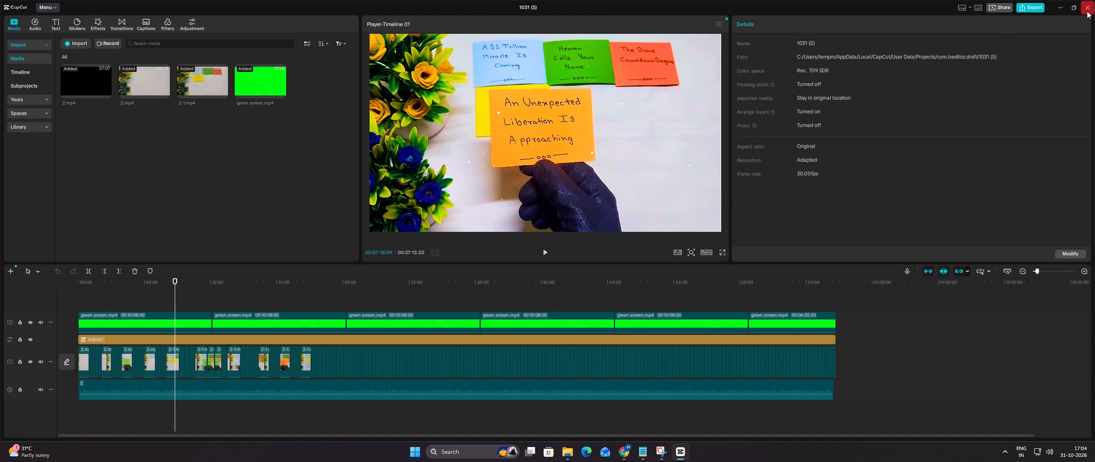
Preview the 02_Moody_Dreamy_Blue.cube LUT and add it as a new adjustment layer at the start of the timeline.
{"action": "left_click", "coordinate": [176, 20]}
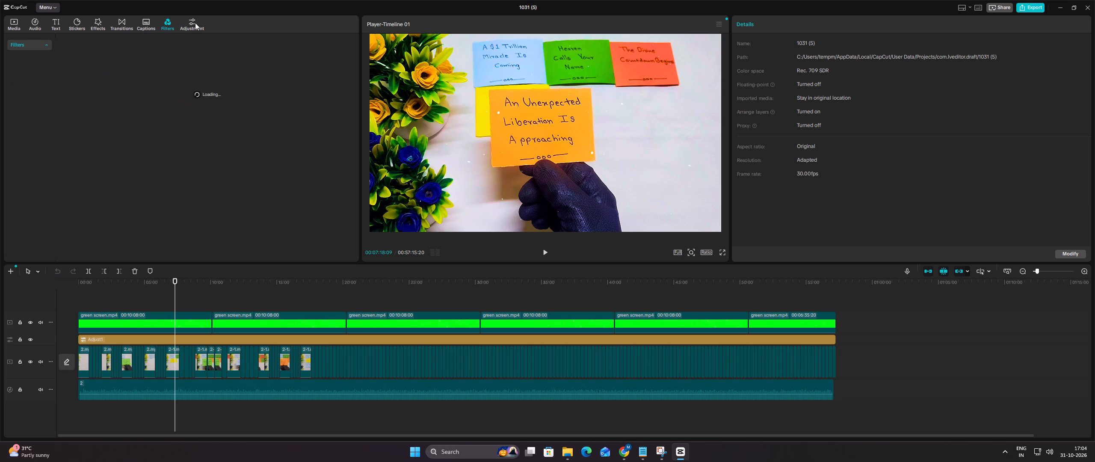
{"action": "left_click", "coordinate": [199, 23]}
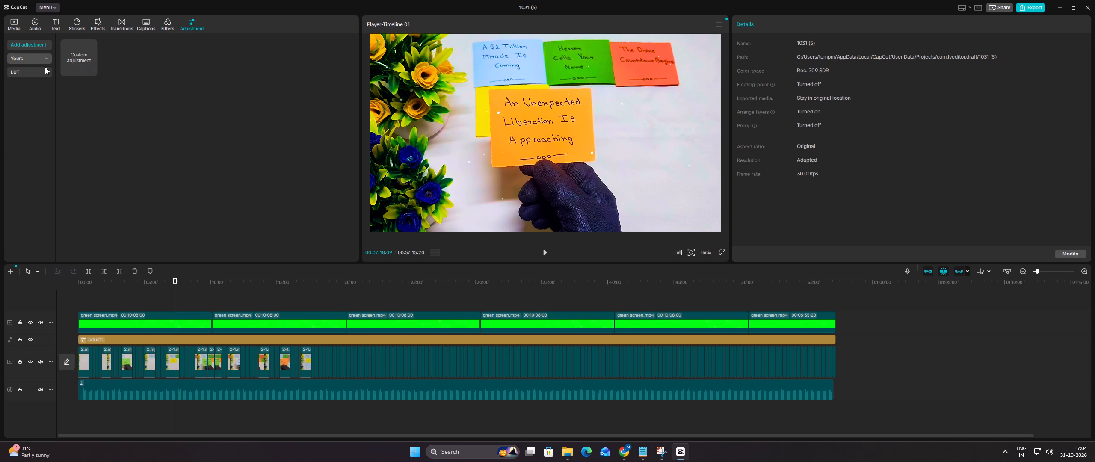
{"action": "double_click", "coordinate": [45, 67]}
{"action": "left_click", "coordinate": [44, 70]}
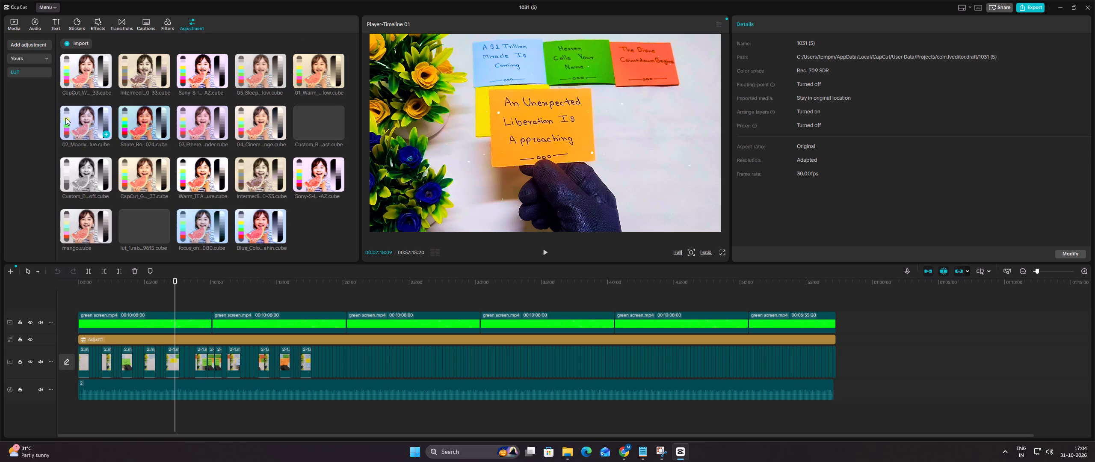
{"action": "left_click", "coordinate": [79, 118]}
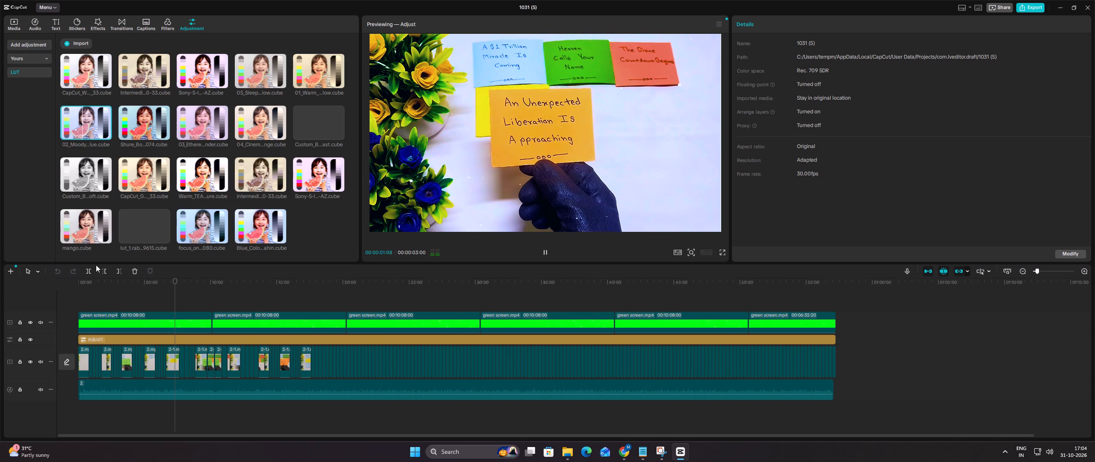
{"action": "left_click", "coordinate": [91, 294]}
{"action": "left_click_drag", "start_coordinate": [91, 294], "coordinate": [89, 294]}
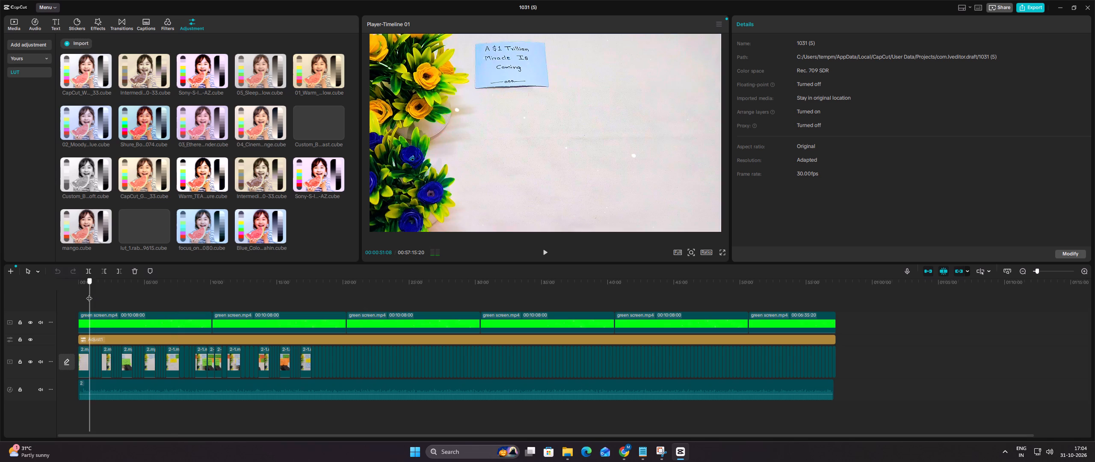
{"action": "left_click_drag", "start_coordinate": [89, 294], "coordinate": [64, 290]}
{"action": "left_click", "coordinate": [104, 135]}
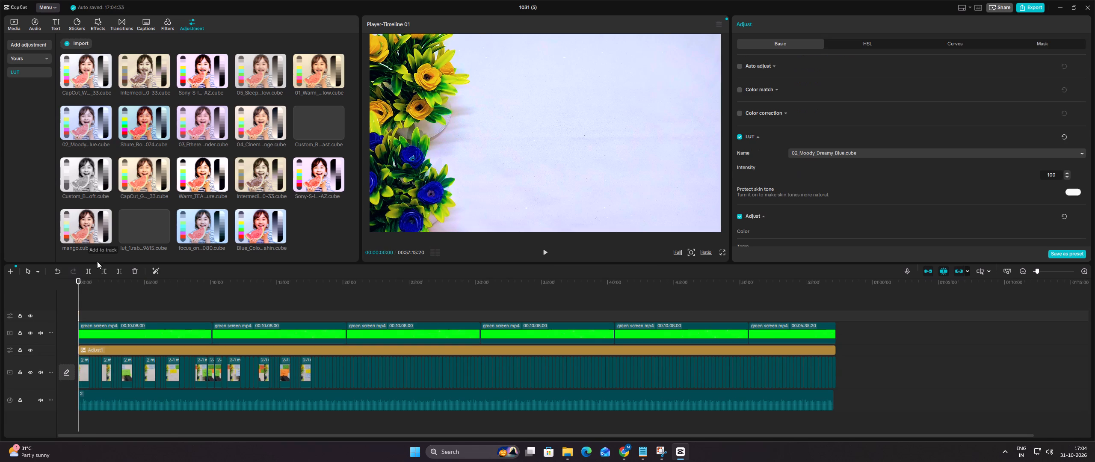
Extend the new LUT adjustment layer to the video's end and move it below the green screen track.
{"action": "left_click_drag", "start_coordinate": [77, 314], "coordinate": [470, 291]}
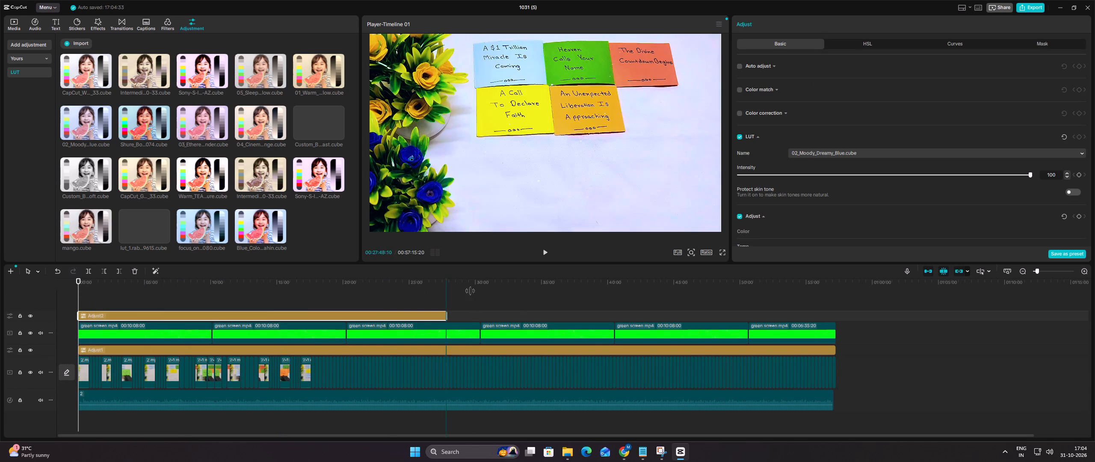
{"action": "left_click_drag", "start_coordinate": [470, 291], "coordinate": [832, 301]}
{"action": "left_click_drag", "start_coordinate": [609, 316], "coordinate": [607, 347]}
Delete the old adjustment layer that carries the Blue_Colour_Toner LUT.
{"action": "left_click", "coordinate": [606, 348]}
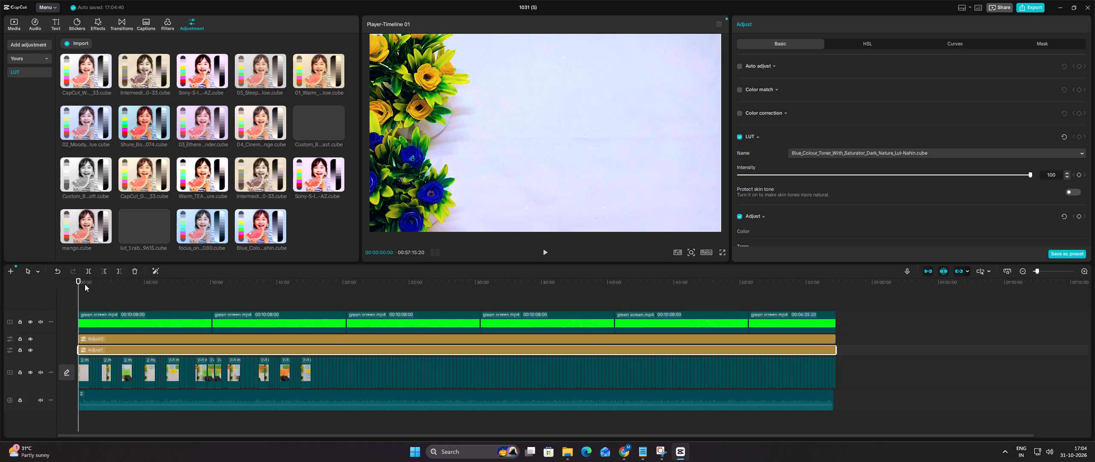
{"action": "left_click", "coordinate": [133, 269]}
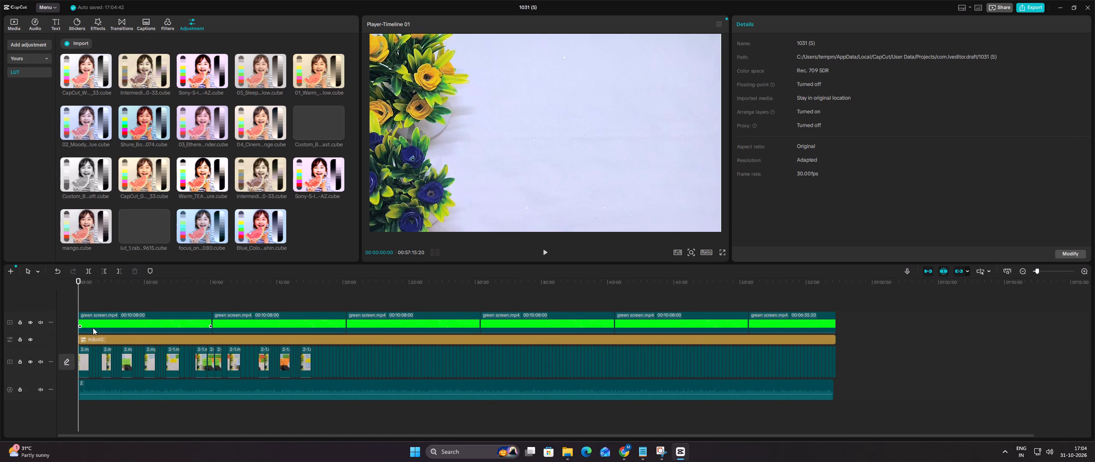
Check the regraded video by playing its start, examining the track ends and scrubbing to the last card near 17 minutes.
{"action": "left_click_drag", "start_coordinate": [90, 338], "coordinate": [80, 339]}
{"action": "left_click", "coordinate": [83, 300]}
{"action": "left_click_drag", "start_coordinate": [83, 300], "coordinate": [77, 298]}
{"action": "left_click", "coordinate": [546, 252]}
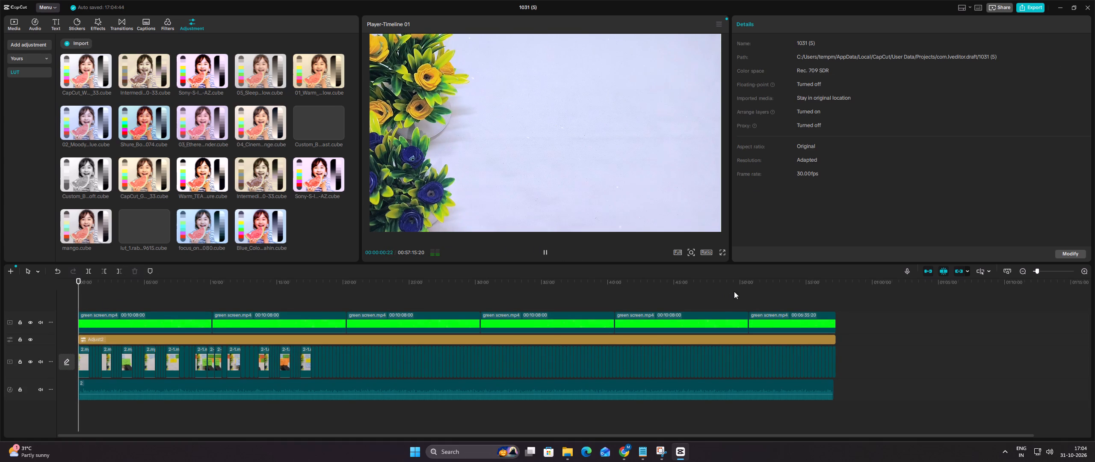
{"action": "left_click", "coordinate": [827, 293]}
{"action": "left_click", "coordinate": [838, 297]}
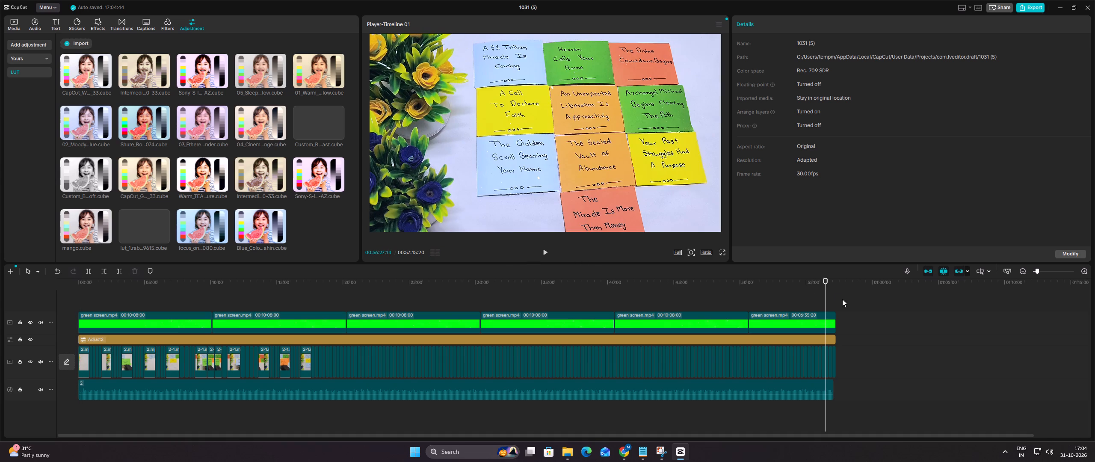
{"action": "scroll", "coordinate": [879, 308], "scroll_direction": "up", "scroll_amount": 18, "text": "ctrl"}
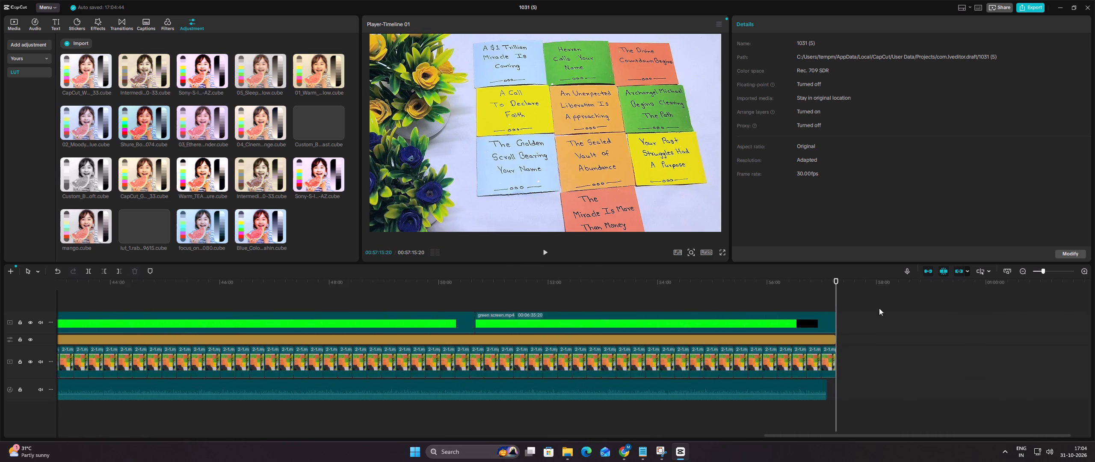
{"action": "scroll", "coordinate": [879, 308], "scroll_direction": "down", "scroll_amount": 14, "text": "ctrl"}
{"action": "scroll", "coordinate": [906, 380], "scroll_direction": "down", "scroll_amount": 5, "text": "ctrl"}
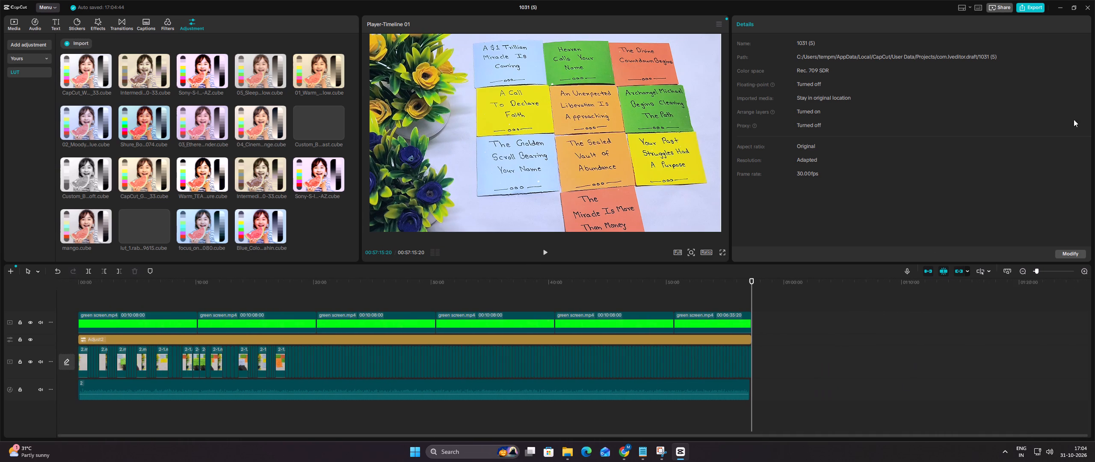
{"action": "left_click", "coordinate": [281, 301]}
{"action": "left_click_drag", "start_coordinate": [281, 301], "coordinate": [278, 300]}
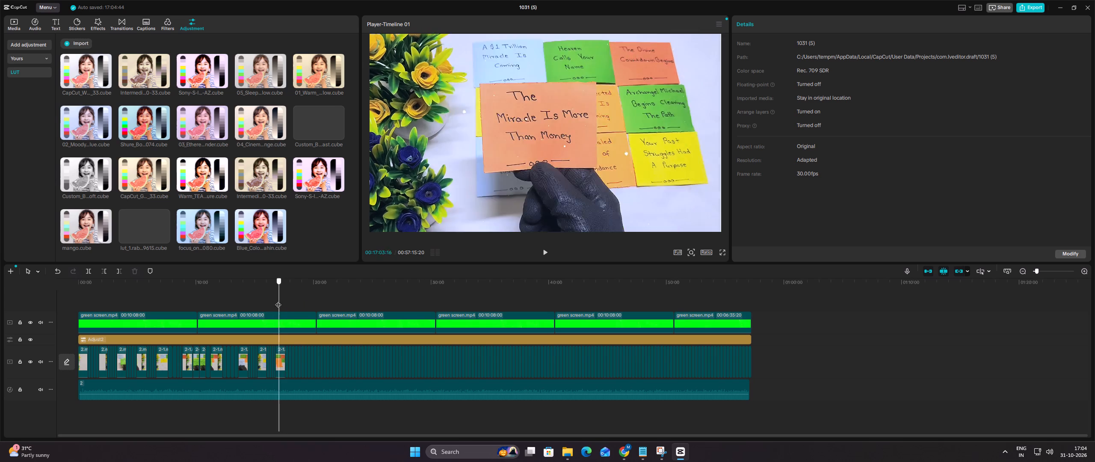
{"action": "left_click_drag", "start_coordinate": [278, 300], "coordinate": [294, 299]}
Close the project and exit the video editor.
{"action": "left_click", "coordinate": [1084, 7]}
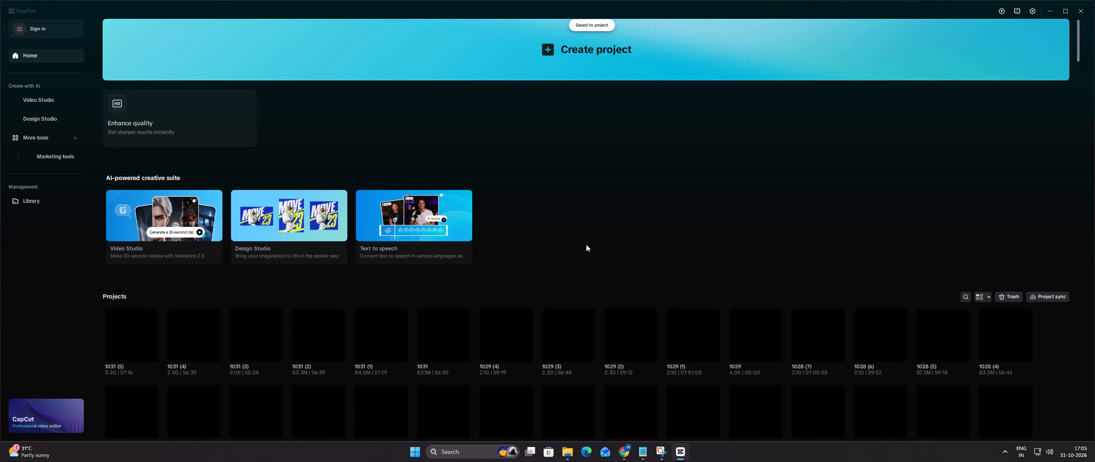
{"action": "left_click", "coordinate": [1087, 12]}
Switch to Notepad and delete all the card title text in the open note 1.
{"action": "left_click", "coordinate": [647, 448]}
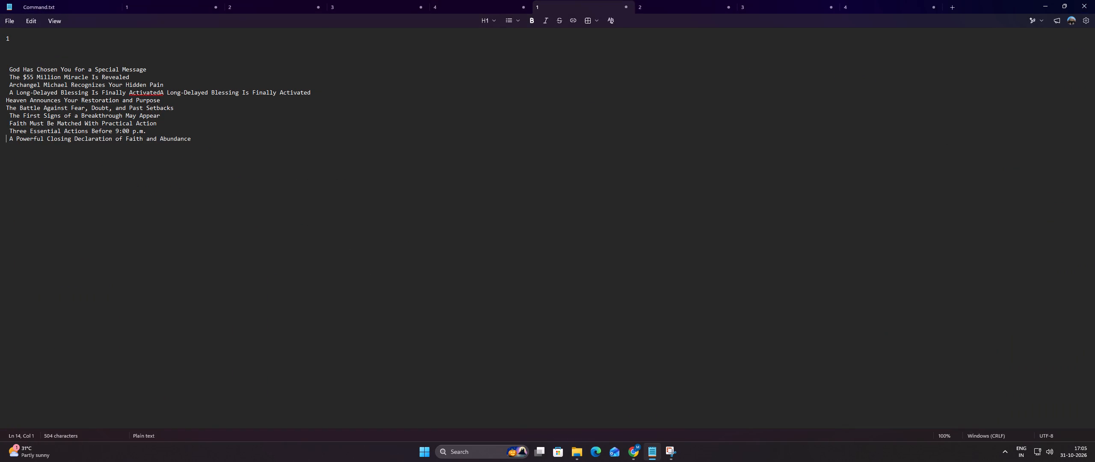
{"action": "left_click_drag", "start_coordinate": [196, 133], "coordinate": [0, 32]}
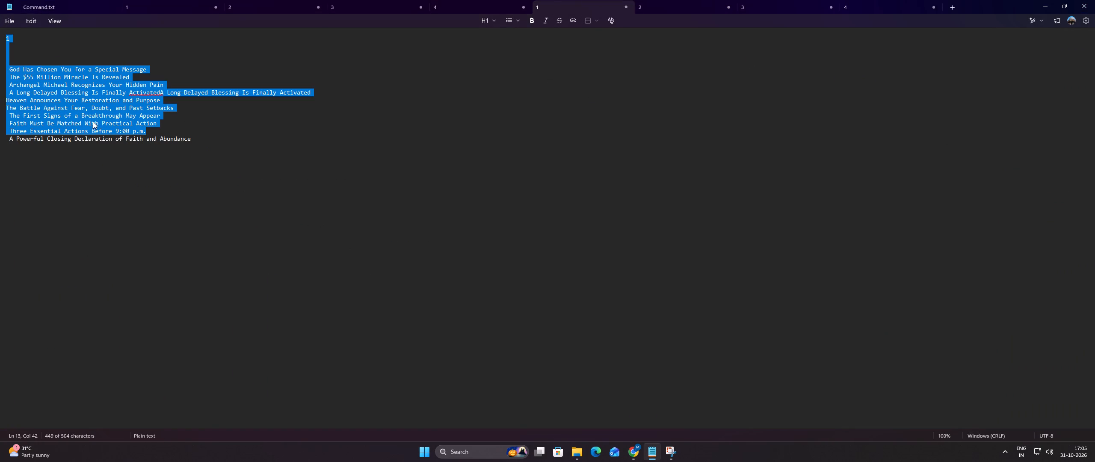
{"action": "key", "text": "BackSpace"}
{"action": "triple_click", "coordinate": [178, 50]}
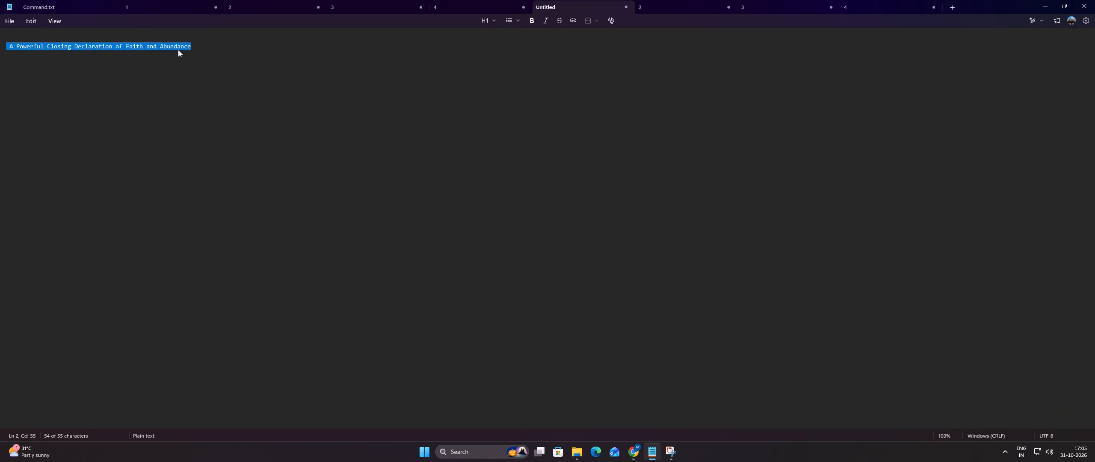
{"action": "key", "text": "BackSpace"}
{"action": "key", "text": "BackSpace"}
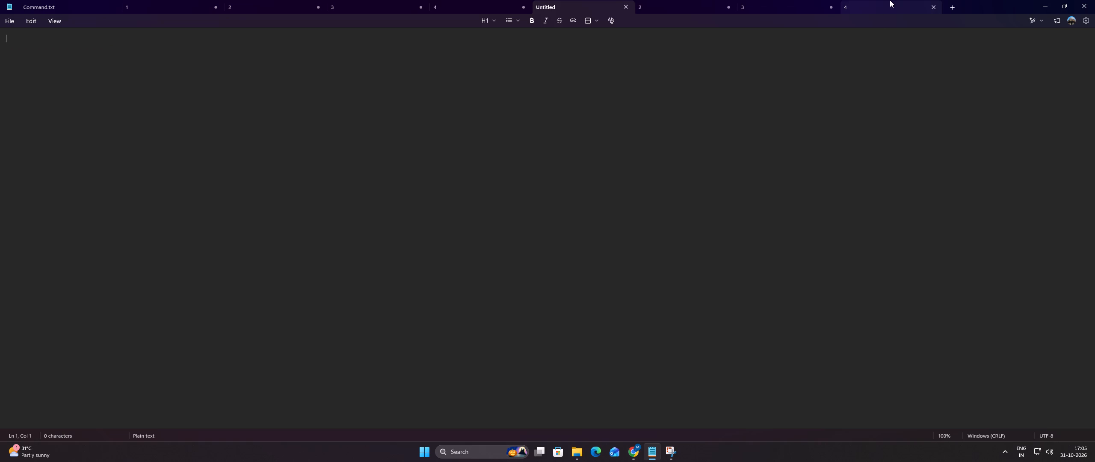
Close the second set of notes 4, 3 and 2 without saving, close the emptied note, and close Notepad.
{"action": "left_click", "coordinate": [890, 0]}
{"action": "left_click", "coordinate": [933, 6]}
{"action": "left_click", "coordinate": [547, 240]}
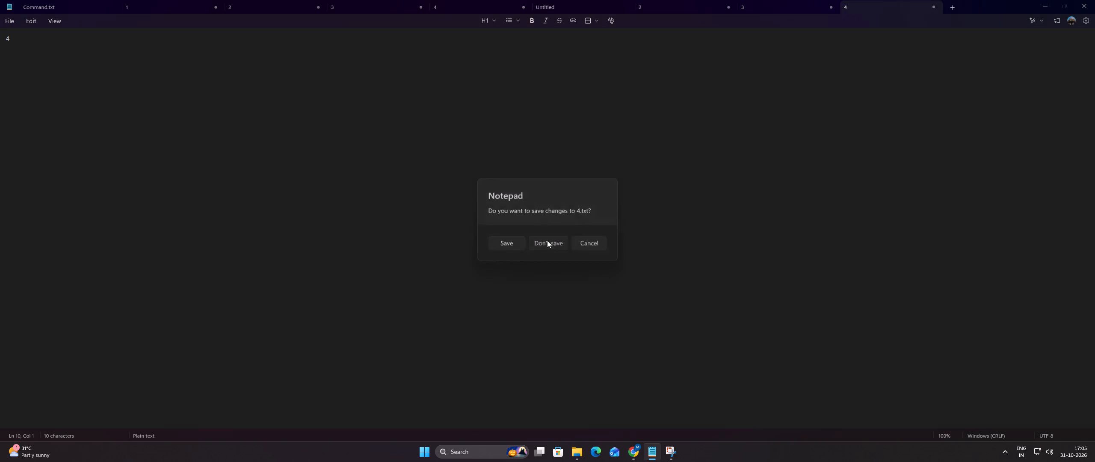
{"action": "left_click", "coordinate": [834, 9]}
{"action": "left_click", "coordinate": [551, 245]}
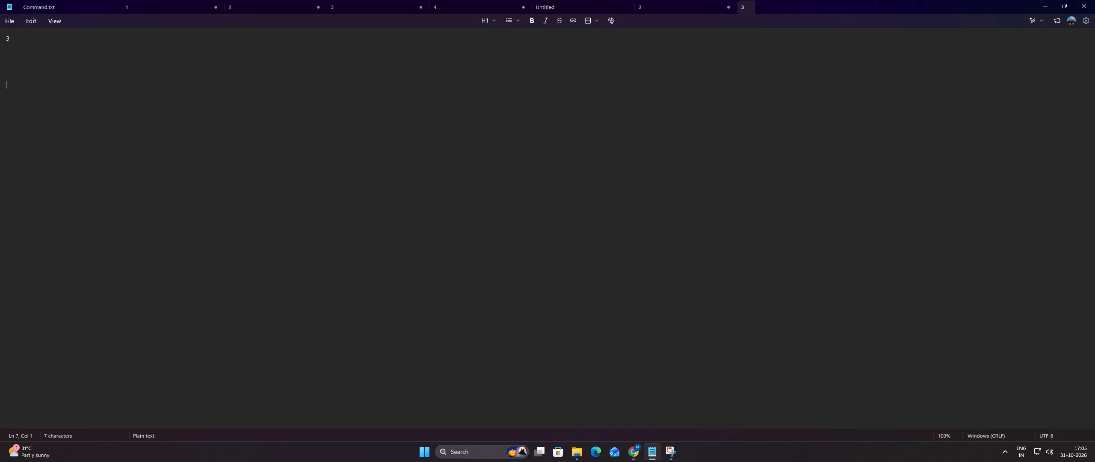
{"action": "left_click", "coordinate": [729, 7]}
{"action": "left_click", "coordinate": [560, 242]}
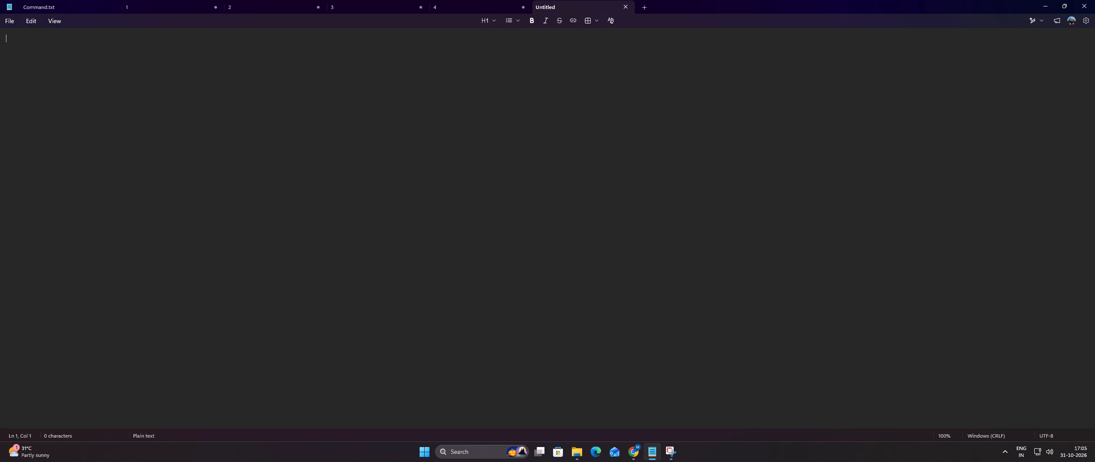
{"action": "left_click", "coordinate": [624, 5]}
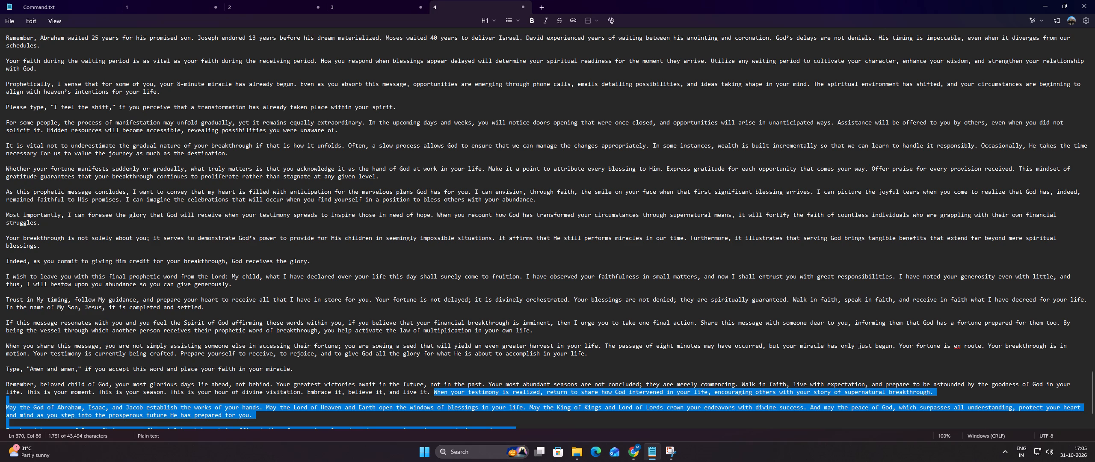
{"action": "scroll", "coordinate": [596, 244], "scroll_direction": "up", "scroll_amount": 4}
{"action": "left_click", "coordinate": [1094, 0]}
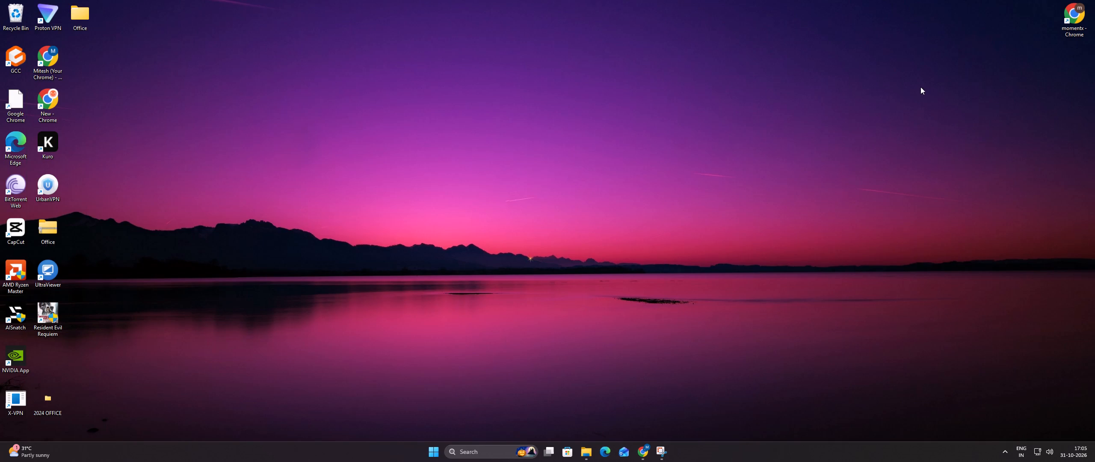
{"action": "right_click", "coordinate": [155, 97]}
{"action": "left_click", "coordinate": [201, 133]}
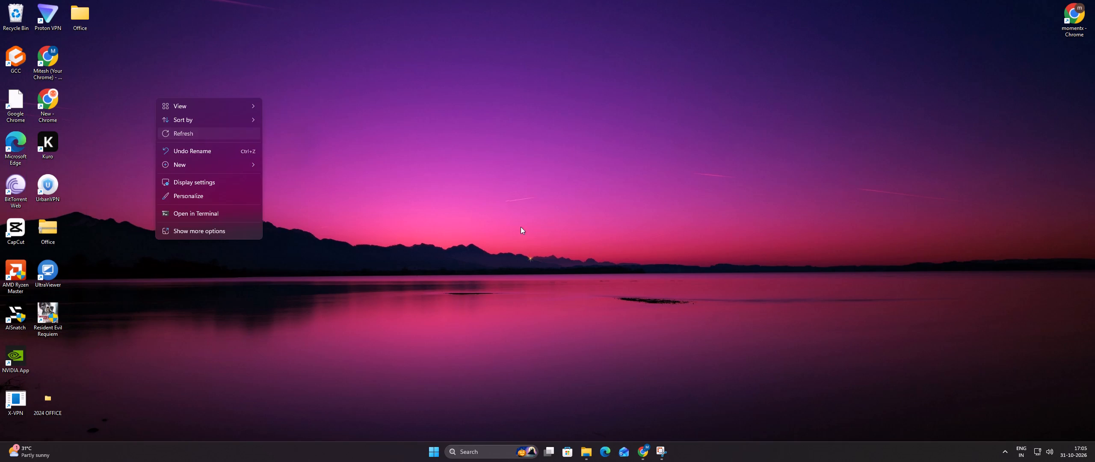
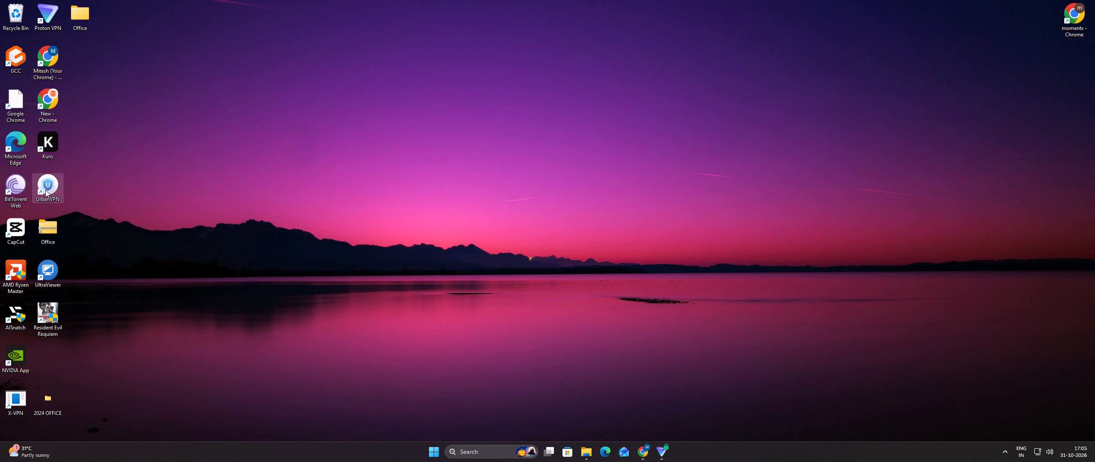
Launch CapCut, dismiss the Pro subscription offer and open the project 1031 (4).
{"action": "double_click", "coordinate": [15, 229]}
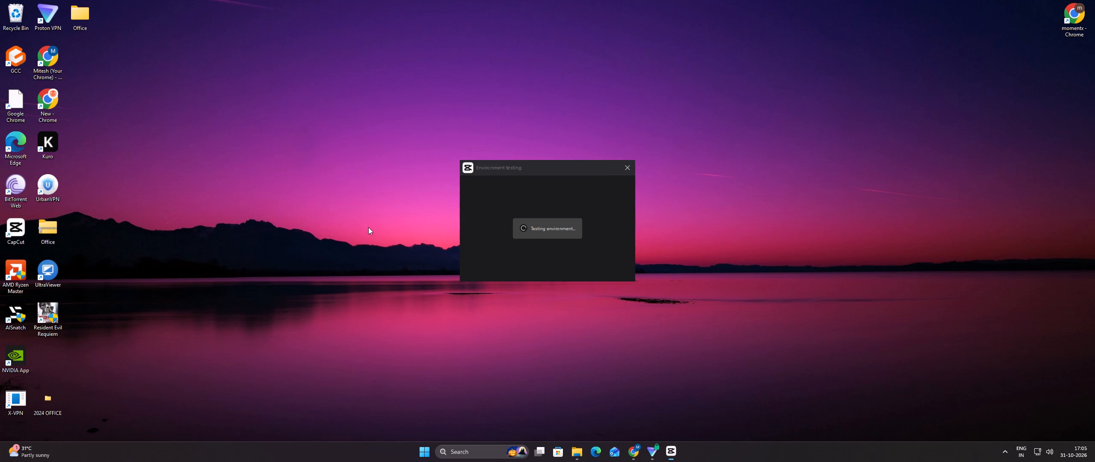
{"action": "left_click", "coordinate": [627, 168]}
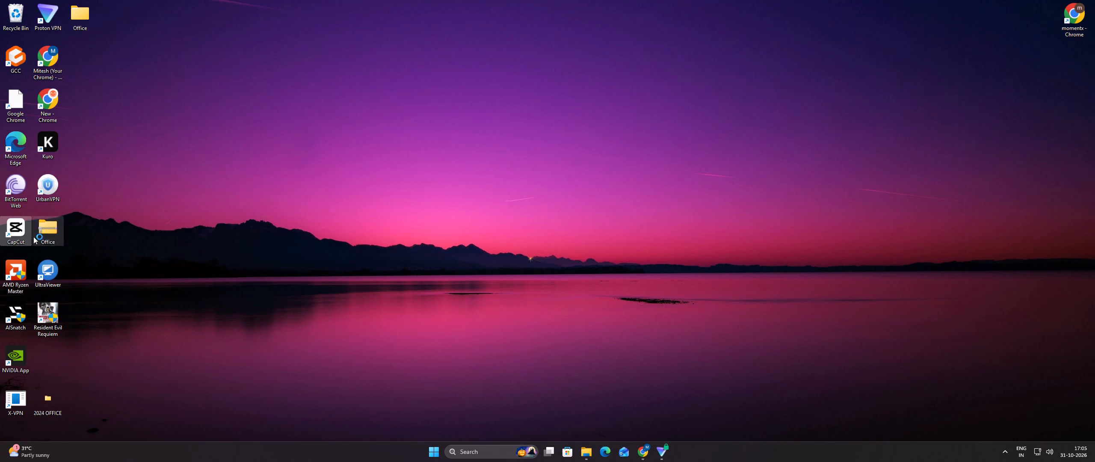
{"action": "double_click", "coordinate": [20, 234]}
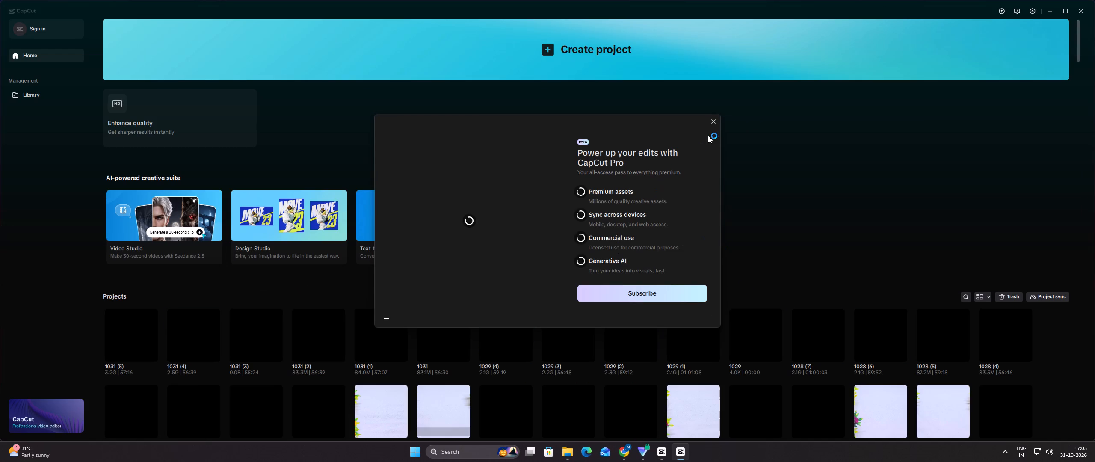
{"action": "left_click", "coordinate": [713, 124]}
{"action": "left_click", "coordinate": [182, 324]}
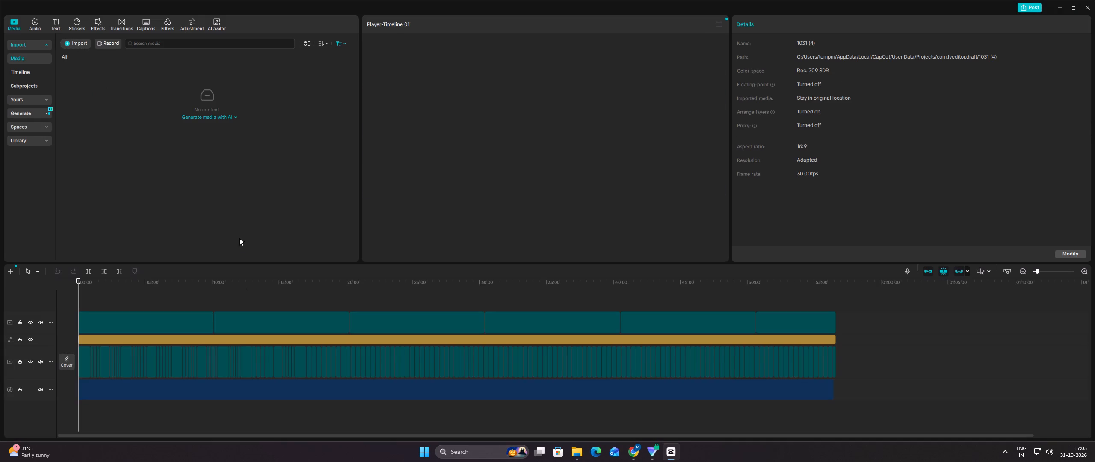
Generate auto captions for the timeline with English as the spoken language and filler word identification on.
{"action": "left_click", "coordinate": [49, 16]}
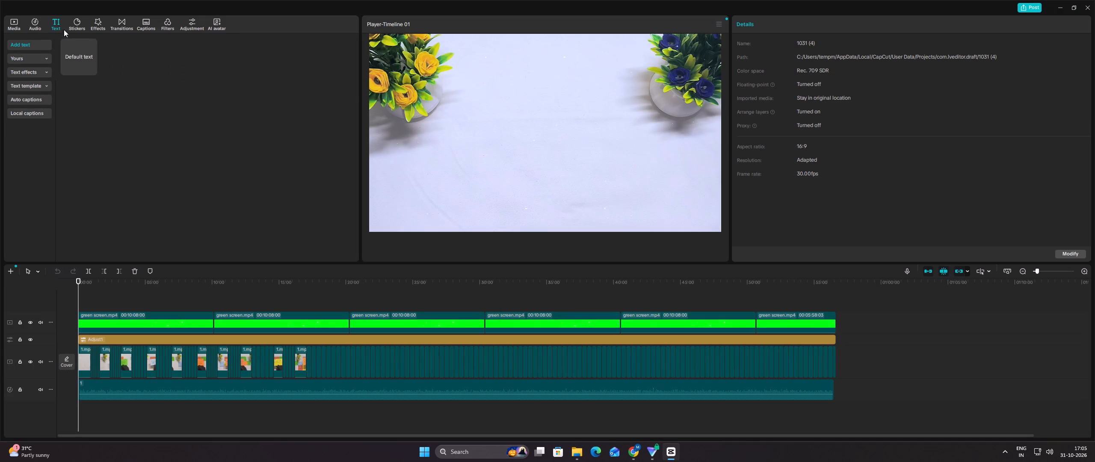
{"action": "left_click", "coordinate": [39, 101]}
{"action": "left_click", "coordinate": [331, 254]}
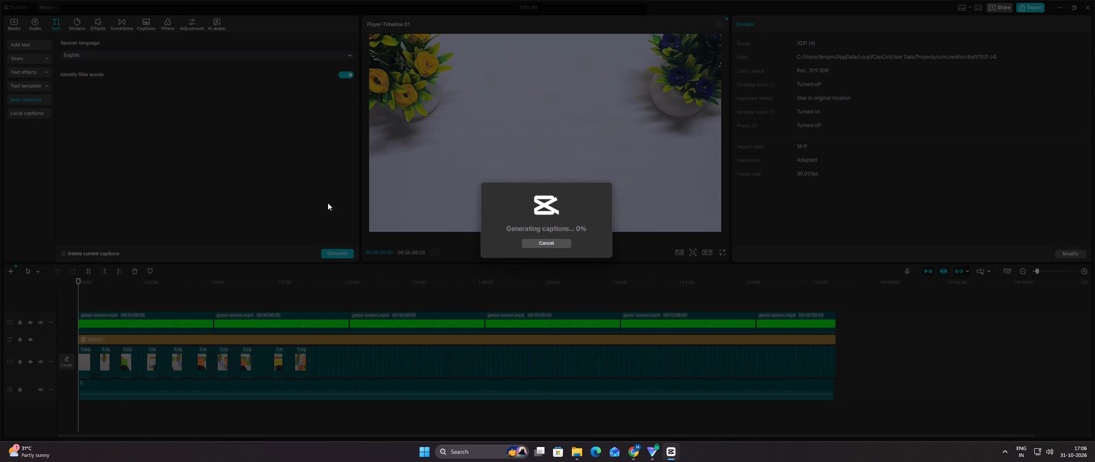
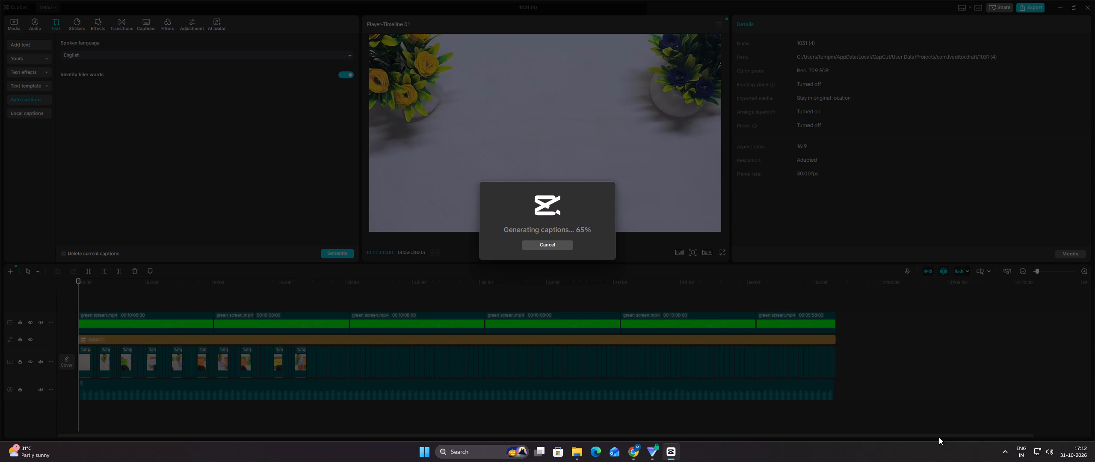
Show the hidden background app icons in the Windows system tray.
{"action": "left_click", "coordinate": [1007, 448]}
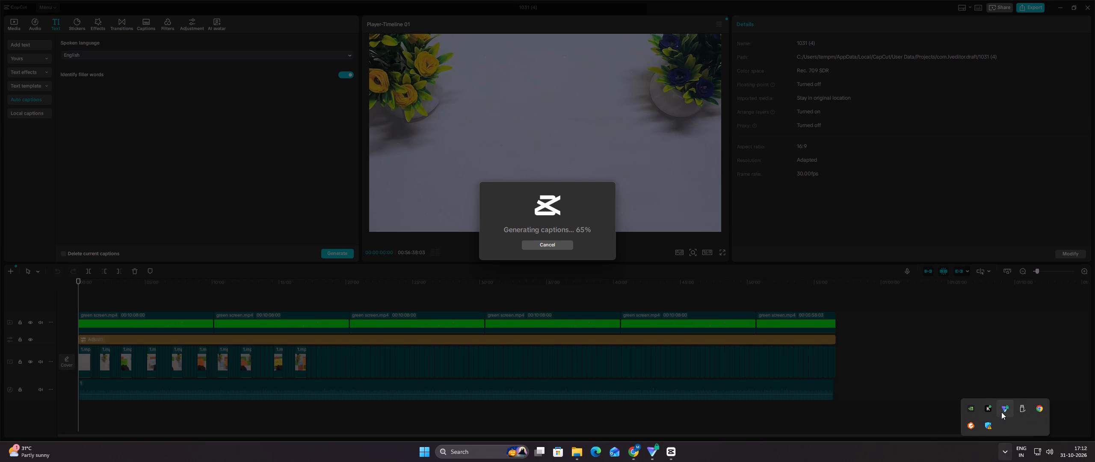
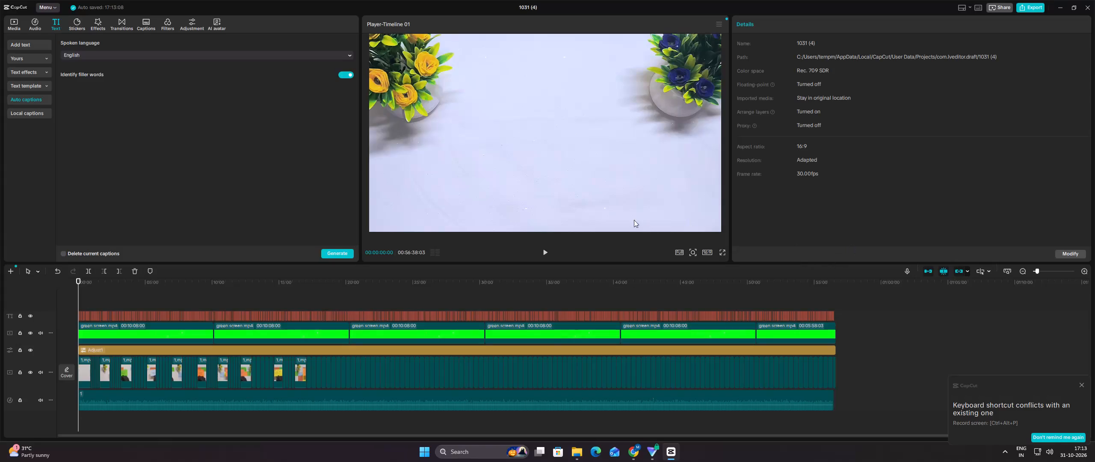
Scale down the first caption, with all main captions linked, keeping it horizontally centred near the bottom of the frame.
{"action": "left_click", "coordinate": [547, 254]}
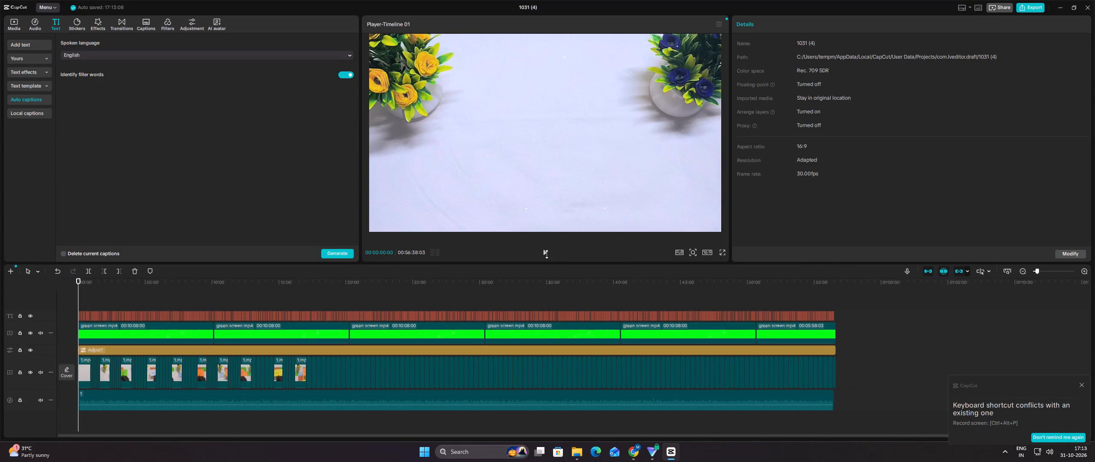
{"action": "left_click", "coordinate": [547, 254]}
{"action": "left_click", "coordinate": [562, 214]}
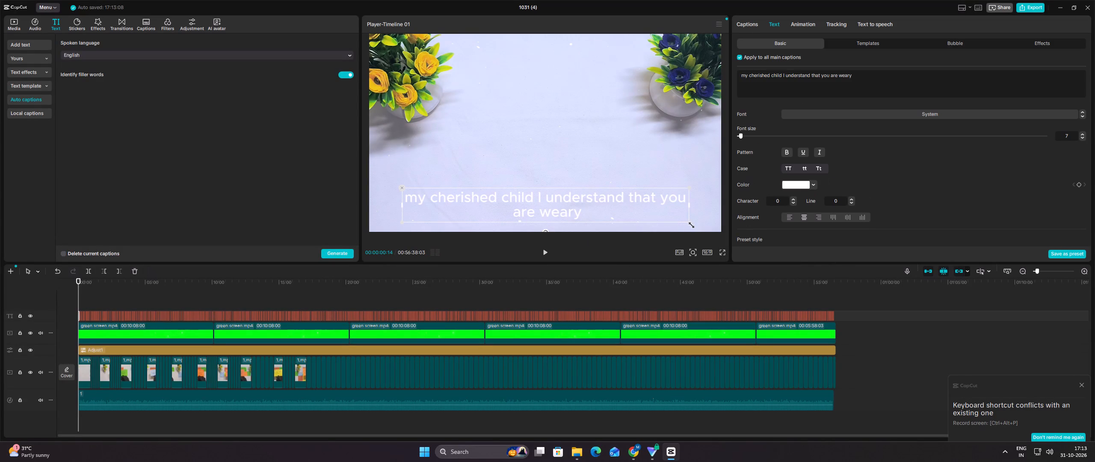
{"action": "left_click_drag", "start_coordinate": [690, 224], "coordinate": [637, 209]}
{"action": "left_click", "coordinate": [617, 205]}
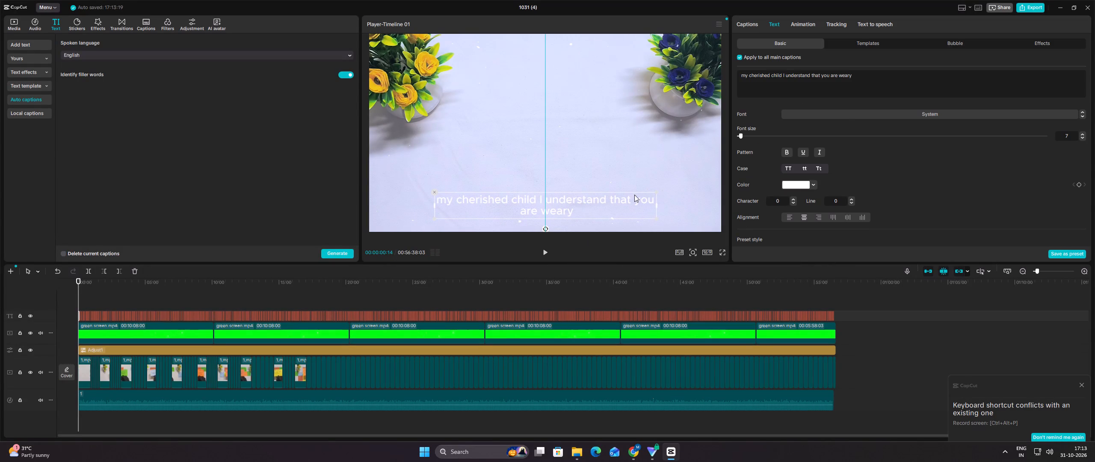
Style all main captions with the Rubik font in bold and the white text preset with black outline.
{"action": "left_click", "coordinate": [845, 111]}
{"action": "left_click", "coordinate": [845, 164]}
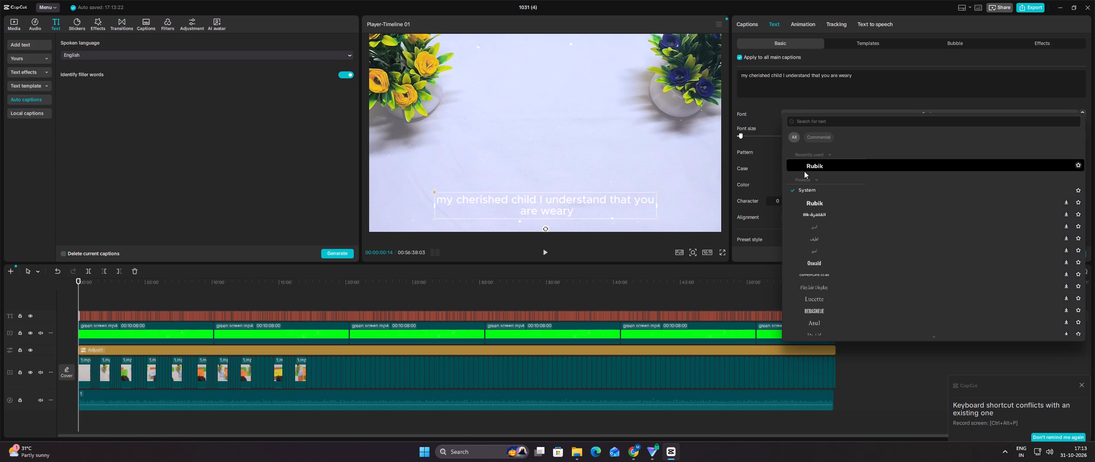
{"action": "left_click", "coordinate": [786, 151]}
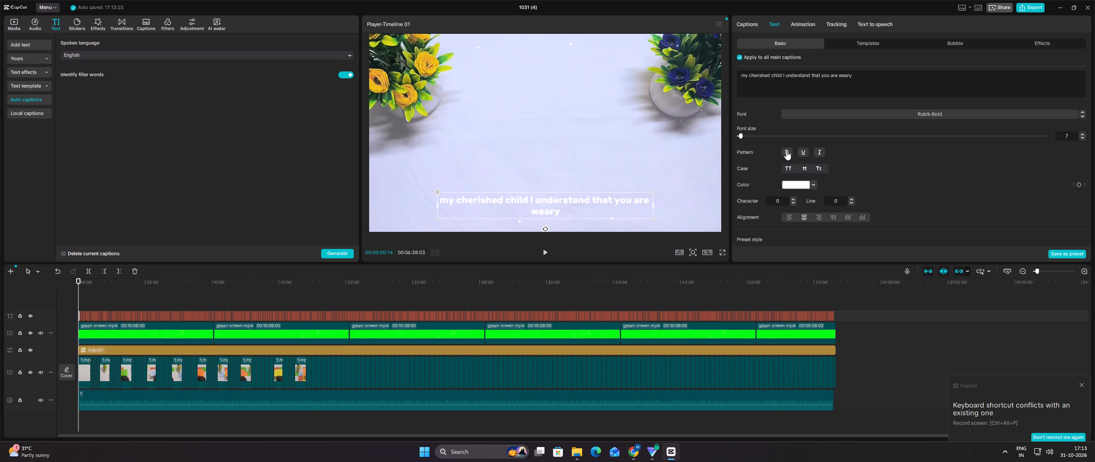
{"action": "scroll", "coordinate": [850, 161], "scroll_direction": "down", "scroll_amount": 2}
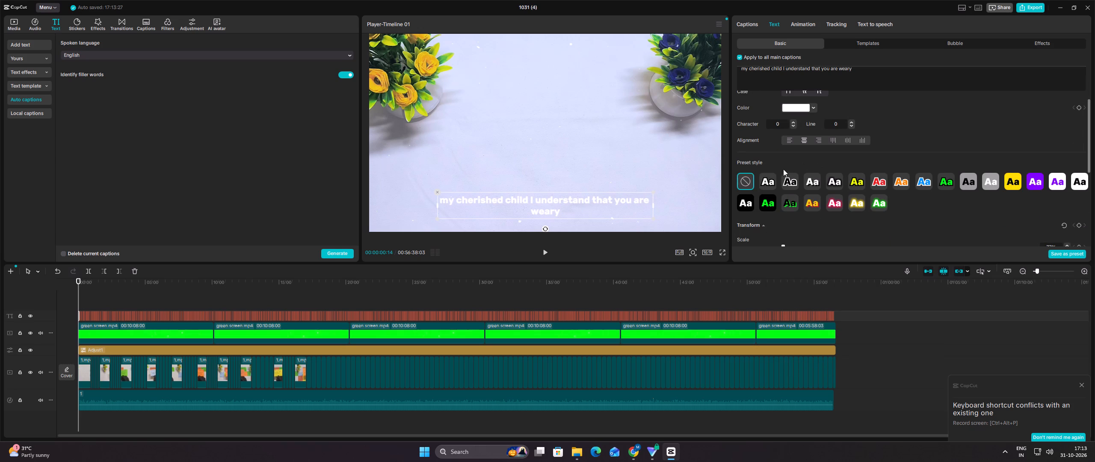
{"action": "left_click", "coordinate": [774, 180]}
Trim the green screen overlay, adjustment layer and last video clip at 00:56:31:07, shortly after the narration ends.
{"action": "left_click", "coordinate": [840, 297]}
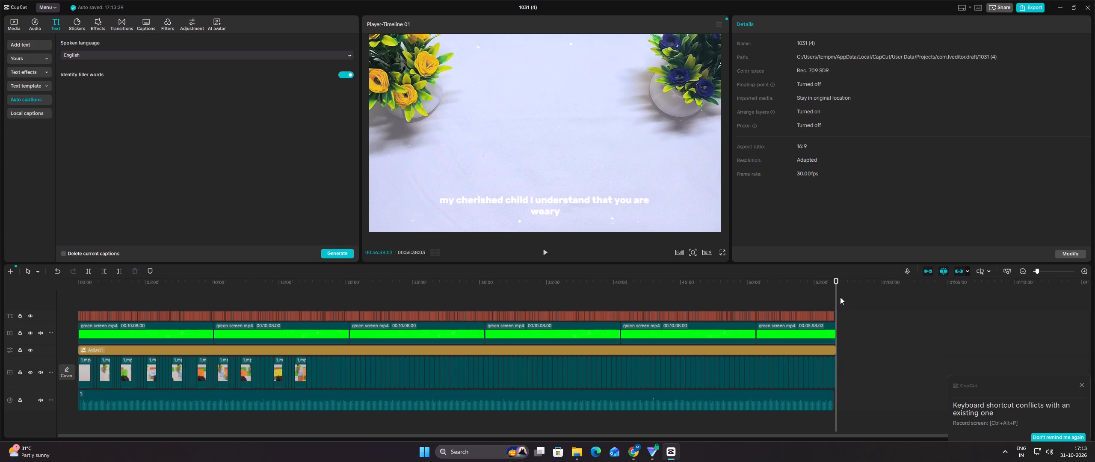
{"action": "scroll", "coordinate": [857, 302], "scroll_direction": "up", "scroll_amount": 20, "text": "ctrl"}
{"action": "scroll", "coordinate": [857, 302], "scroll_direction": "up", "scroll_amount": 1, "text": "ctrl"}
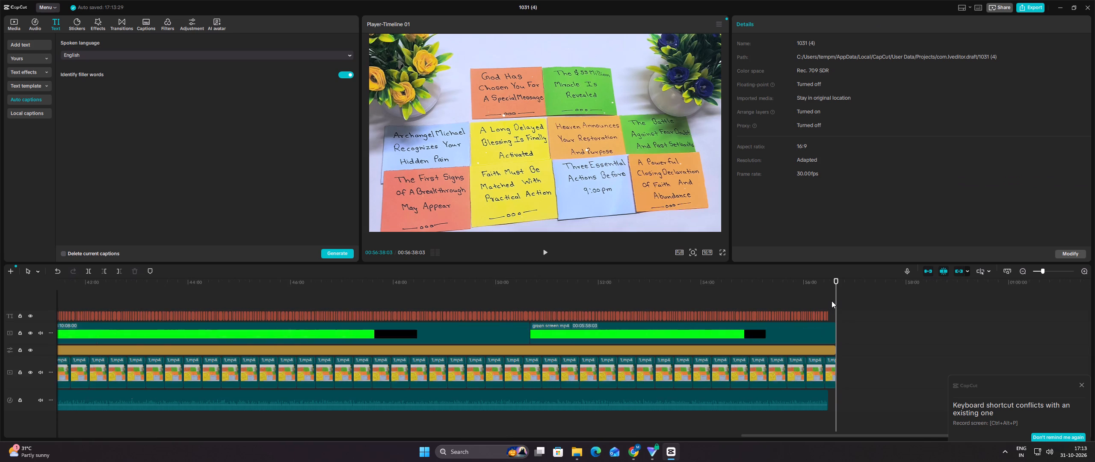
{"action": "scroll", "coordinate": [832, 301], "scroll_direction": "up", "scroll_amount": 10, "text": "ctrl"}
{"action": "left_click", "coordinate": [819, 299]}
{"action": "left_click", "coordinate": [807, 300]}
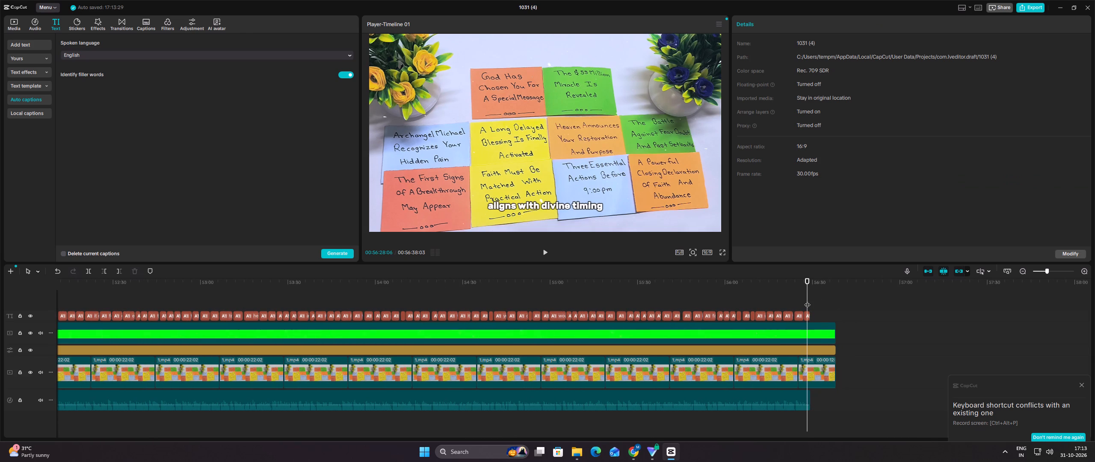
{"action": "left_click", "coordinate": [546, 253]}
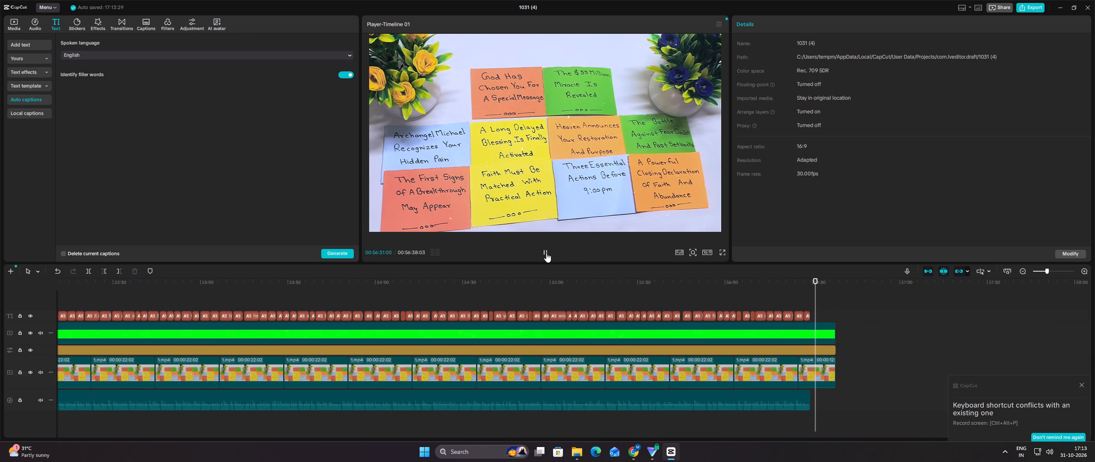
{"action": "left_click", "coordinate": [546, 253]}
{"action": "left_click_drag", "start_coordinate": [828, 308], "coordinate": [841, 380]}
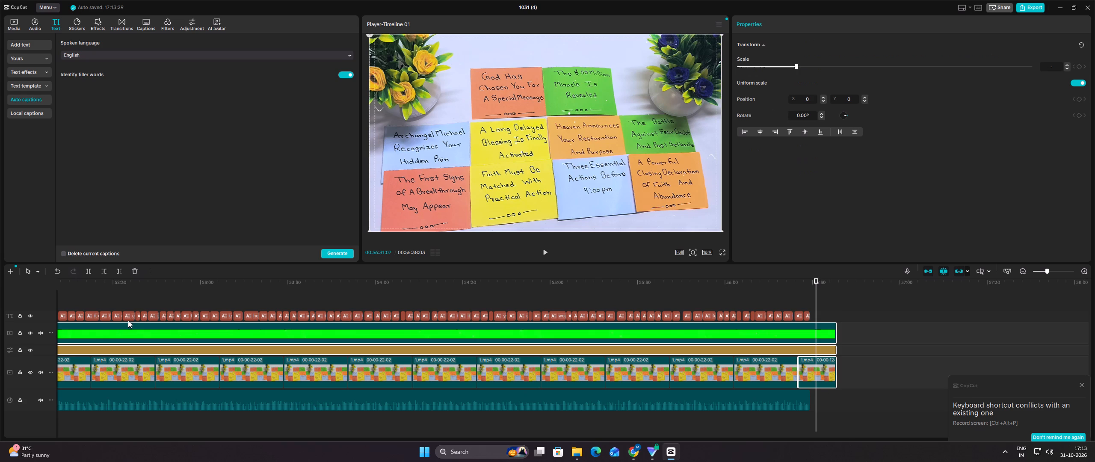
{"action": "left_click", "coordinate": [119, 272]}
Play the opening from the timeline start and examine the first caption's look and text settings.
{"action": "left_click", "coordinate": [719, 289]}
{"action": "scroll", "coordinate": [719, 289], "scroll_direction": "down", "scroll_amount": 2, "text": "ctrl"}
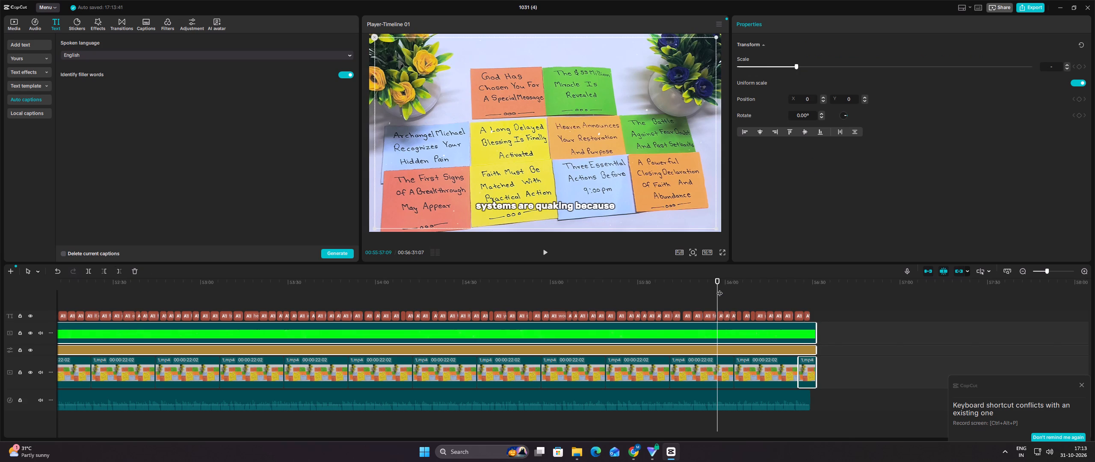
{"action": "scroll", "coordinate": [719, 289], "scroll_direction": "down", "scroll_amount": 8, "text": "ctrl"}
{"action": "scroll", "coordinate": [861, 302], "scroll_direction": "down", "scroll_amount": 6, "text": "ctrl"}
{"action": "scroll", "coordinate": [861, 302], "scroll_direction": "up", "scroll_amount": 1, "text": "ctrl"}
{"action": "scroll", "coordinate": [861, 302], "scroll_direction": "down", "scroll_amount": 10, "text": "ctrl"}
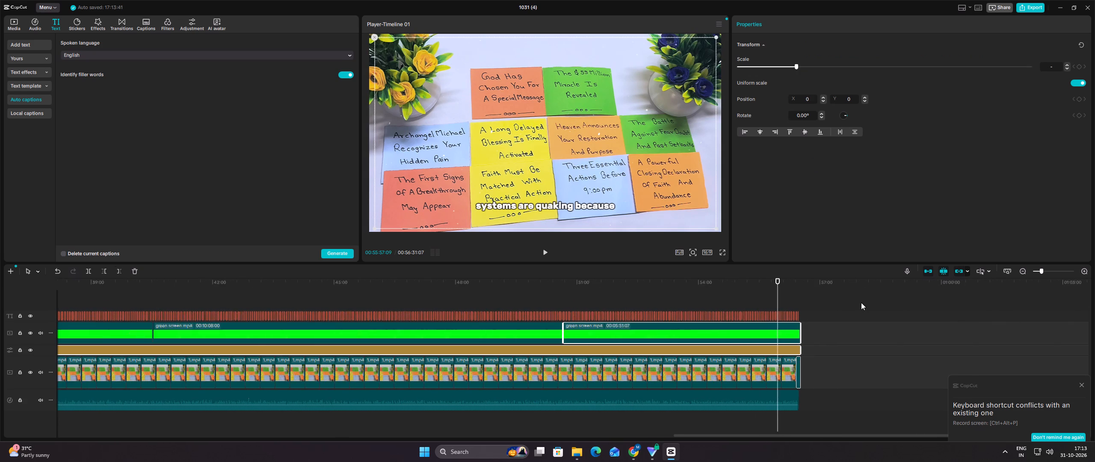
{"action": "scroll", "coordinate": [861, 302], "scroll_direction": "down", "scroll_amount": 10, "text": "ctrl"}
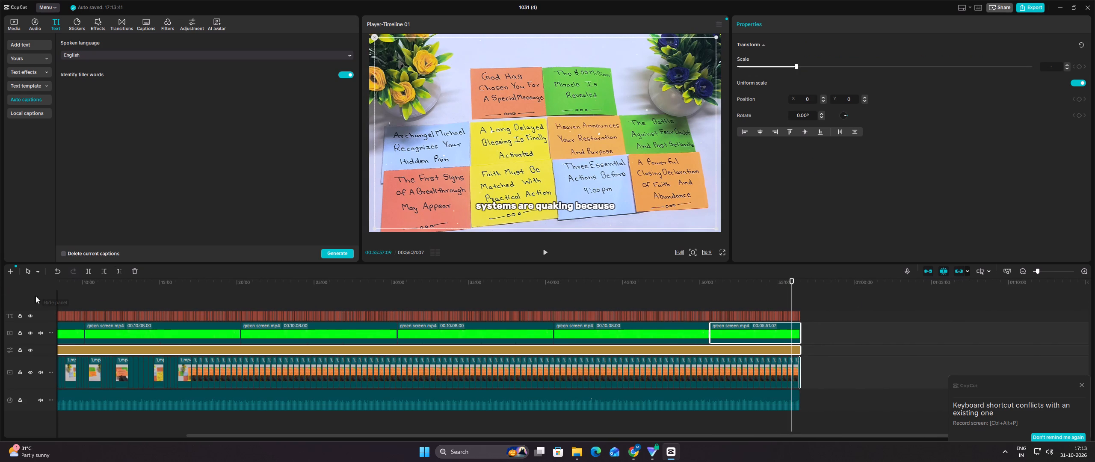
{"action": "scroll", "coordinate": [94, 290], "scroll_direction": "down", "scroll_amount": 8, "text": "ctrl"}
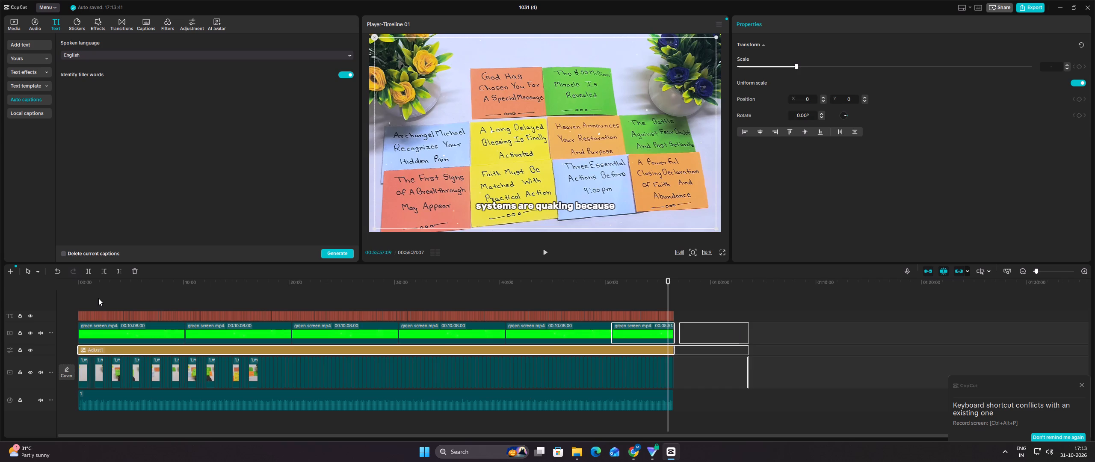
{"action": "left_click", "coordinate": [98, 298]}
{"action": "left_click_drag", "start_coordinate": [98, 298], "coordinate": [66, 297]}
{"action": "left_click", "coordinate": [548, 253]}
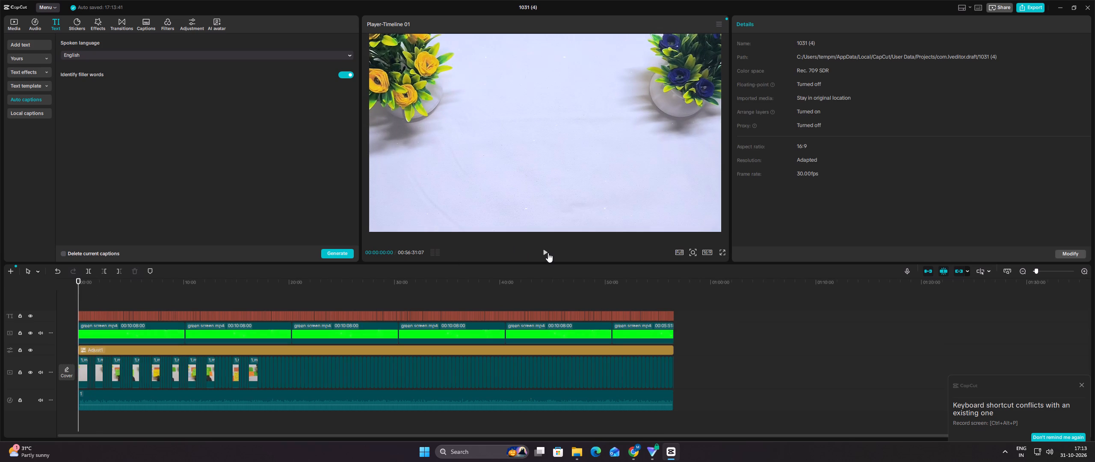
{"action": "left_click", "coordinate": [545, 252]}
{"action": "left_click", "coordinate": [563, 212]}
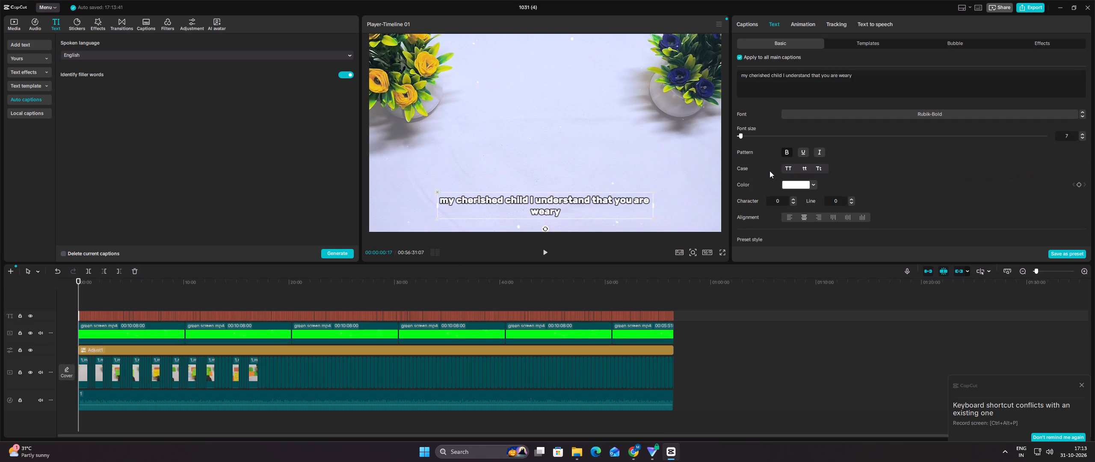
{"action": "scroll", "coordinate": [842, 151], "scroll_direction": "down", "scroll_amount": 5}
{"action": "scroll", "coordinate": [858, 178], "scroll_direction": "up", "scroll_amount": 10}
Select every caption on the timeline and apply the Fade In caption animation.
{"action": "left_click", "coordinate": [89, 297]}
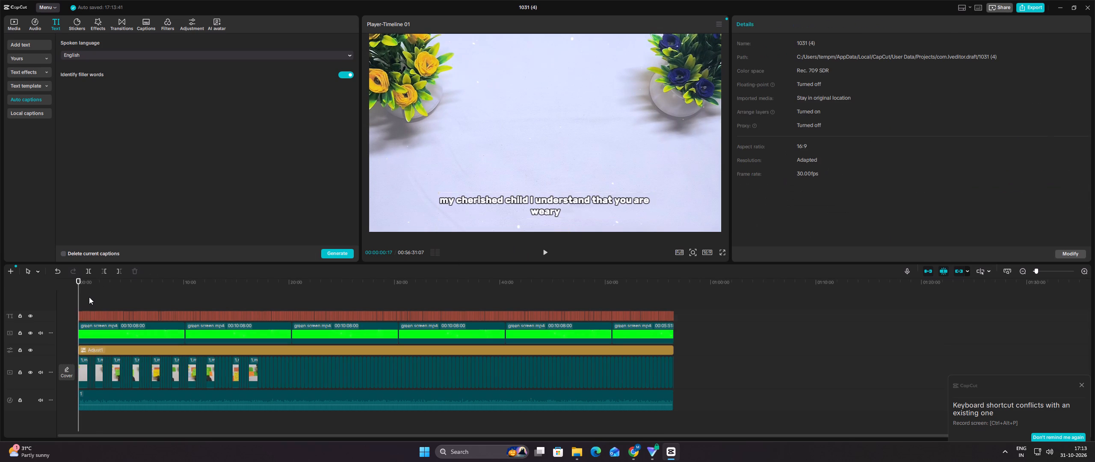
{"action": "left_click_drag", "start_coordinate": [89, 297], "coordinate": [57, 291]}
{"action": "left_click_drag", "start_coordinate": [65, 298], "coordinate": [291, 288]}
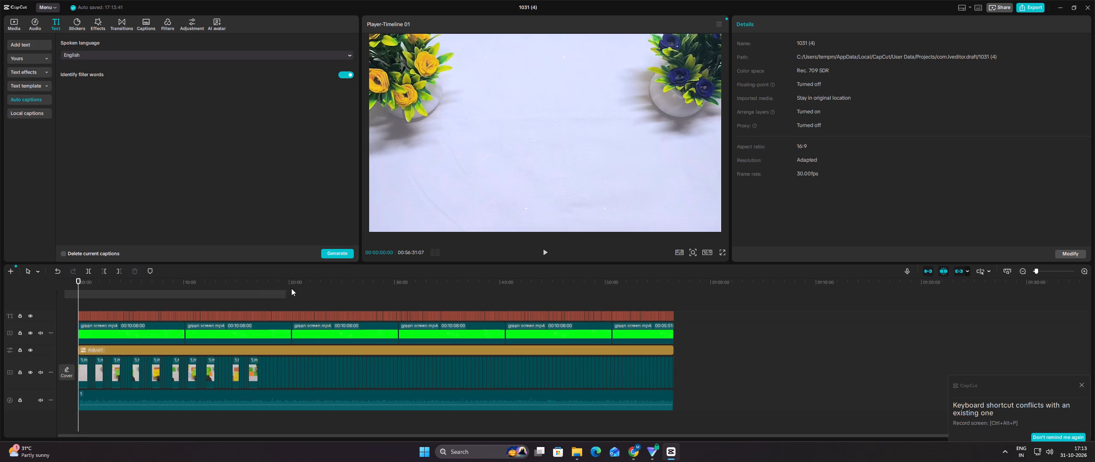
{"action": "left_click_drag", "start_coordinate": [291, 288], "coordinate": [691, 316]}
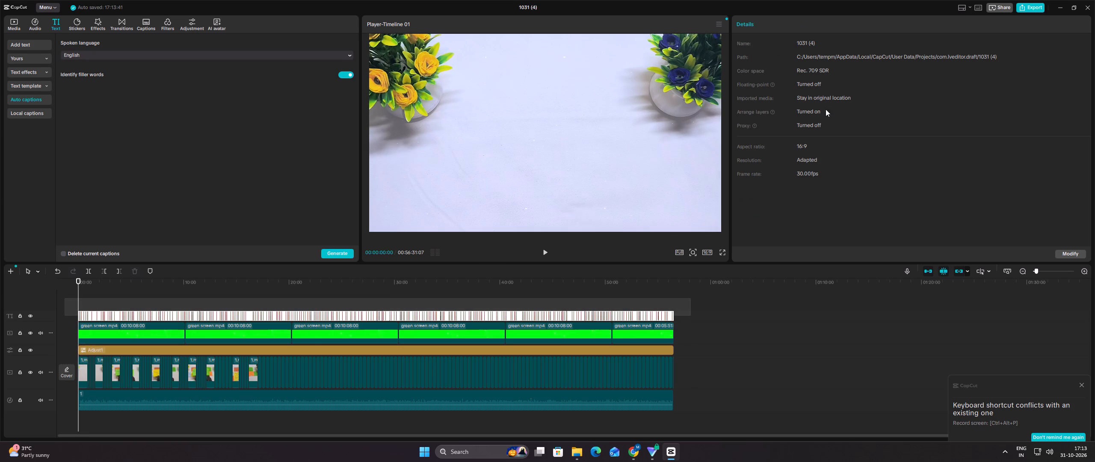
{"action": "left_click", "coordinate": [802, 27]}
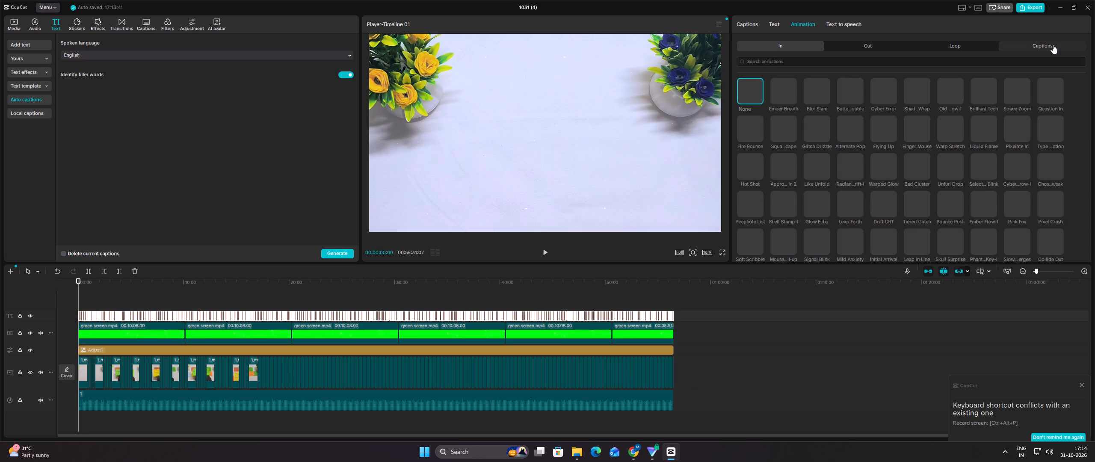
{"action": "left_click", "coordinate": [1053, 44]}
{"action": "left_click", "coordinate": [778, 66]}
{"action": "left_click", "coordinate": [836, 85]}
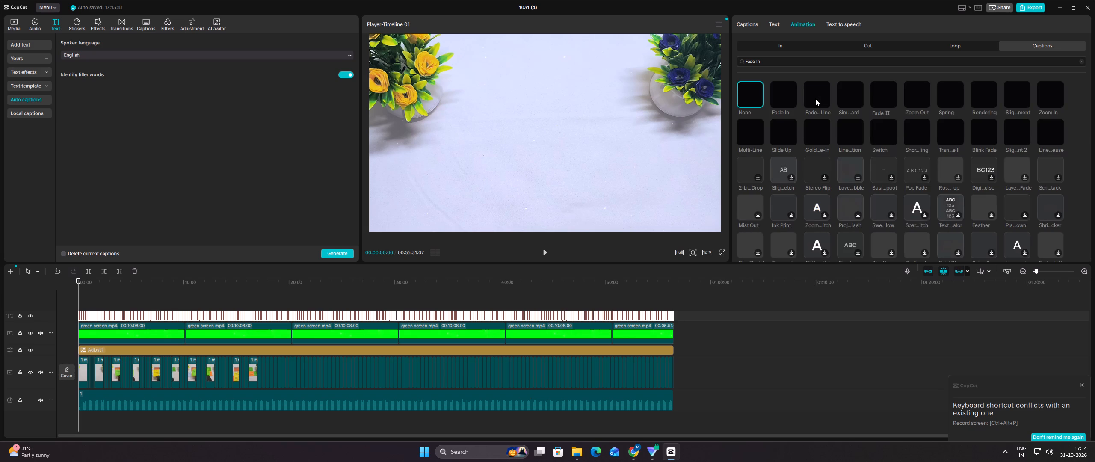
{"action": "left_click", "coordinate": [789, 92]}
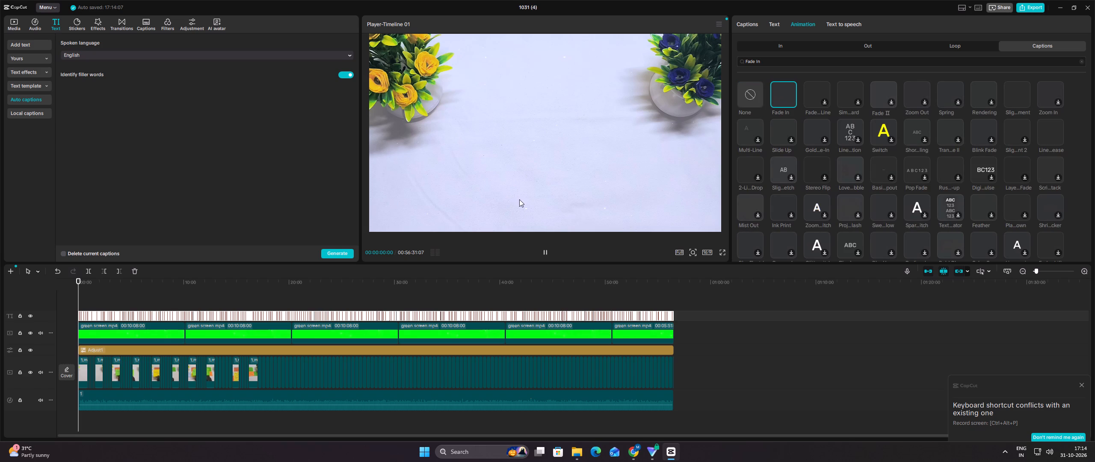
Give all main captions a black background with 17% opacity and a 13% rounded rectangle.
{"action": "left_click", "coordinate": [86, 291]}
{"action": "left_click_drag", "start_coordinate": [86, 291], "coordinate": [71, 291]}
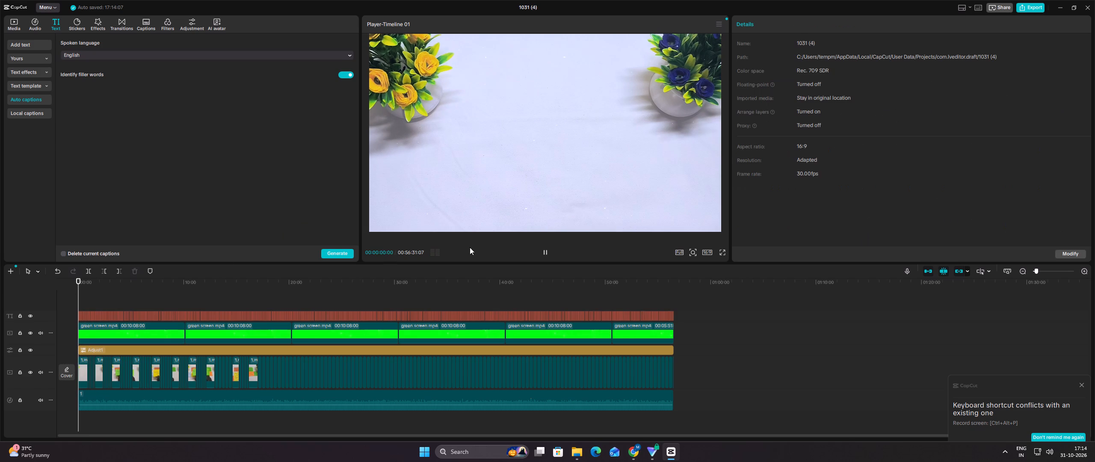
{"action": "left_click", "coordinate": [543, 251]}
{"action": "left_click", "coordinate": [543, 251]}
{"action": "left_click", "coordinate": [545, 209]}
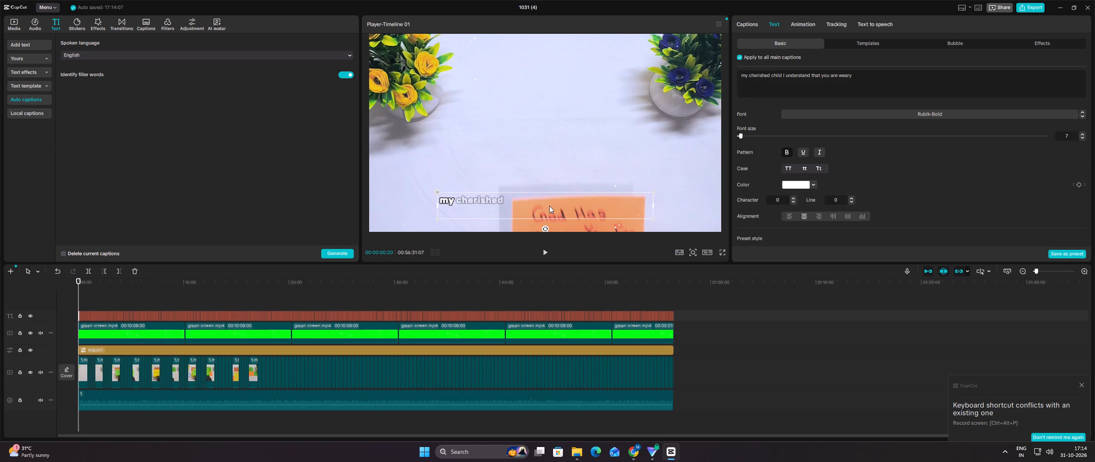
{"action": "scroll", "coordinate": [907, 169], "scroll_direction": "down", "scroll_amount": 8}
{"action": "scroll", "coordinate": [854, 175], "scroll_direction": "down", "scroll_amount": 1}
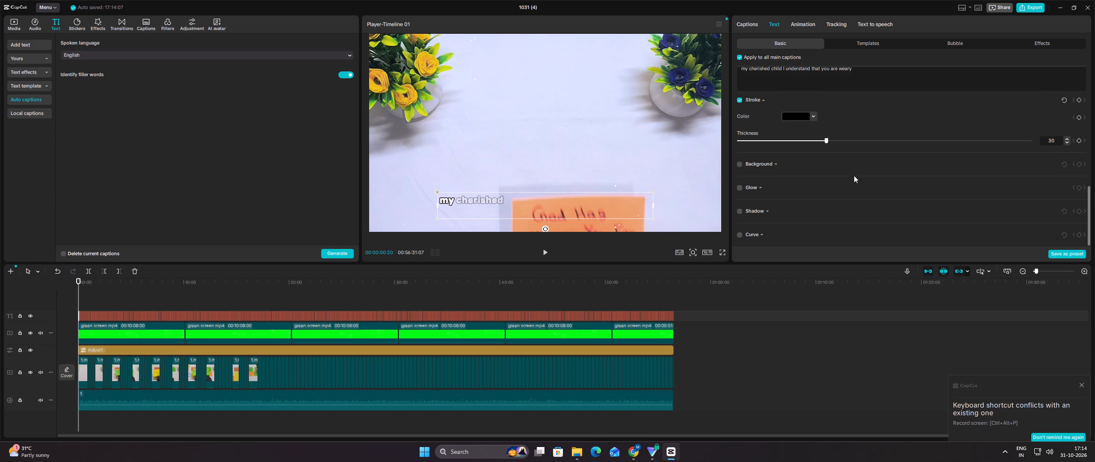
{"action": "scroll", "coordinate": [854, 175], "scroll_direction": "down", "scroll_amount": 1}
{"action": "left_click", "coordinate": [739, 165]}
{"action": "scroll", "coordinate": [843, 164], "scroll_direction": "down", "scroll_amount": 1}
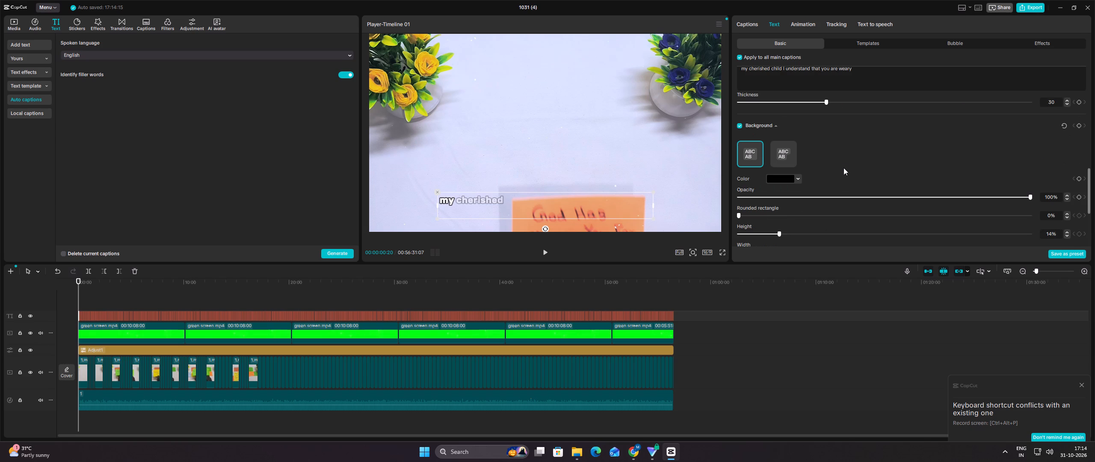
{"action": "left_click_drag", "start_coordinate": [810, 195], "coordinate": [785, 199]}
{"action": "left_click", "coordinate": [777, 213]}
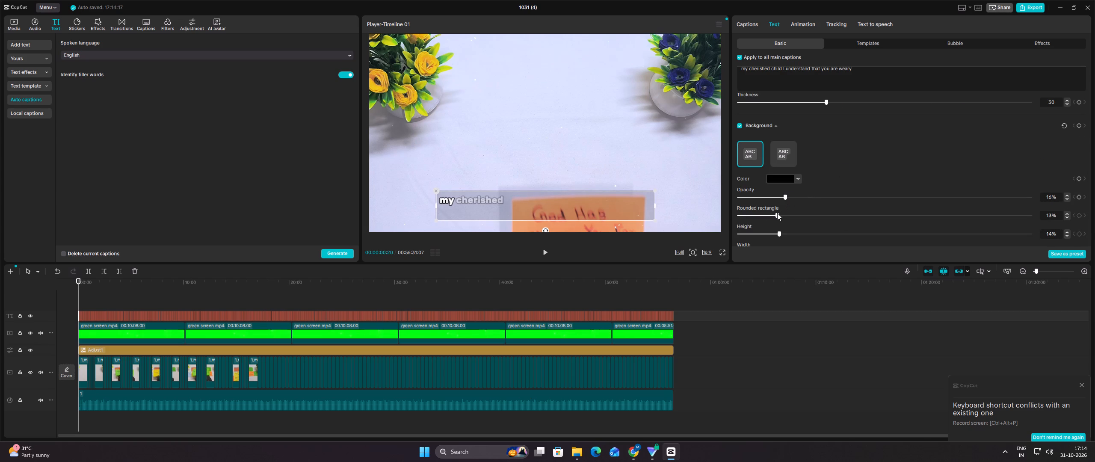
{"action": "left_click_drag", "start_coordinate": [786, 197], "coordinate": [790, 198]}
Play the opening to check the animated captions and background, and examine the note-card footage further along the timeline.
{"action": "left_click", "coordinate": [546, 254]}
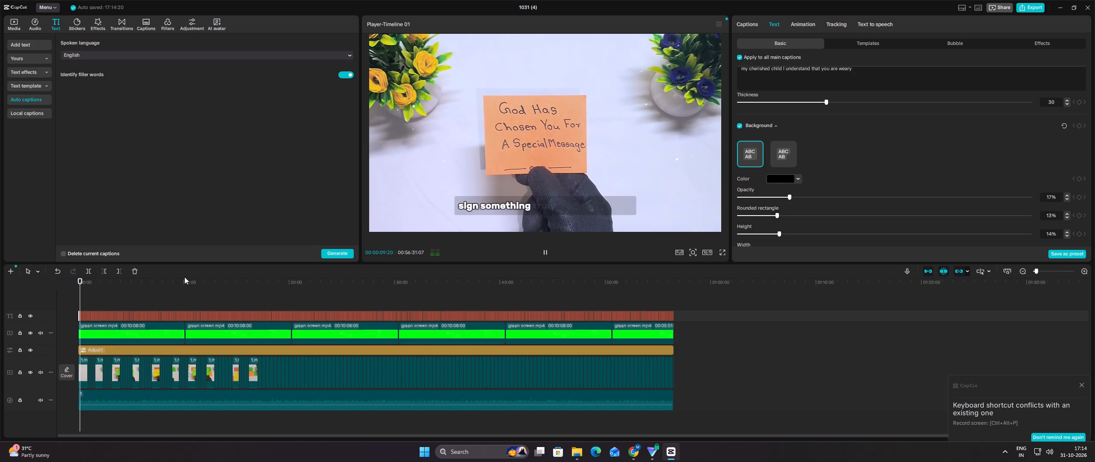
{"action": "left_click", "coordinate": [133, 297], "text": "ctrl"}
{"action": "scroll", "coordinate": [151, 290], "scroll_direction": "up", "scroll_amount": 3, "text": "ctrl"}
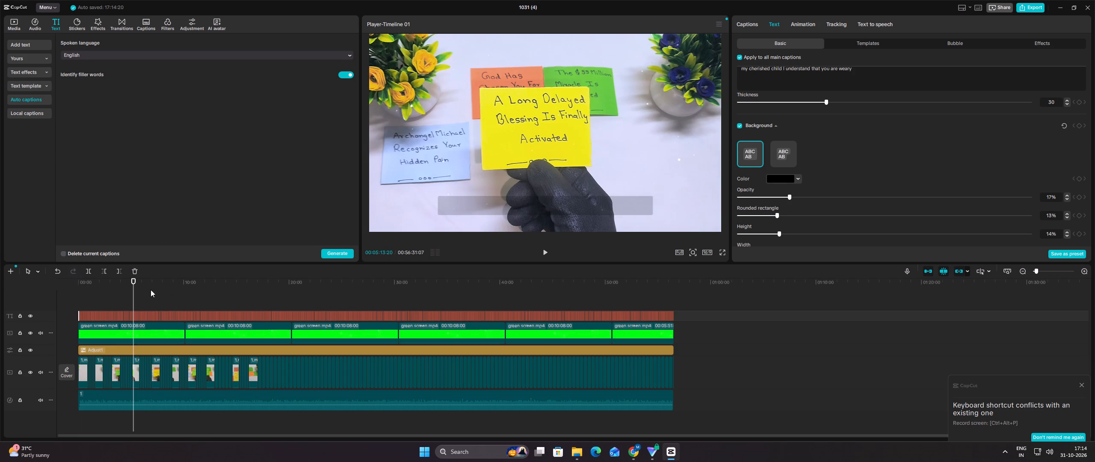
{"action": "scroll", "coordinate": [160, 290], "scroll_direction": "up", "scroll_amount": 4, "text": "ctrl"}
{"action": "scroll", "coordinate": [201, 299], "scroll_direction": "up", "scroll_amount": 4, "text": "ctrl"}
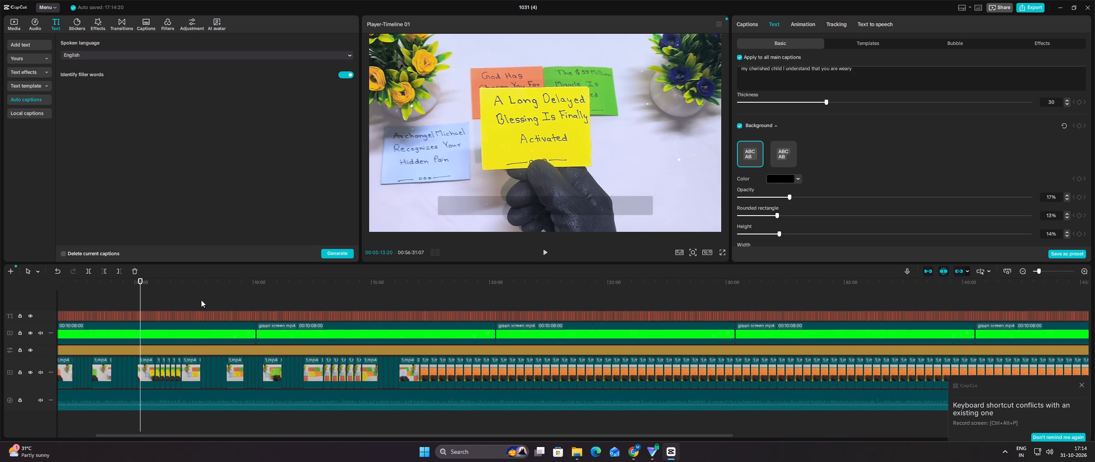
{"action": "left_click", "coordinate": [192, 300]}
Import the green-screen subscribe WhatsApp video from the god says 1111 channel no 7 folder on drive D.
{"action": "left_click", "coordinate": [14, 24]}
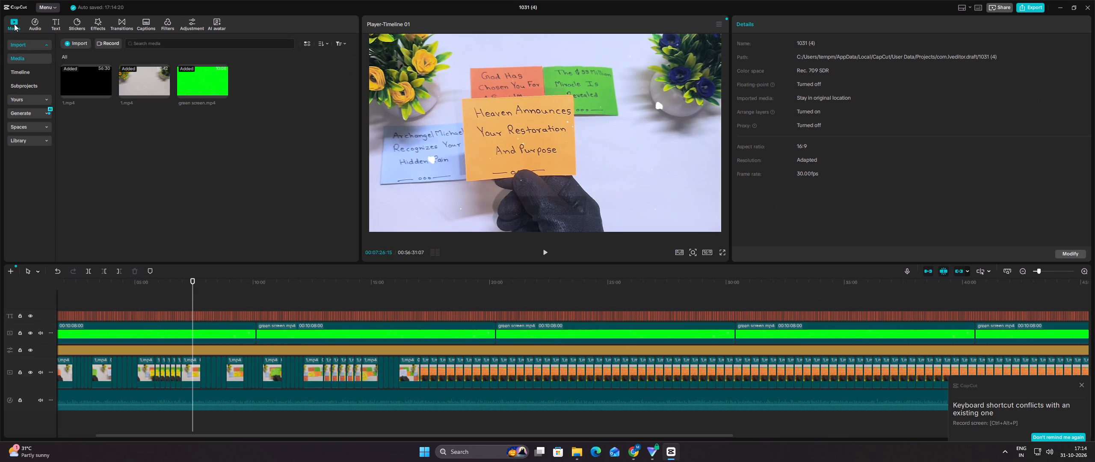
{"action": "left_click", "coordinate": [77, 40]}
{"action": "left_click", "coordinate": [85, 56]}
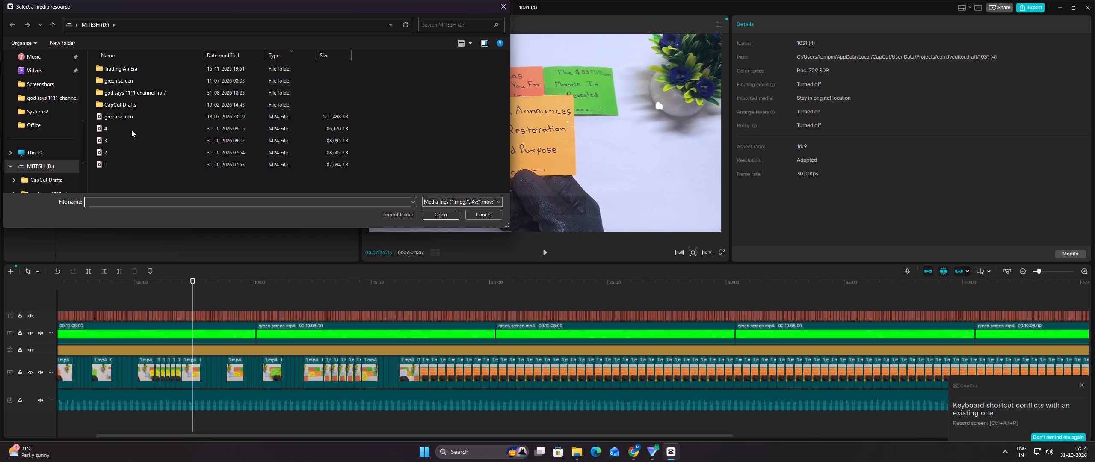
{"action": "double_click", "coordinate": [145, 90]}
{"action": "double_click", "coordinate": [159, 81]}
{"action": "left_click", "coordinate": [156, 124]}
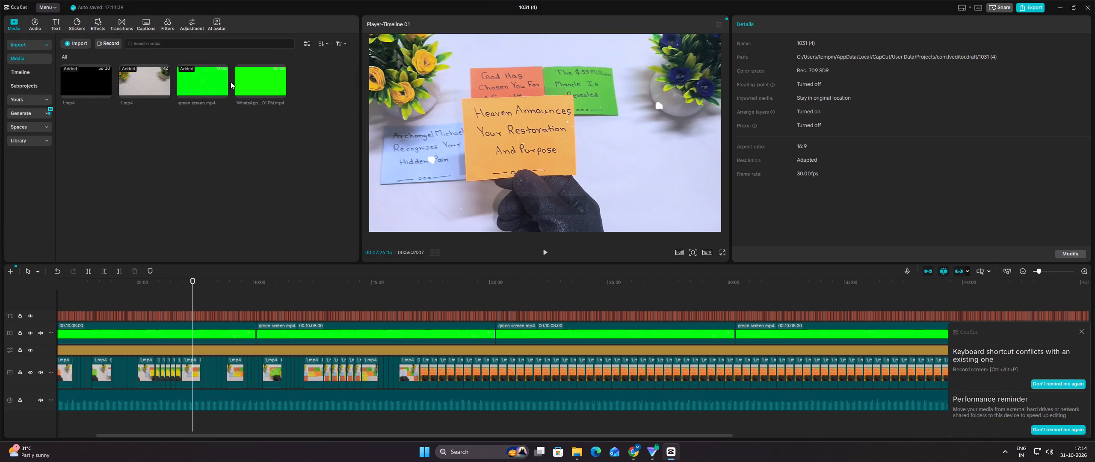
Place the green-screen subscribe clip on a new track above the captions at about 7:23.
{"action": "left_click_drag", "start_coordinate": [244, 76], "coordinate": [189, 292]}
{"action": "scroll", "coordinate": [211, 298], "scroll_direction": "up", "scroll_amount": 5, "text": "ctrl"}
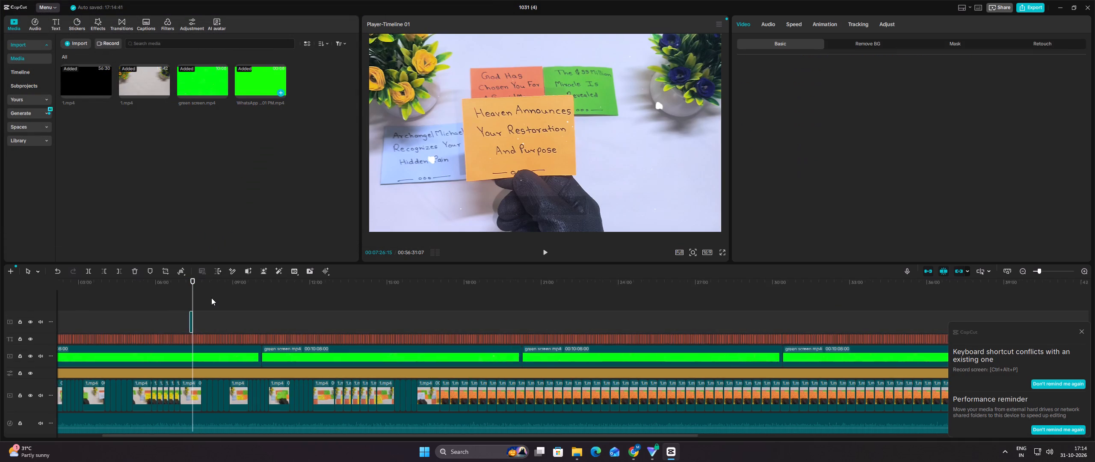
{"action": "scroll", "coordinate": [211, 298], "scroll_direction": "up", "scroll_amount": 14, "text": "ctrl"}
{"action": "left_click", "coordinate": [190, 301]}
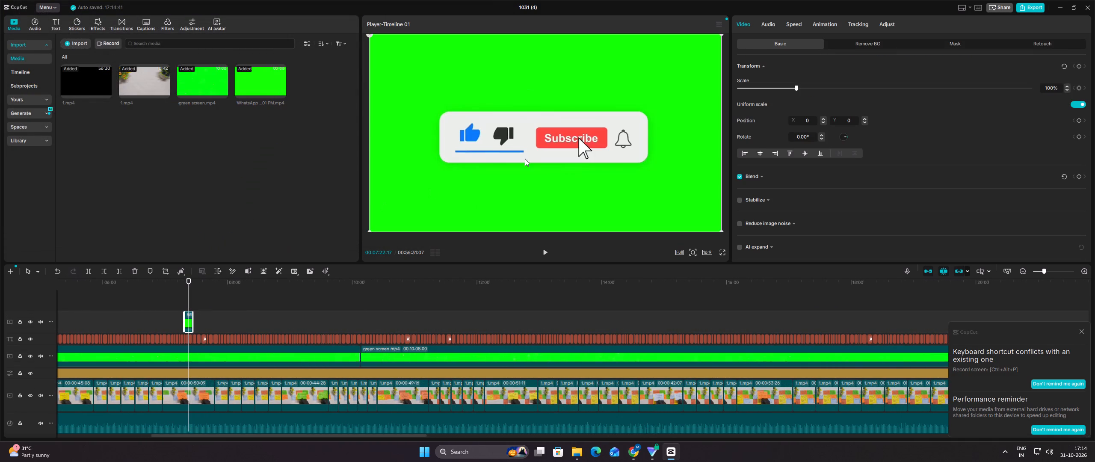
Shrink the subscribe overlay to 18% scale and move it beside the note cards, near the flower pot.
{"action": "left_click", "coordinate": [525, 159]}
{"action": "left_click_drag", "start_coordinate": [720, 228], "coordinate": [664, 201]}
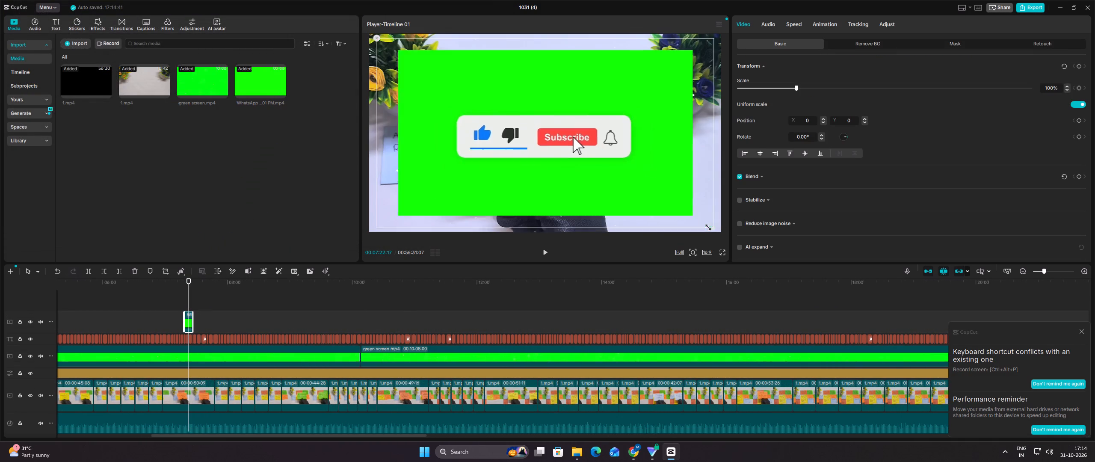
{"action": "left_click_drag", "start_coordinate": [664, 201], "coordinate": [523, 112]}
{"action": "left_click_drag", "start_coordinate": [527, 119], "coordinate": [588, 106]}
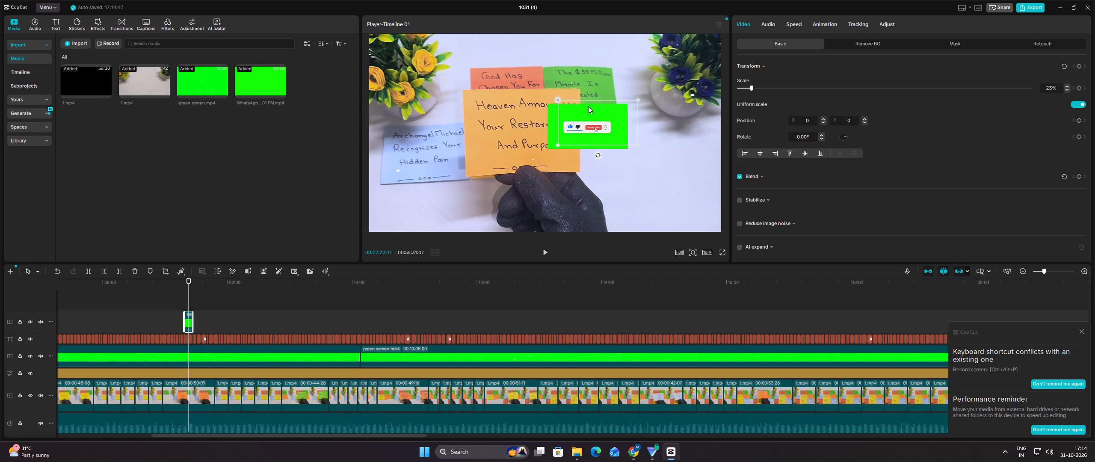
{"action": "left_click_drag", "start_coordinate": [588, 106], "coordinate": [623, 93]}
{"action": "left_click_drag", "start_coordinate": [681, 127], "coordinate": [665, 124]}
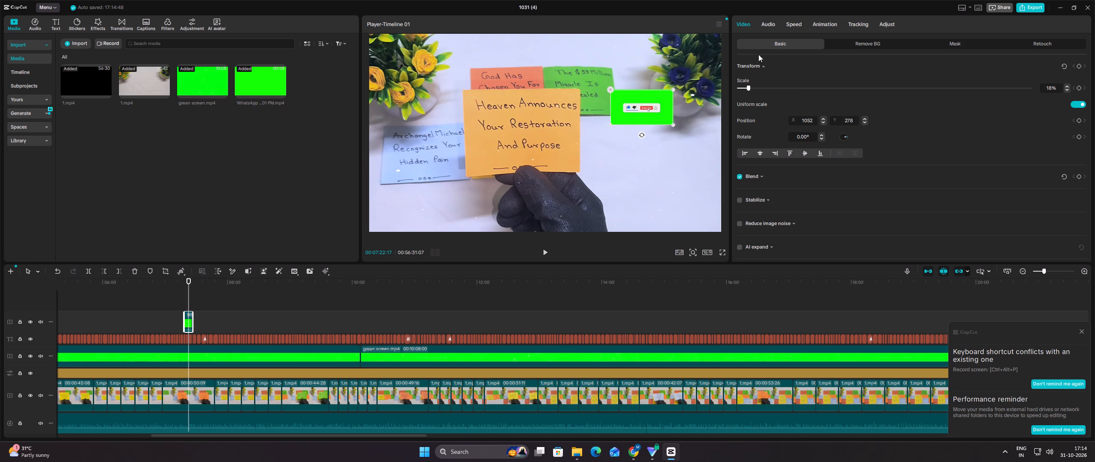
Mute the subscribe clip by lowering its volume to the minimum.
{"action": "left_click", "coordinate": [768, 27]}
{"action": "left_click_drag", "start_coordinate": [765, 85], "coordinate": [720, 92]}
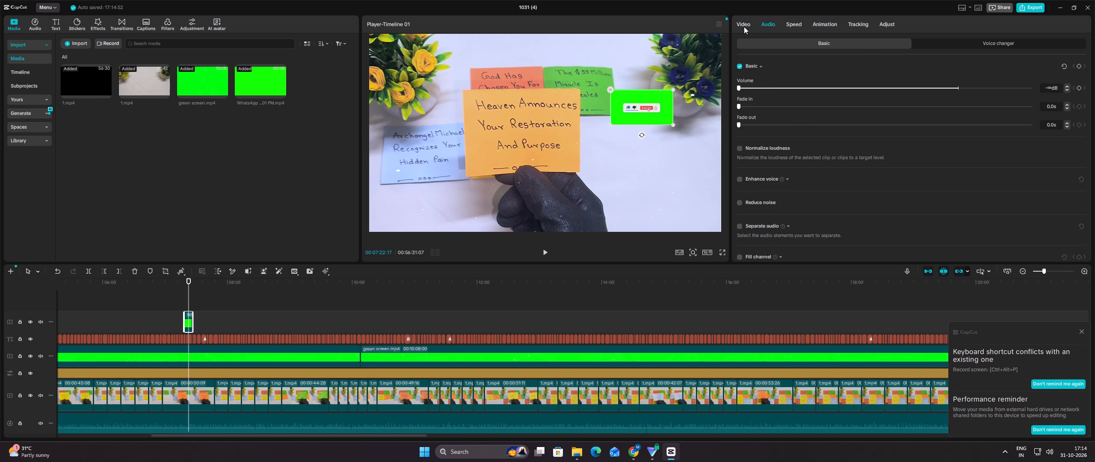
Key out the subscribe clip's green background with Chroma key at intensity 35.
{"action": "left_click", "coordinate": [744, 27]}
{"action": "left_click", "coordinate": [835, 44]}
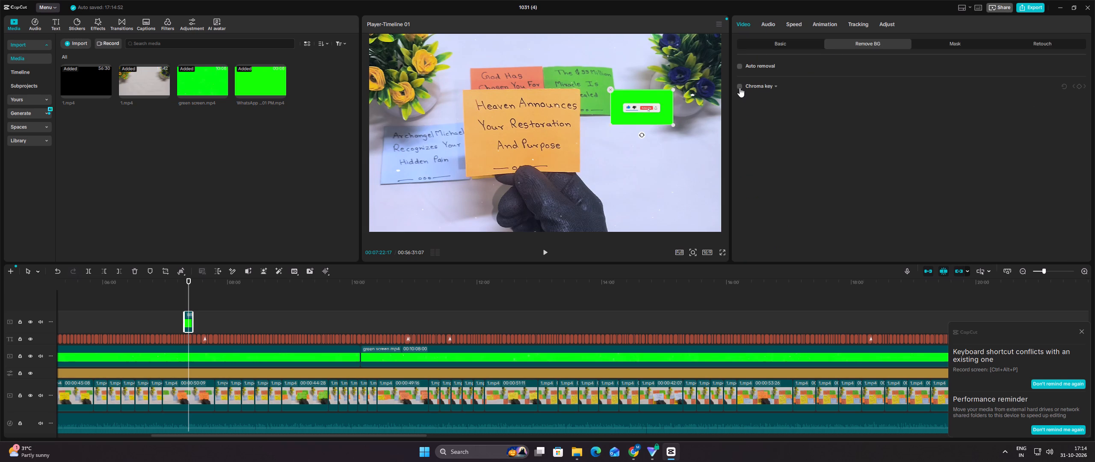
{"action": "left_click", "coordinate": [740, 88]}
{"action": "left_click", "coordinate": [665, 95]}
{"action": "left_click", "coordinate": [676, 126]}
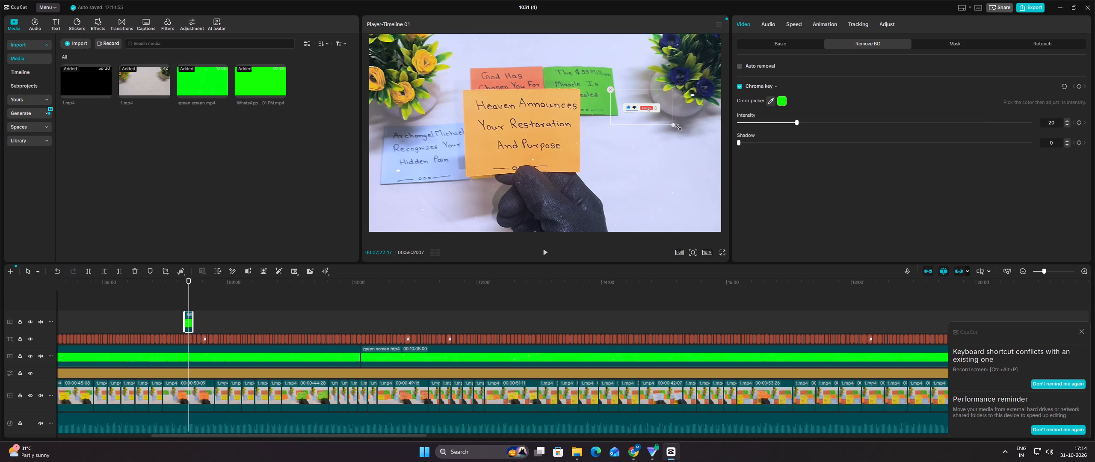
{"action": "left_click_drag", "start_coordinate": [801, 124], "coordinate": [841, 121]}
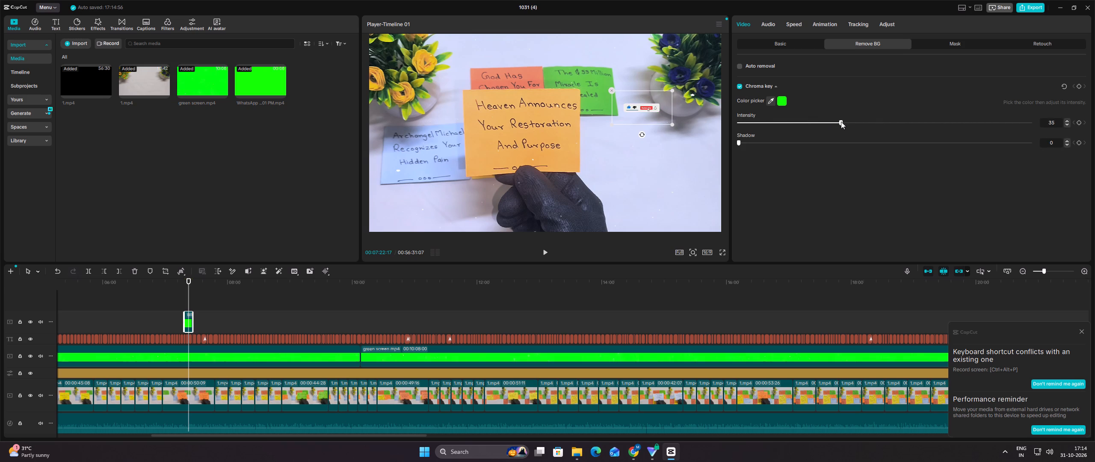
Move the keyed subscribe overlay into the video frame's upper-right corner and play it.
{"action": "left_click_drag", "start_coordinate": [653, 116], "coordinate": [707, 50]}
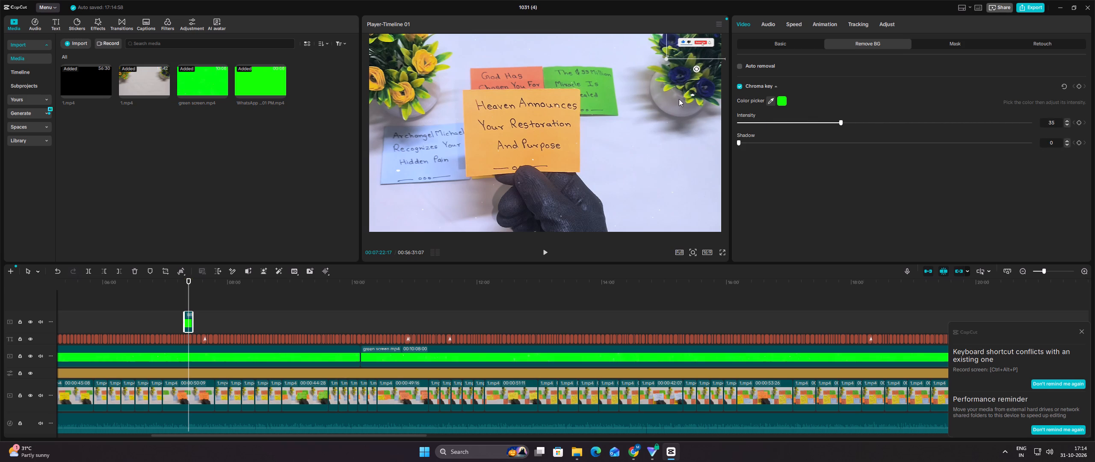
{"action": "left_click", "coordinate": [545, 257]}
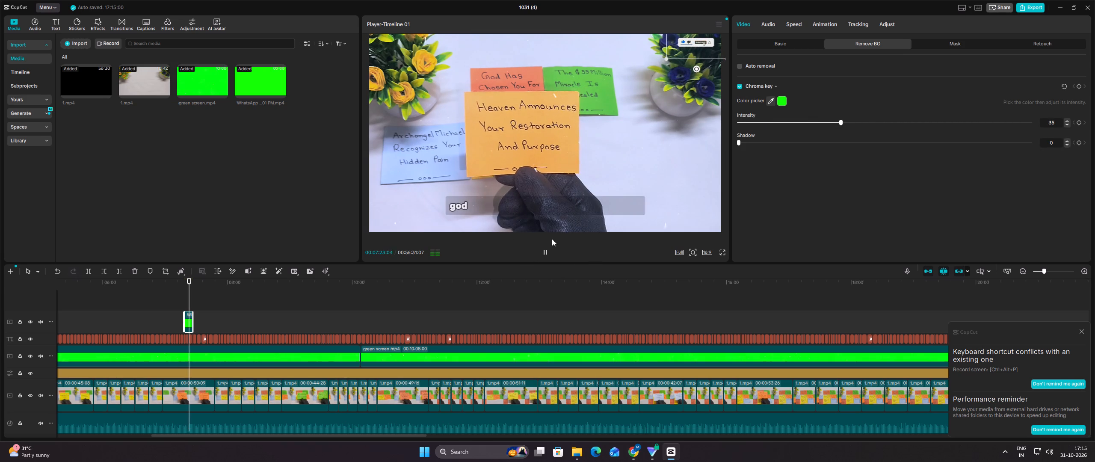
Copy the finished subscribe clip and paste it on the same track at about 28:23.
{"action": "right_click", "coordinate": [190, 320]}
{"action": "right_click", "coordinate": [190, 320]}
{"action": "right_click", "coordinate": [190, 320]}
{"action": "left_click", "coordinate": [257, 128]}
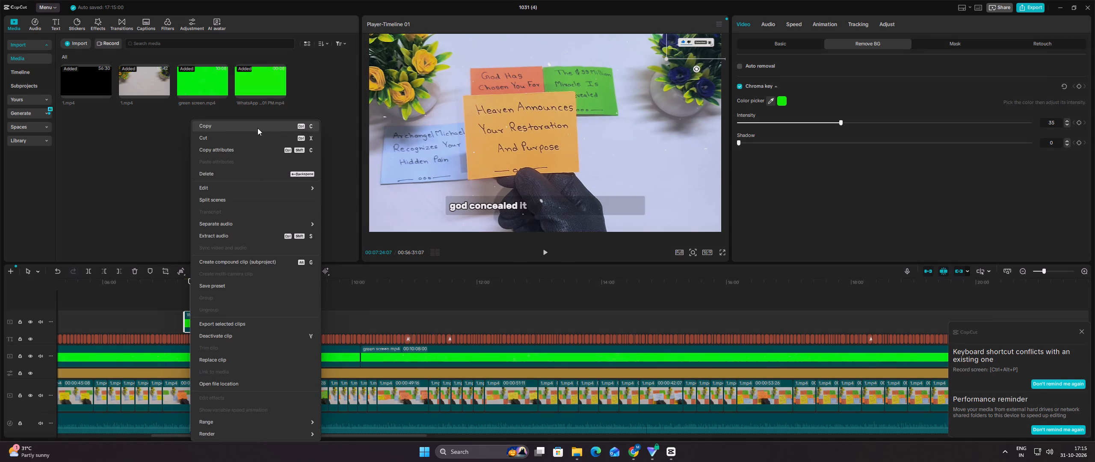
{"action": "scroll", "coordinate": [319, 294], "scroll_direction": "down", "scroll_amount": 20, "text": "ctrl"}
{"action": "scroll", "coordinate": [319, 294], "scroll_direction": "down", "scroll_amount": 1, "text": "ctrl"}
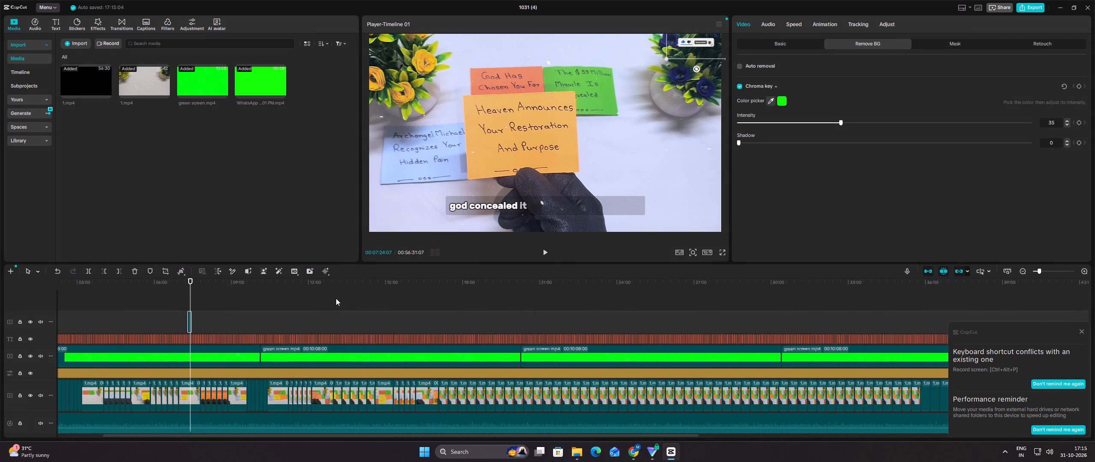
{"action": "scroll", "coordinate": [337, 303], "scroll_direction": "down", "scroll_amount": 4, "text": "ctrl"}
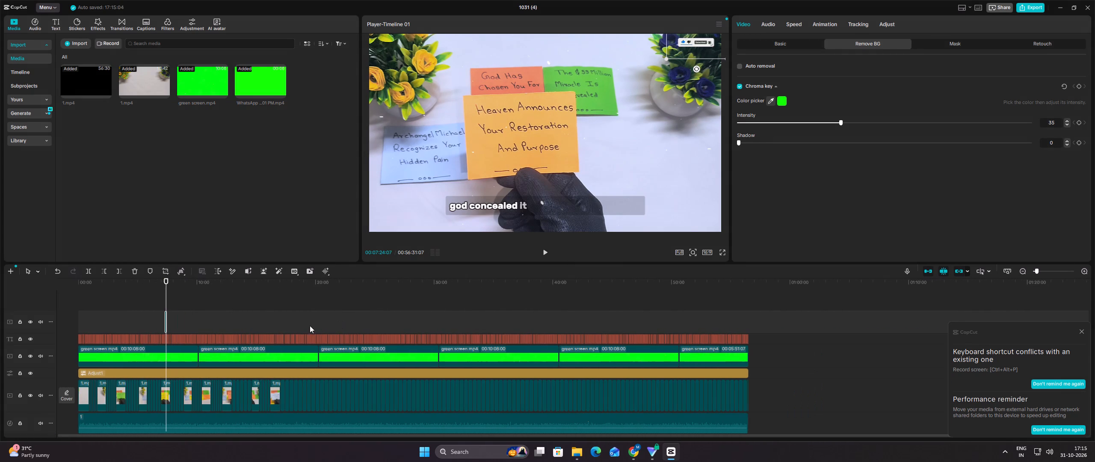
{"action": "left_click", "coordinate": [413, 320]}
{"action": "right_click", "coordinate": [413, 320]}
{"action": "left_click", "coordinate": [442, 365]}
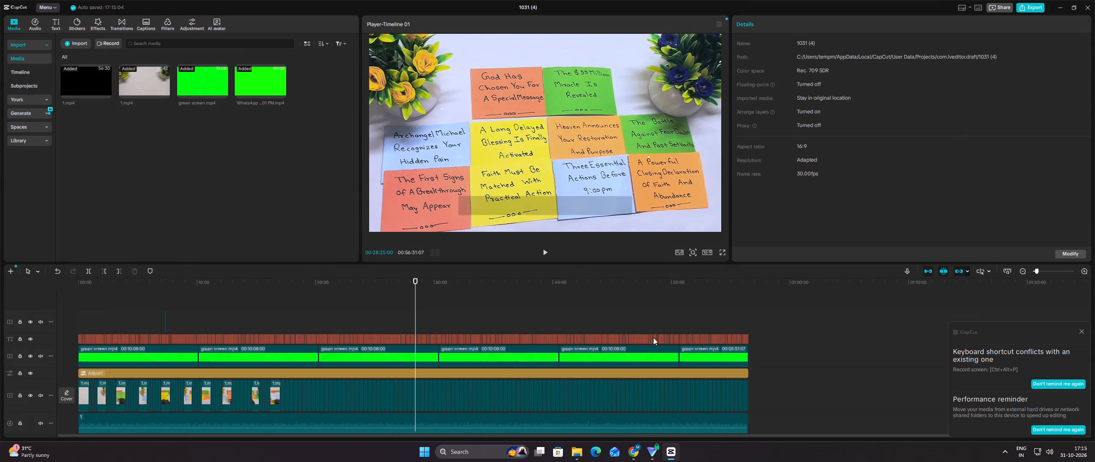
Paste another subscribe clip near the timeline's end at about 55:41, play it, and dismiss the notifications.
{"action": "left_click", "coordinate": [737, 315]}
{"action": "right_click", "coordinate": [737, 315]}
{"action": "right_click", "coordinate": [737, 315]}
{"action": "left_click", "coordinate": [754, 363]}
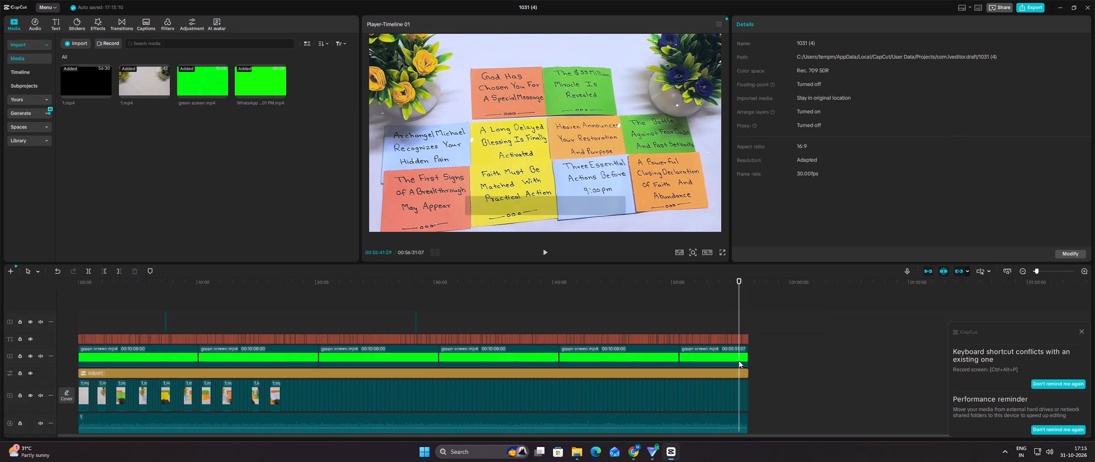
{"action": "left_click", "coordinate": [548, 255]}
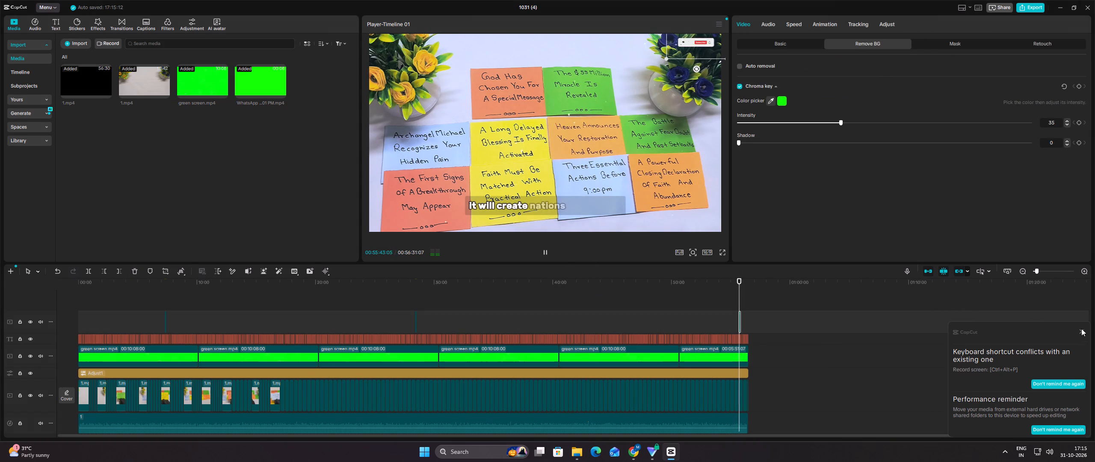
{"action": "left_click", "coordinate": [1081, 329]}
{"action": "left_click", "coordinate": [1080, 330]}
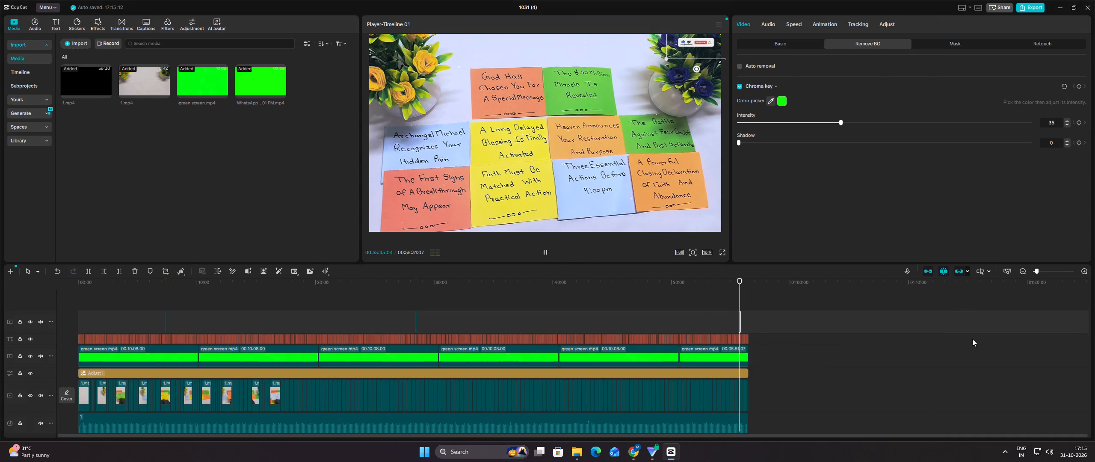
Play the video around 46:10 and near the opening, and examine the timeline around the five-minute mark before exporting.
{"action": "left_click", "coordinate": [627, 304]}
{"action": "left_click", "coordinate": [544, 255]}
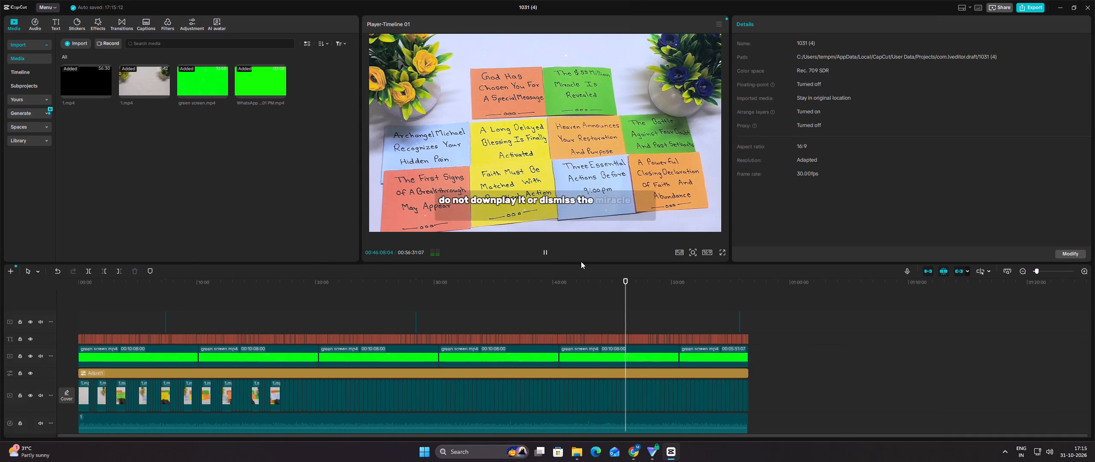
{"action": "left_click", "coordinate": [88, 311]}
{"action": "left_click", "coordinate": [545, 256]}
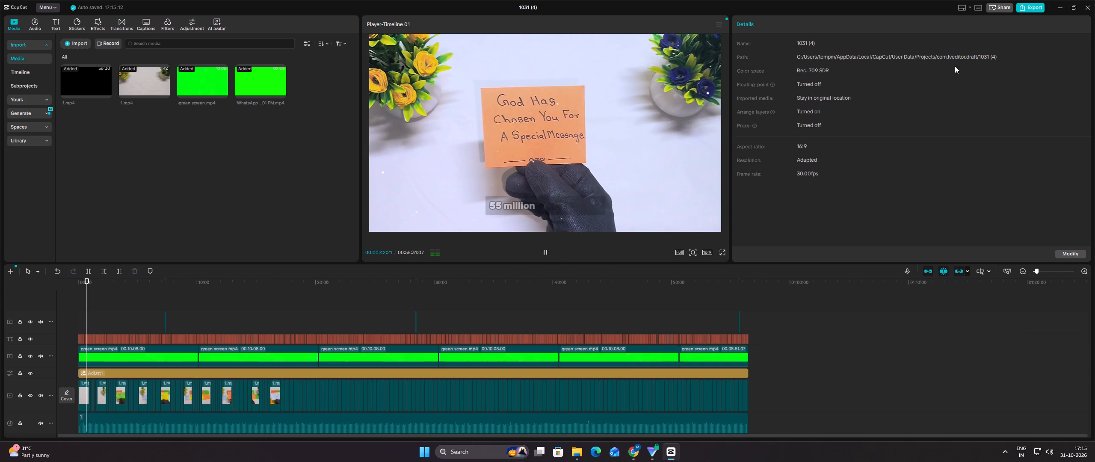
{"action": "left_click", "coordinate": [1031, 12]}
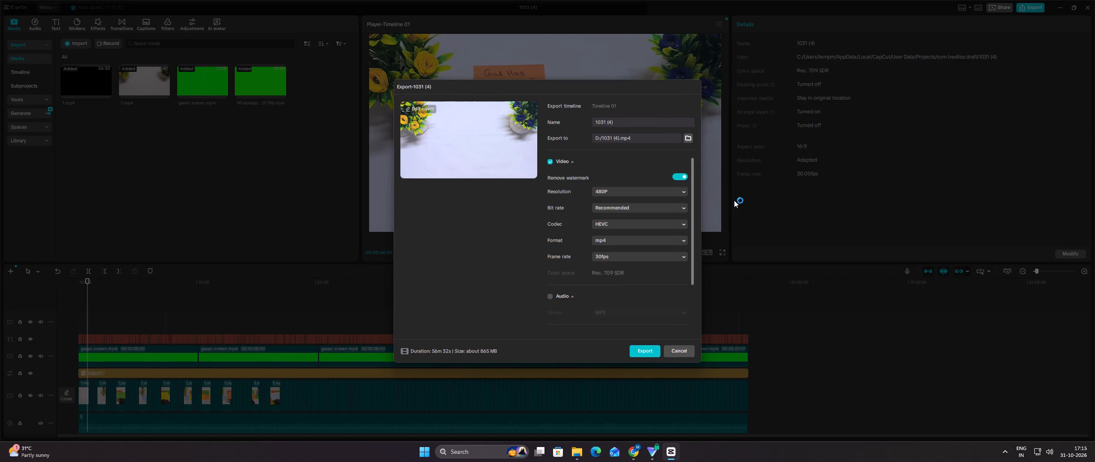
{"action": "left_click", "coordinate": [669, 348]}
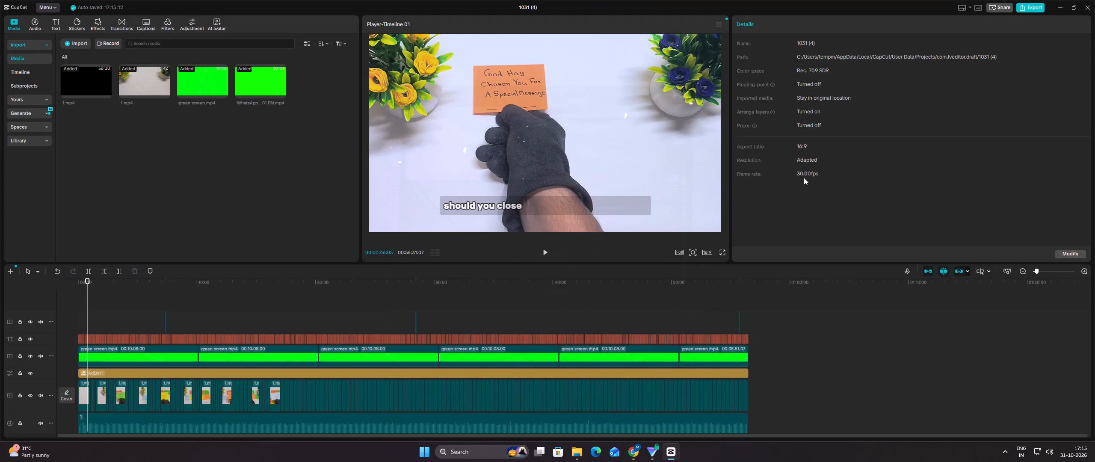
{"action": "left_click", "coordinate": [118, 304]}
{"action": "left_click_drag", "start_coordinate": [118, 304], "coordinate": [132, 304]}
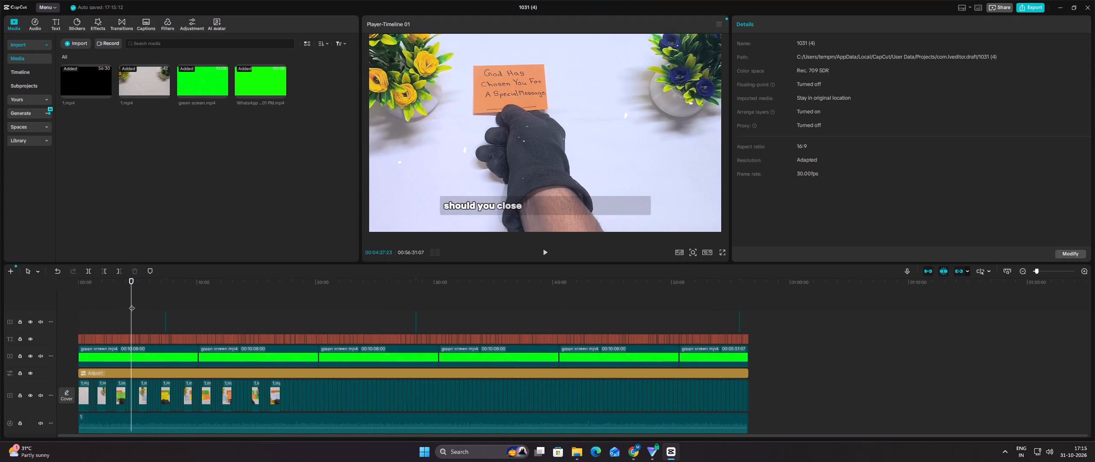
{"action": "left_click", "coordinate": [141, 304]}
{"action": "left_click_drag", "start_coordinate": [142, 305], "coordinate": [146, 305]}
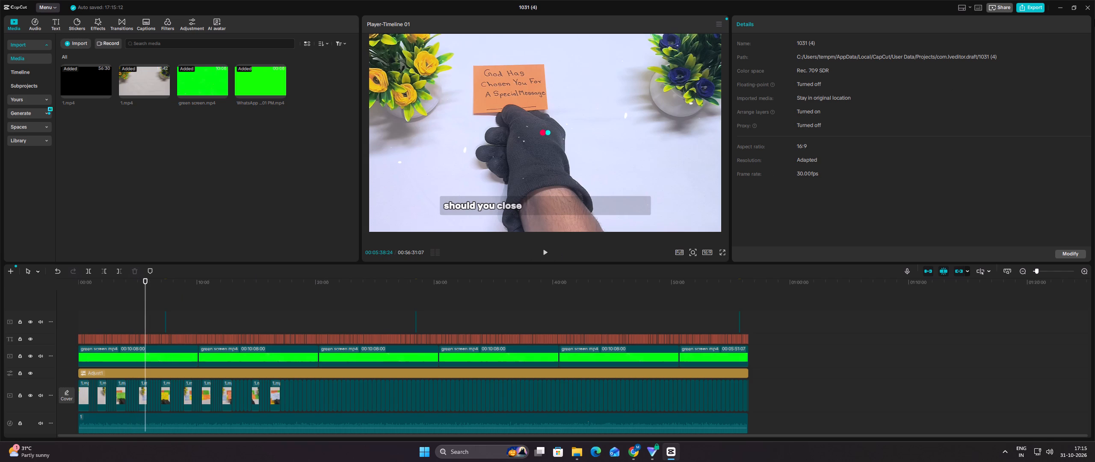
Export project 1031 (4) to drive D at 1080P resolution and return to the home screen while it renders.
{"action": "left_click", "coordinate": [1037, 9]}
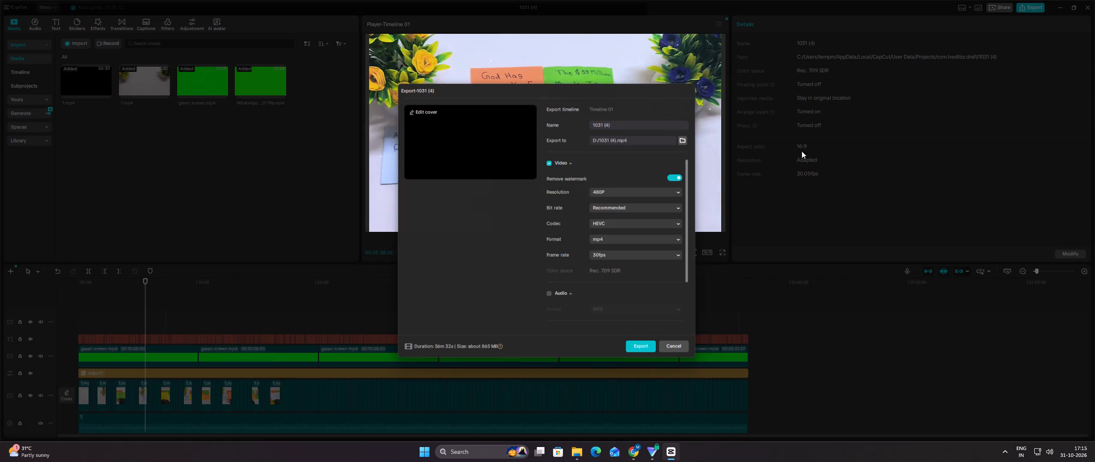
{"action": "left_click", "coordinate": [685, 142]}
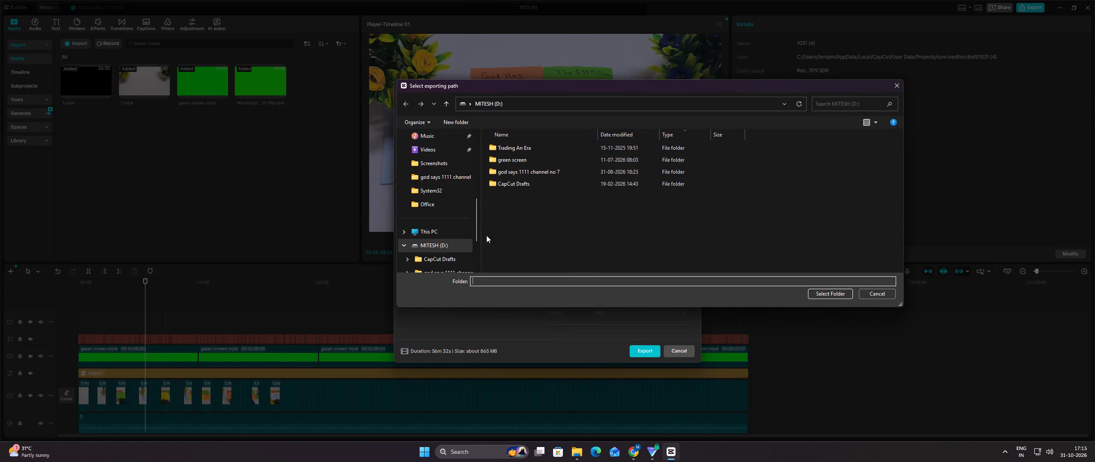
{"action": "left_click", "coordinate": [459, 243]}
{"action": "left_click", "coordinate": [812, 292]}
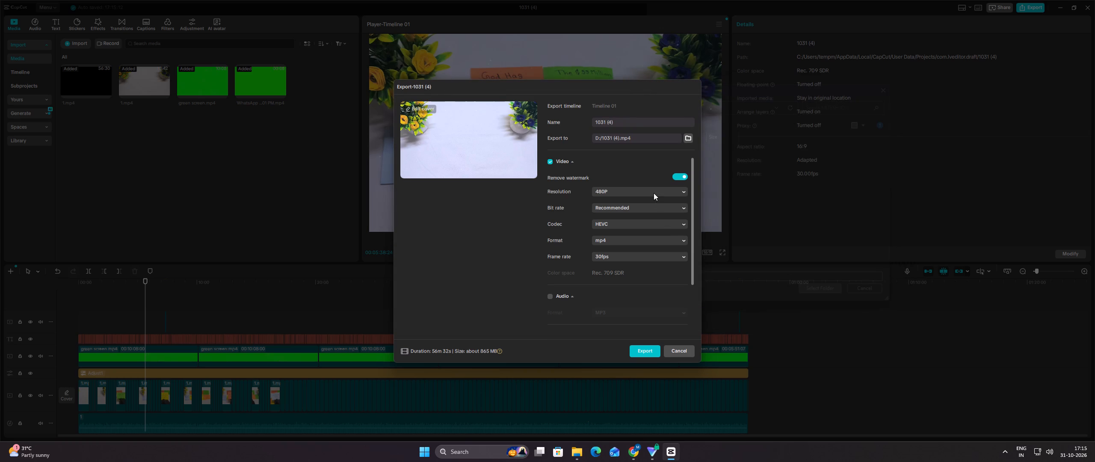
{"action": "left_click", "coordinate": [654, 193]}
{"action": "left_click", "coordinate": [631, 232]}
{"action": "left_click", "coordinate": [641, 349]}
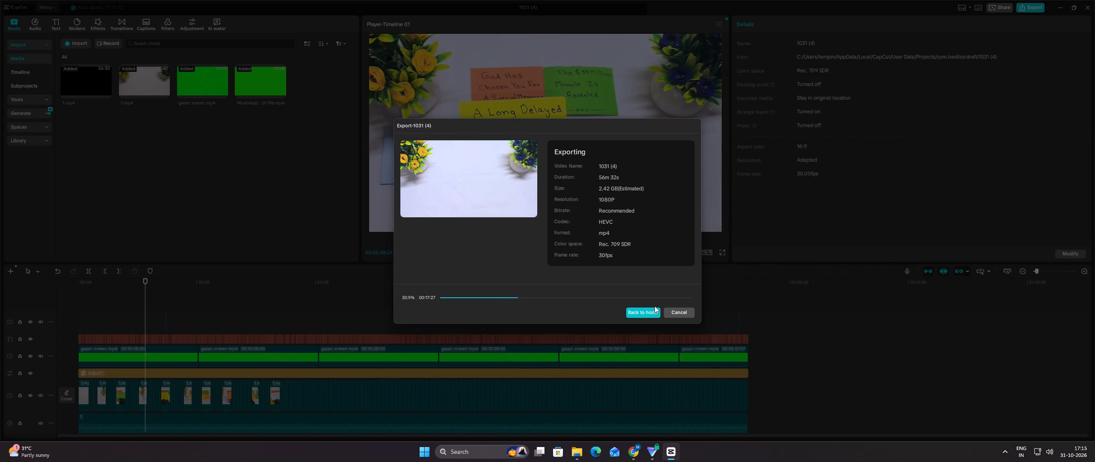
{"action": "left_click", "coordinate": [651, 314]}
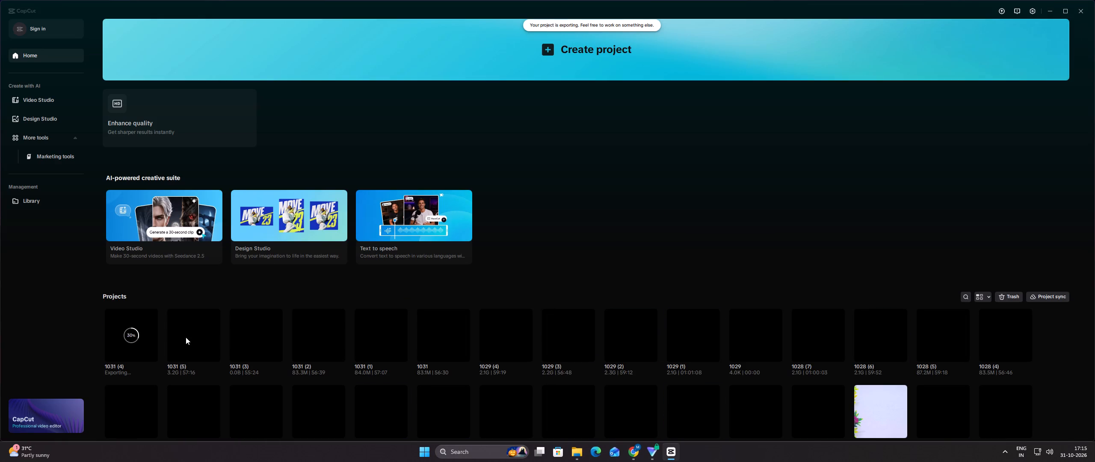
Open project 1031 (5) and generate English auto captions for it.
{"action": "left_click", "coordinate": [186, 338]}
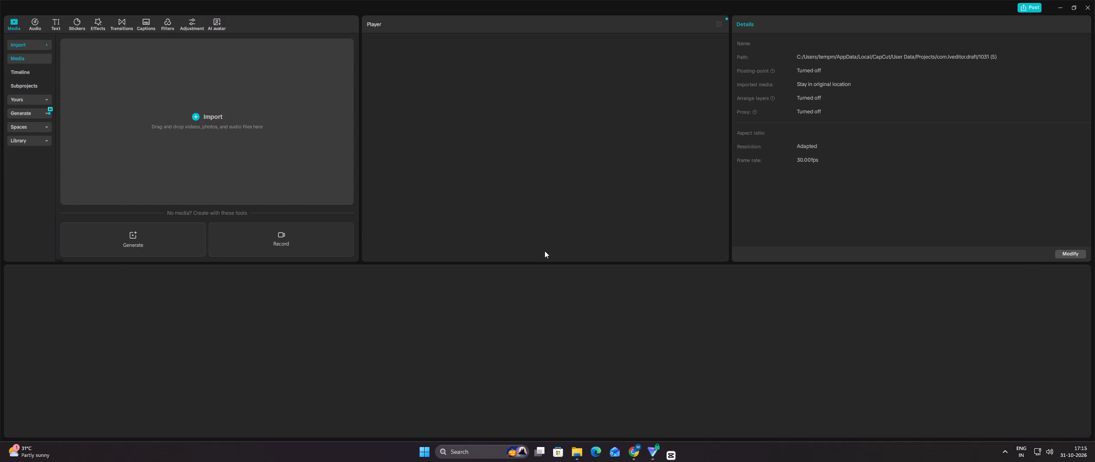
{"action": "left_click", "coordinate": [61, 24]}
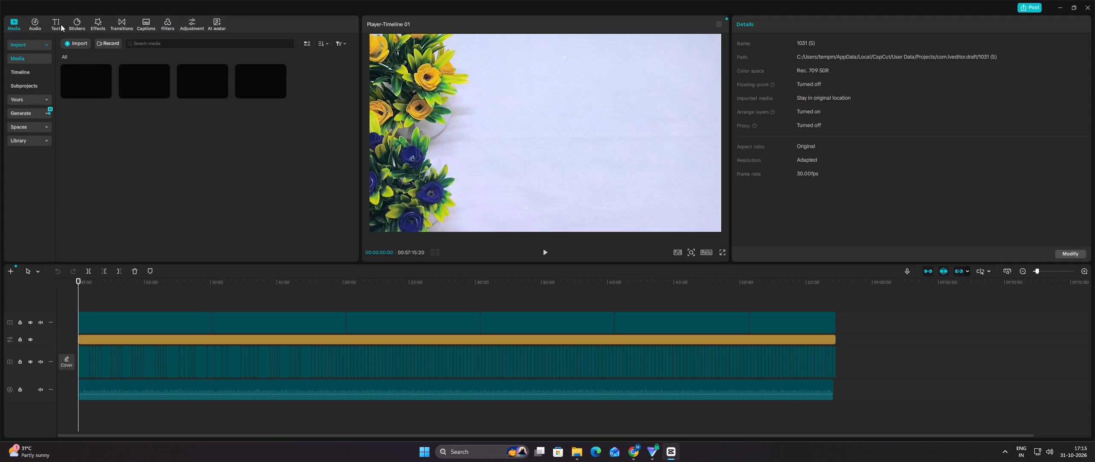
{"action": "left_click", "coordinate": [44, 98]}
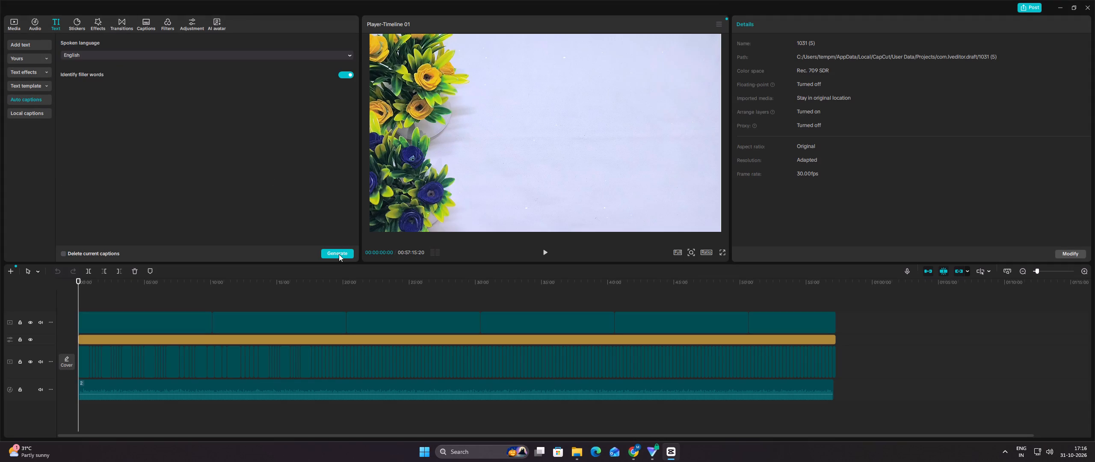
{"action": "left_click", "coordinate": [337, 256]}
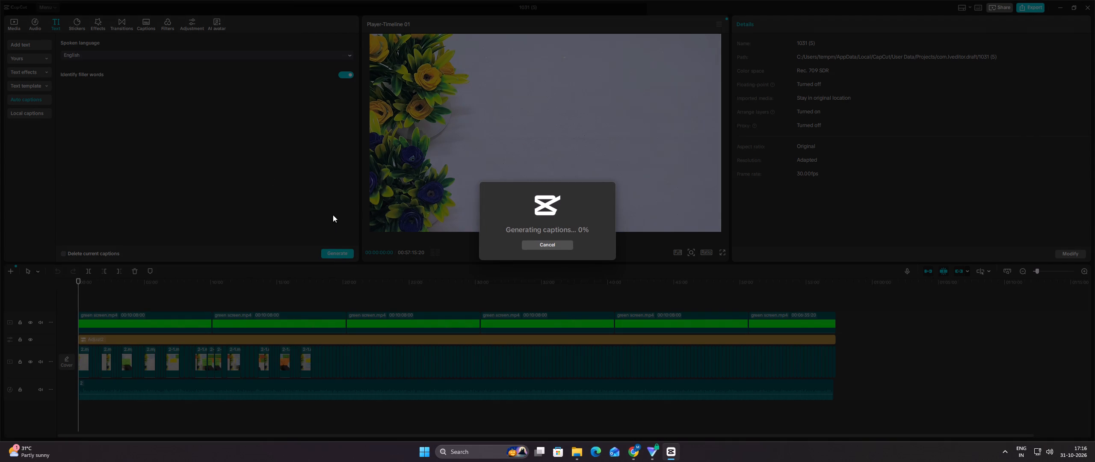
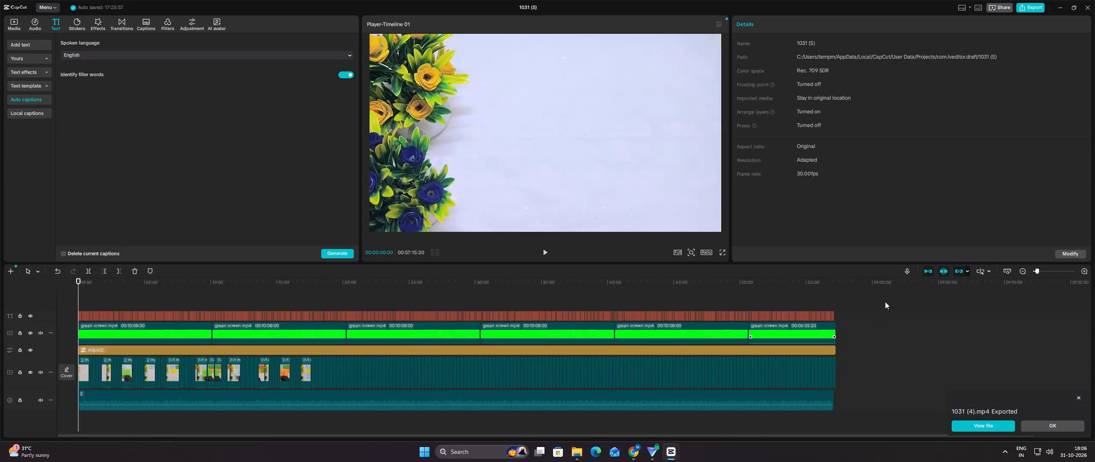
Dismiss the export notification for 1031 (4).
{"action": "left_click", "coordinate": [1064, 429]}
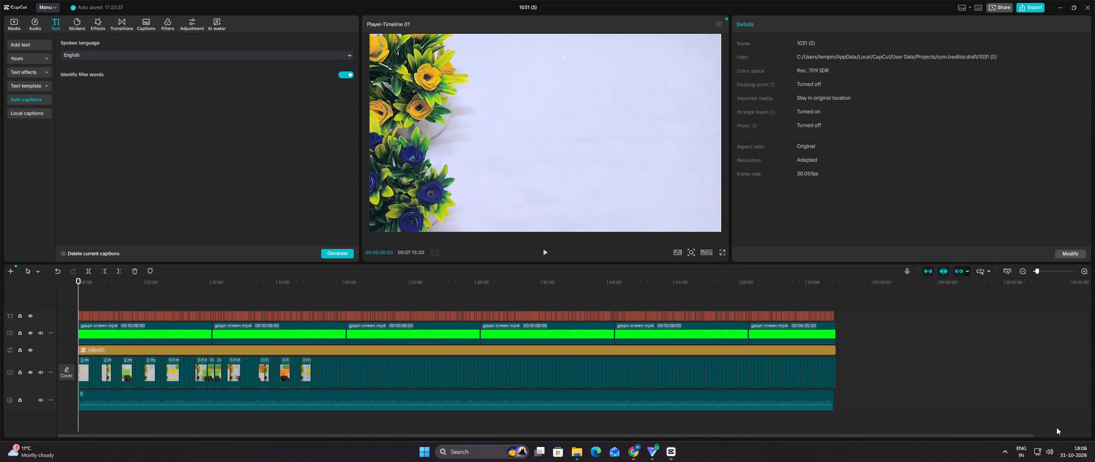
{"action": "left_click", "coordinate": [676, 457]}
Play to the first caption, scale the captions down, and centre them horizontally near the bottom of the frame.
{"action": "left_click", "coordinate": [547, 251]}
{"action": "left_click", "coordinate": [547, 251]}
{"action": "left_click", "coordinate": [582, 208]}
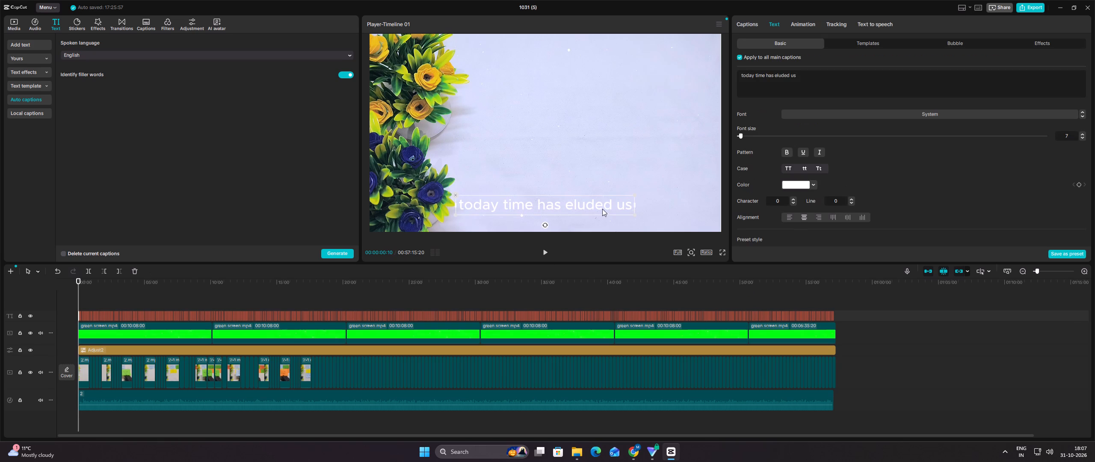
{"action": "left_click_drag", "start_coordinate": [633, 214], "coordinate": [599, 204]}
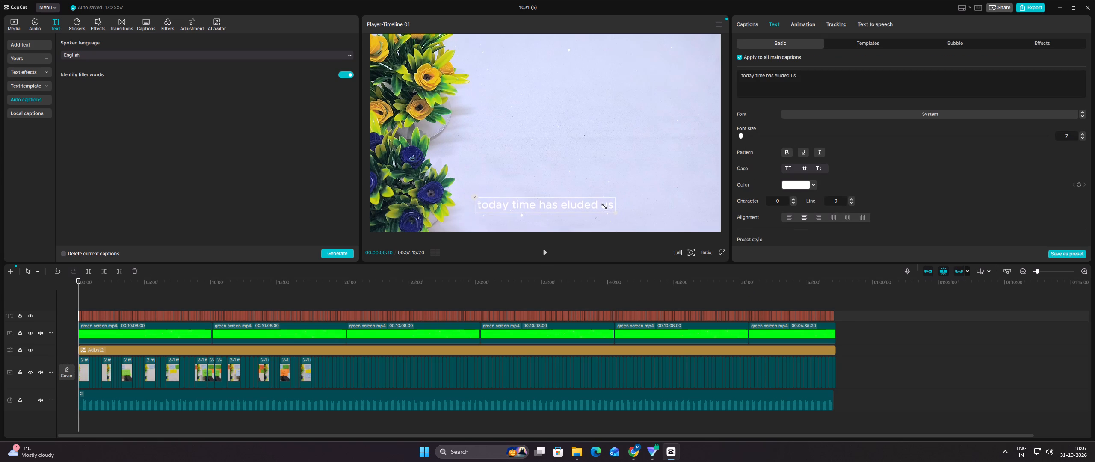
{"action": "left_click_drag", "start_coordinate": [599, 204], "coordinate": [599, 204]}
{"action": "left_click", "coordinate": [595, 203]}
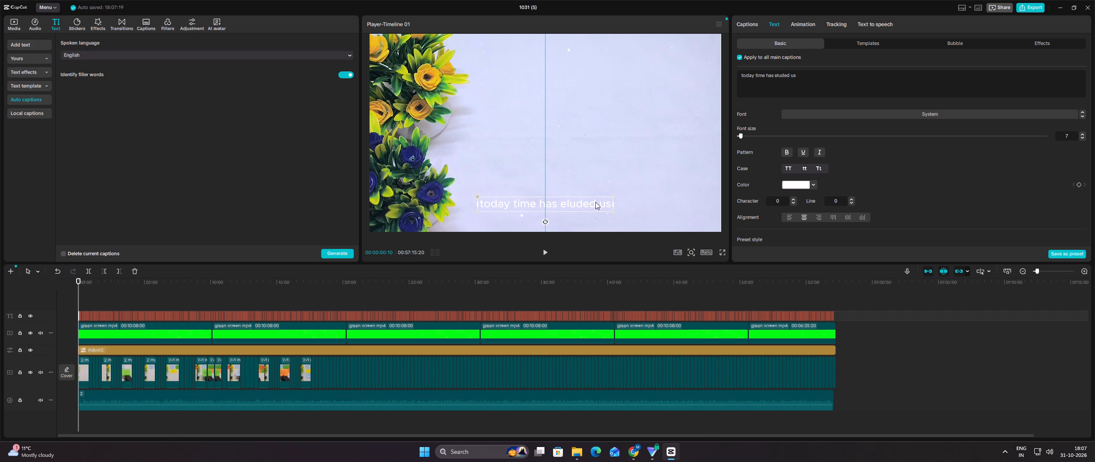
Style all main captions with the bold Rubik font and the white preset with a black outline.
{"action": "left_click", "coordinate": [850, 118]}
{"action": "left_click", "coordinate": [823, 167]}
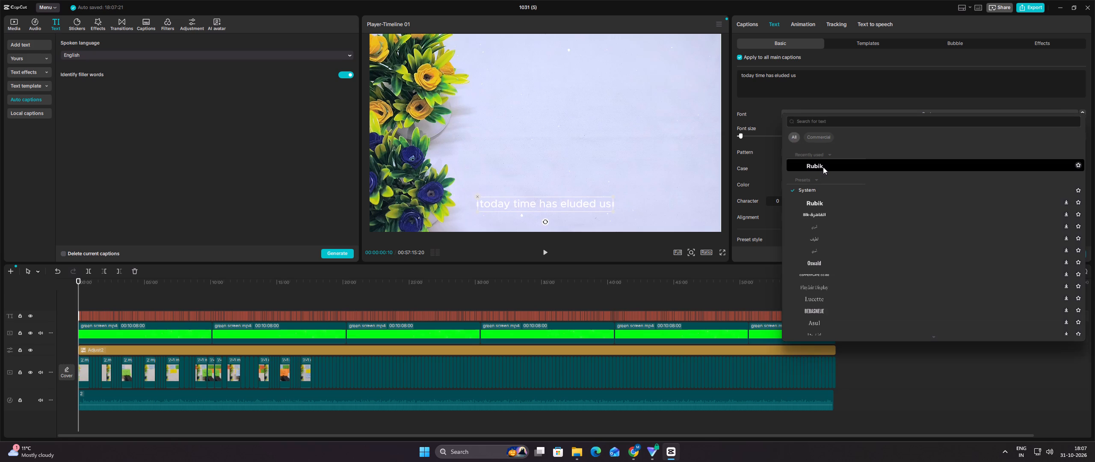
{"action": "left_click", "coordinate": [785, 149]}
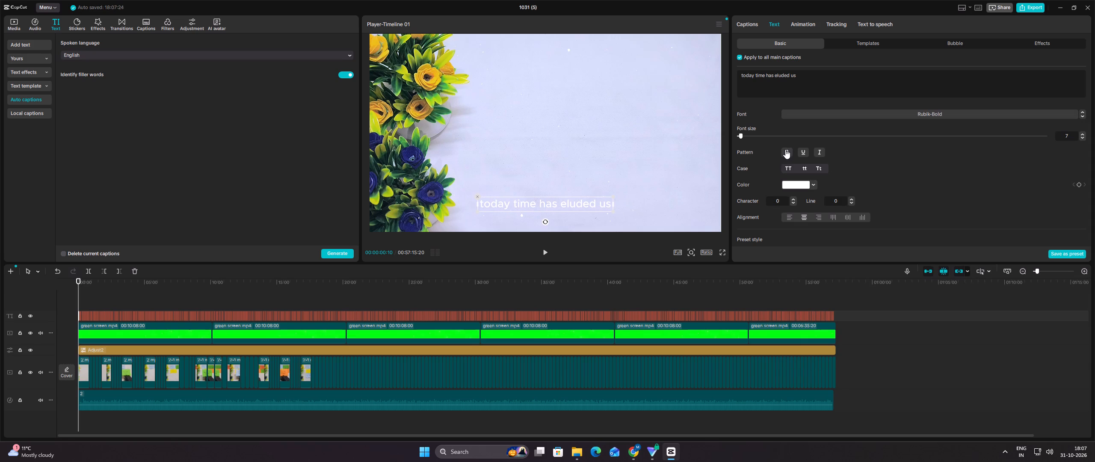
{"action": "scroll", "coordinate": [829, 152], "scroll_direction": "down", "scroll_amount": 1}
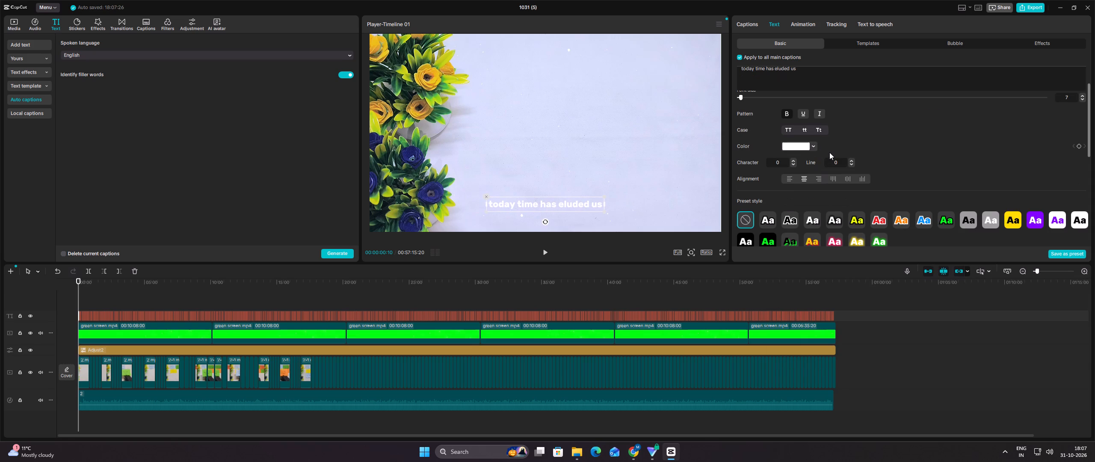
{"action": "left_click", "coordinate": [770, 218]}
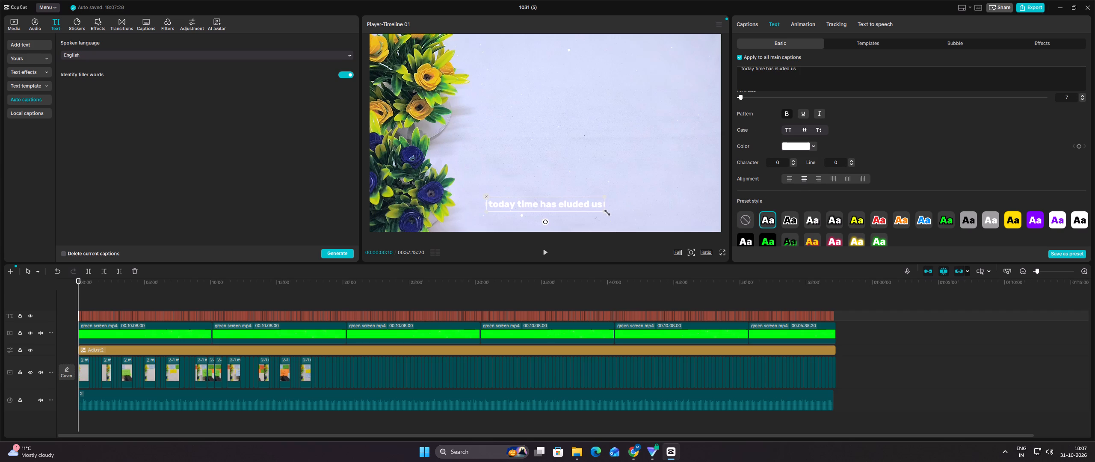
Reposition the caption slightly lower in the frame while keeping it centred horizontally.
{"action": "left_click", "coordinate": [605, 211]}
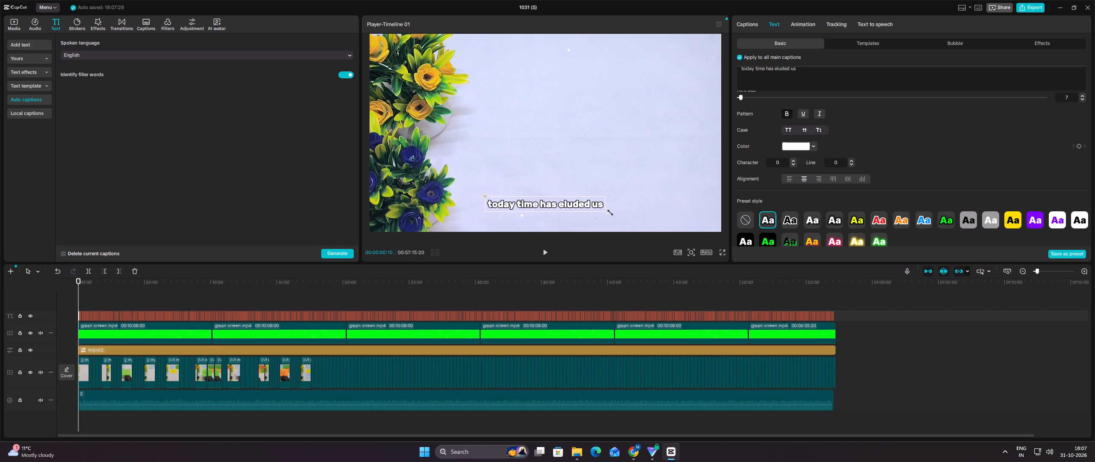
{"action": "left_click_drag", "start_coordinate": [589, 207], "coordinate": [592, 205]}
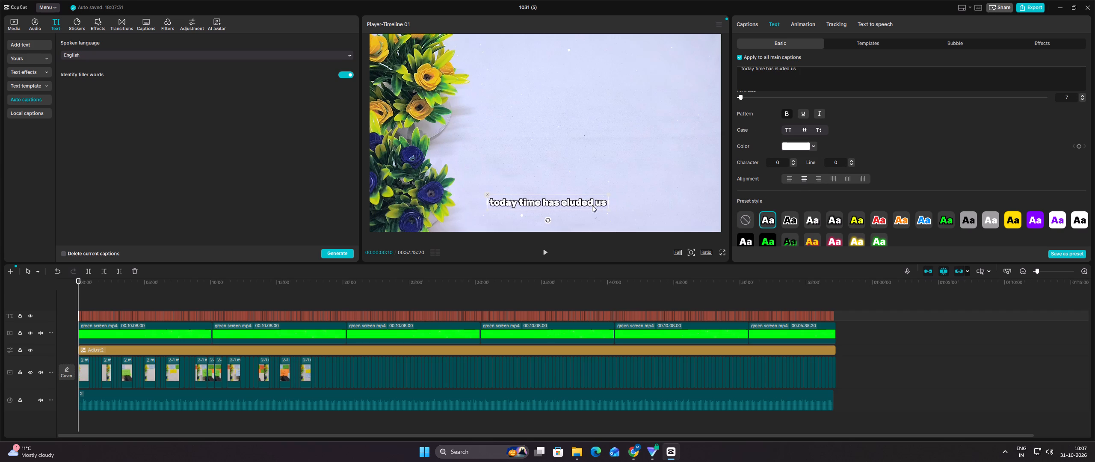
{"action": "left_click_drag", "start_coordinate": [592, 205], "coordinate": [590, 206]}
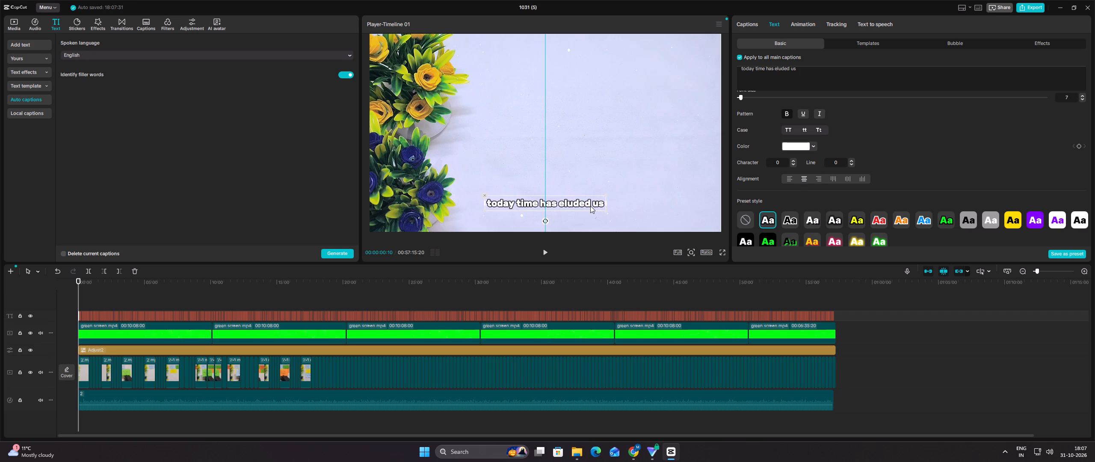
{"action": "left_click_drag", "start_coordinate": [590, 206], "coordinate": [590, 211]}
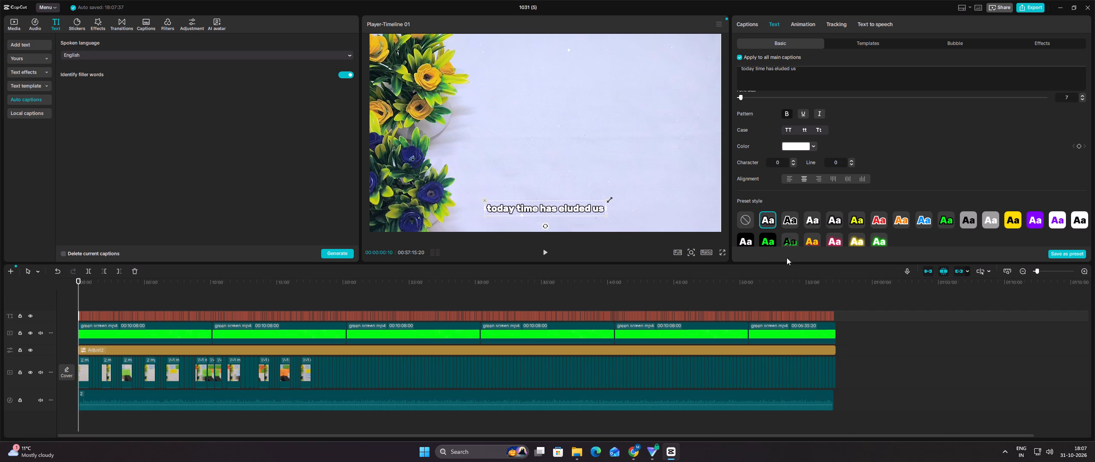
Trim the ends of the main video, green-screen overlay and adjustment layer at about 57:09, just past the audio's end.
{"action": "left_click", "coordinate": [833, 293]}
{"action": "scroll", "coordinate": [833, 293], "scroll_direction": "up", "scroll_amount": 2, "text": "ctrl"}
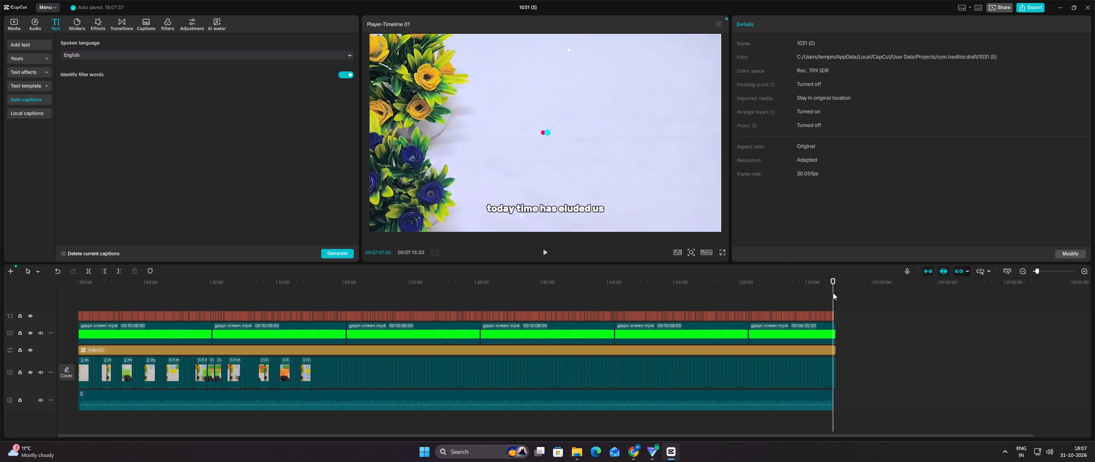
{"action": "scroll", "coordinate": [833, 293], "scroll_direction": "up", "scroll_amount": 15, "text": "ctrl"}
{"action": "scroll", "coordinate": [833, 293], "scroll_direction": "up", "scroll_amount": 6, "text": "ctrl"}
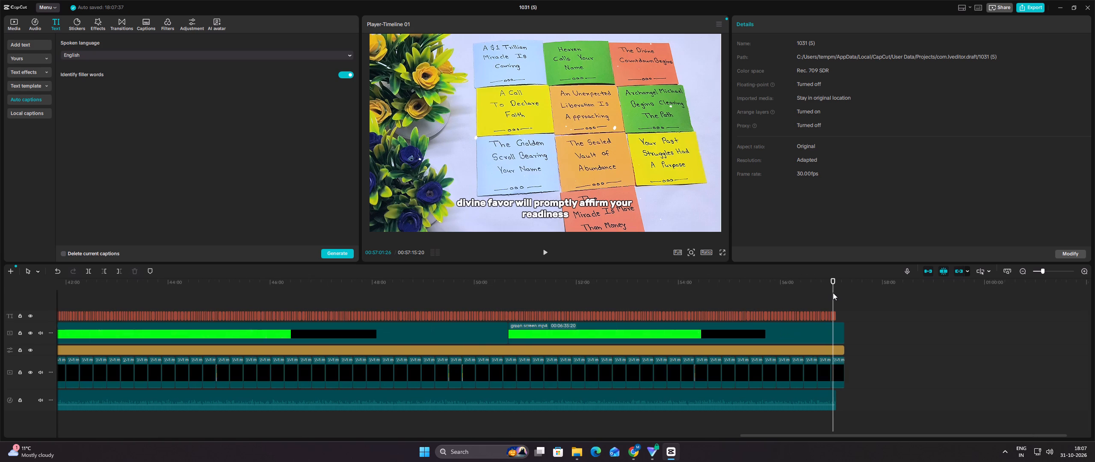
{"action": "scroll", "coordinate": [833, 293], "scroll_direction": "up", "scroll_amount": 9, "text": "ctrl"}
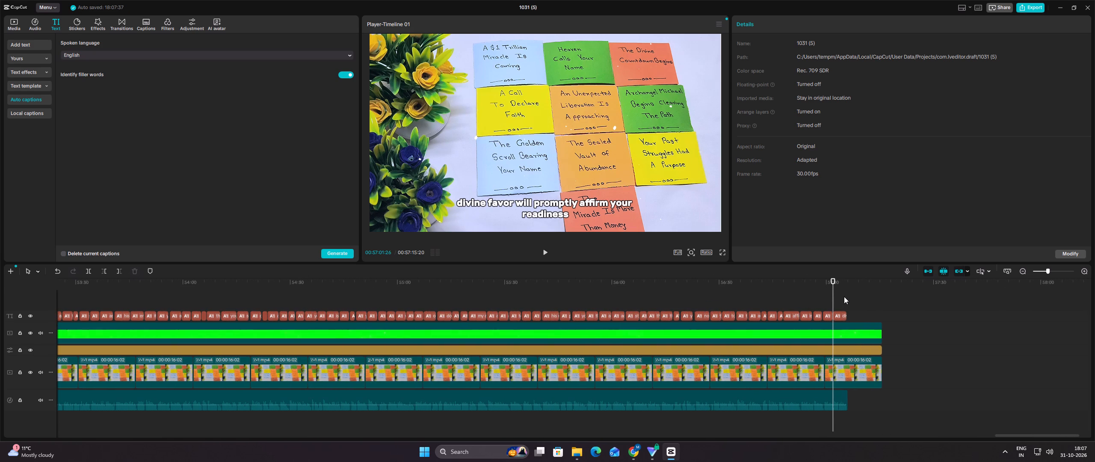
{"action": "left_click", "coordinate": [861, 300]}
{"action": "left_click_drag", "start_coordinate": [877, 302], "coordinate": [900, 402]}
{"action": "left_click", "coordinate": [122, 274]}
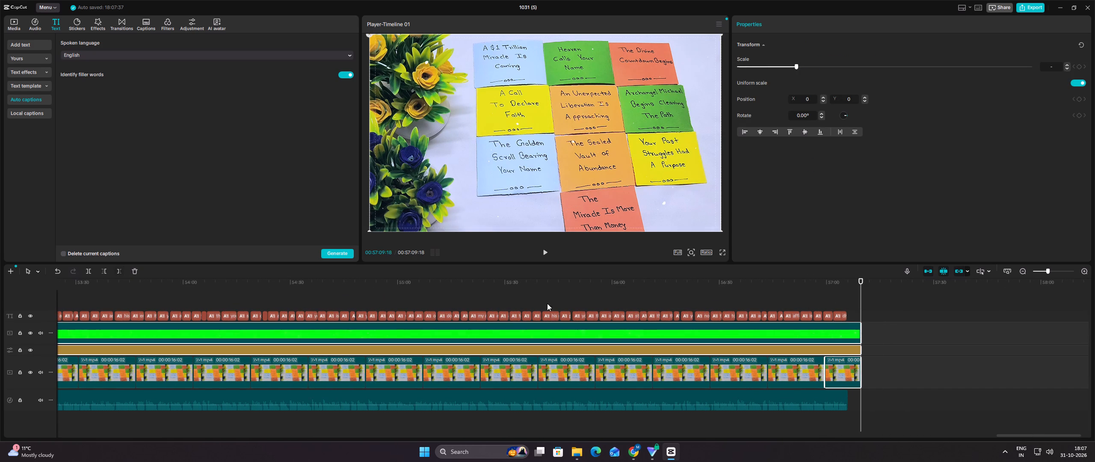
Select all the captions on the timeline and apply the Fade In caption animation to them.
{"action": "left_click", "coordinate": [635, 287]}
{"action": "scroll", "coordinate": [635, 287], "scroll_direction": "down", "scroll_amount": 5, "text": "ctrl"}
{"action": "scroll", "coordinate": [672, 292], "scroll_direction": "down", "scroll_amount": 5, "text": "ctrl"}
{"action": "scroll", "coordinate": [758, 300], "scroll_direction": "down", "scroll_amount": 4, "text": "ctrl"}
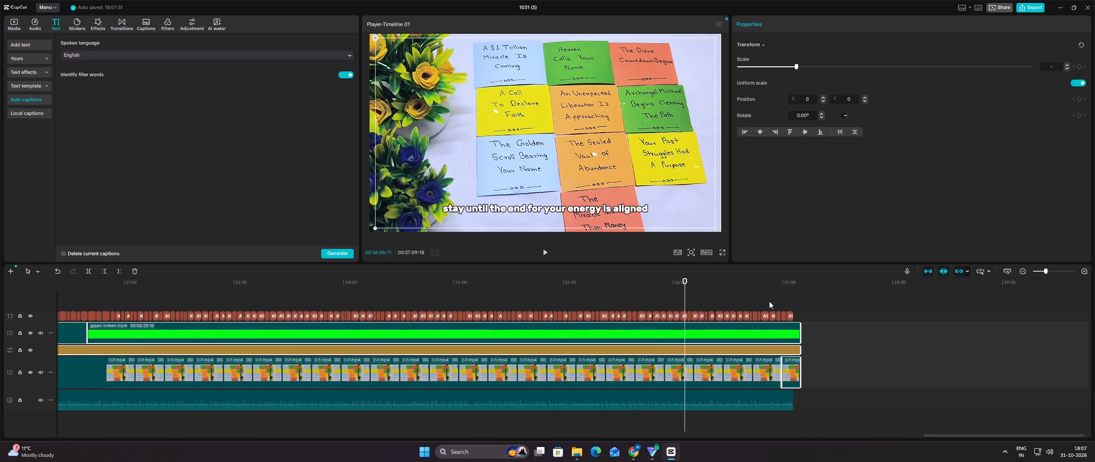
{"action": "scroll", "coordinate": [773, 300], "scroll_direction": "down", "scroll_amount": 19, "text": "ctrl"}
{"action": "scroll", "coordinate": [773, 300], "scroll_direction": "down", "scroll_amount": 4, "text": "ctrl"}
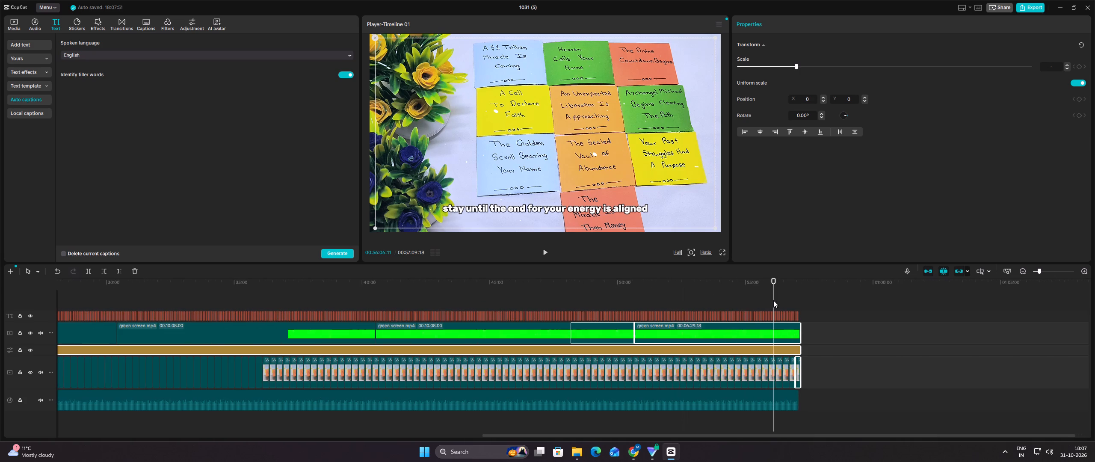
{"action": "scroll", "coordinate": [180, 306], "scroll_direction": "down", "scroll_amount": 5, "text": "ctrl"}
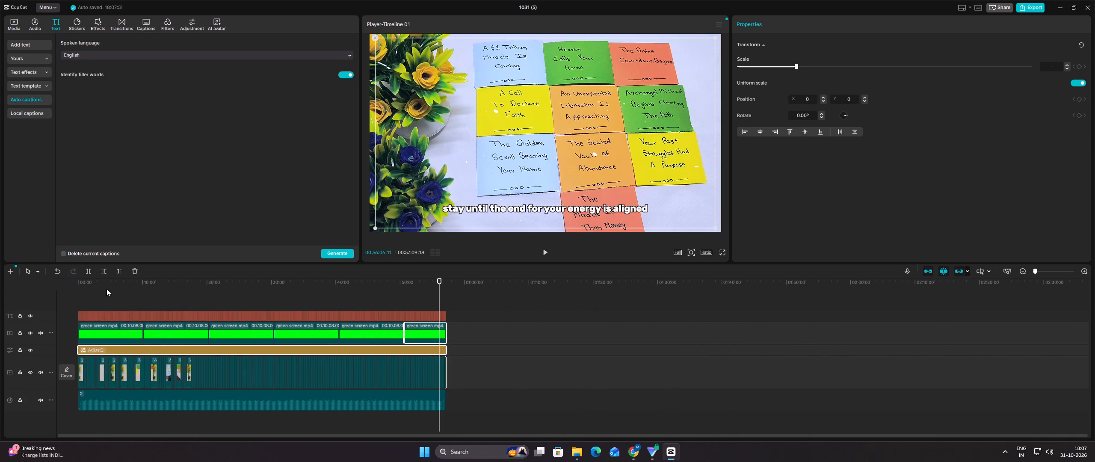
{"action": "left_click", "coordinate": [89, 288]}
{"action": "left_click_drag", "start_coordinate": [89, 288], "coordinate": [73, 289]}
{"action": "left_click_drag", "start_coordinate": [65, 301], "coordinate": [311, 319]}
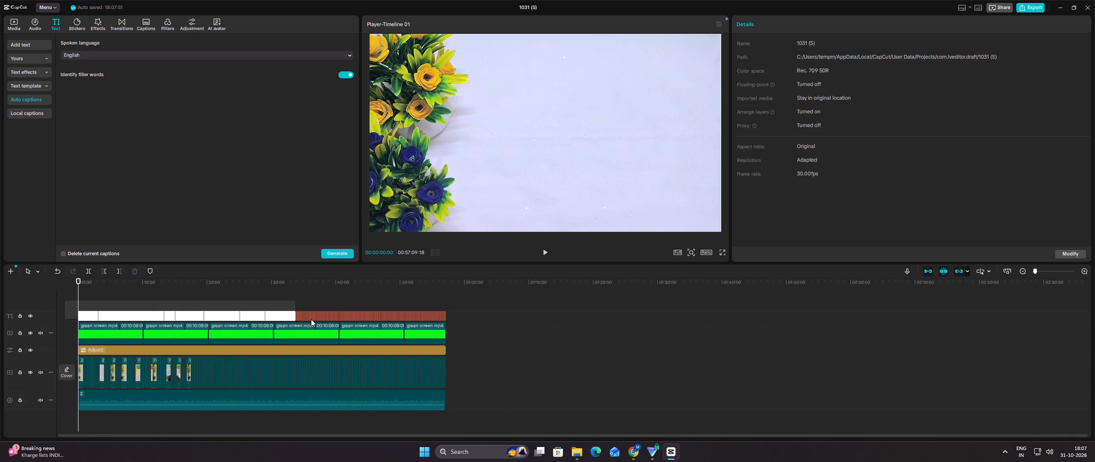
{"action": "left_click_drag", "start_coordinate": [311, 319], "coordinate": [498, 313]}
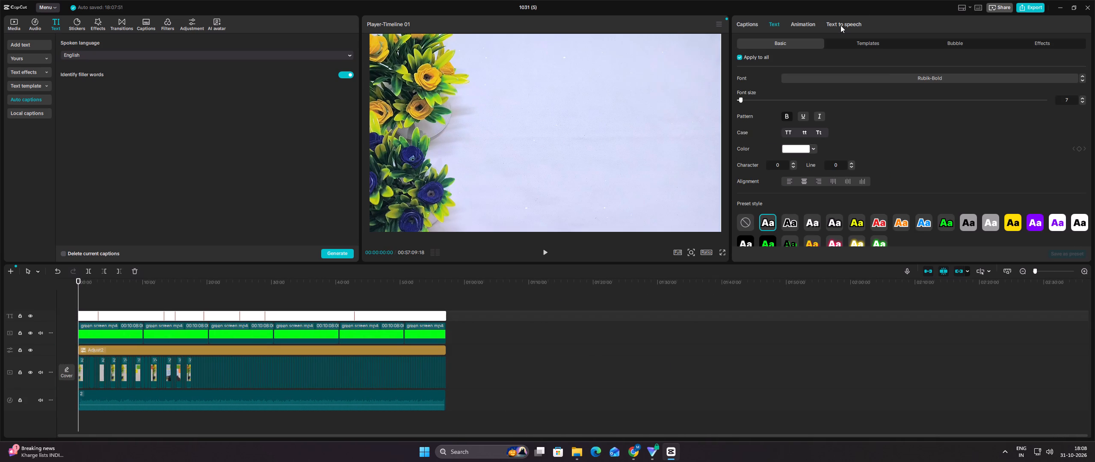
{"action": "left_click", "coordinate": [798, 26]}
{"action": "left_click", "coordinate": [1041, 46]}
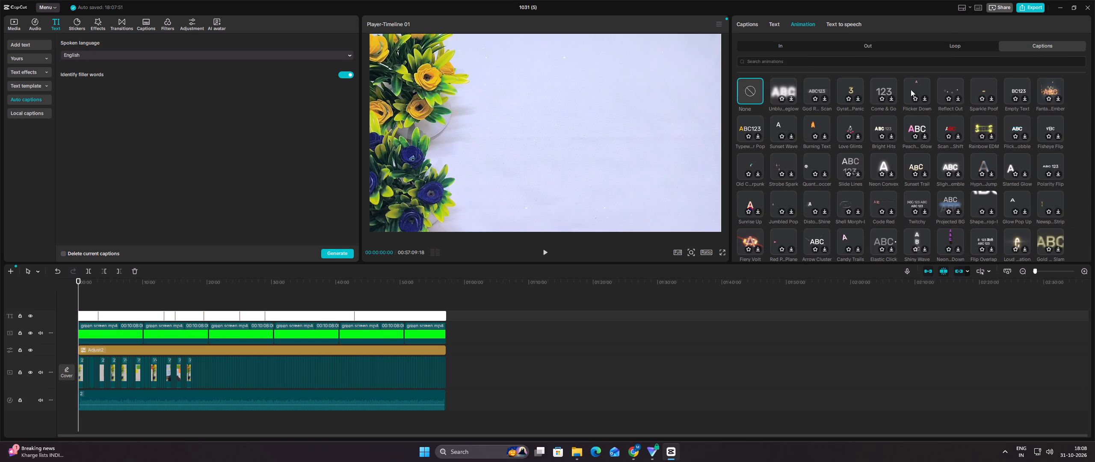
{"action": "left_click", "coordinate": [782, 63]}
{"action": "left_click", "coordinate": [838, 85]}
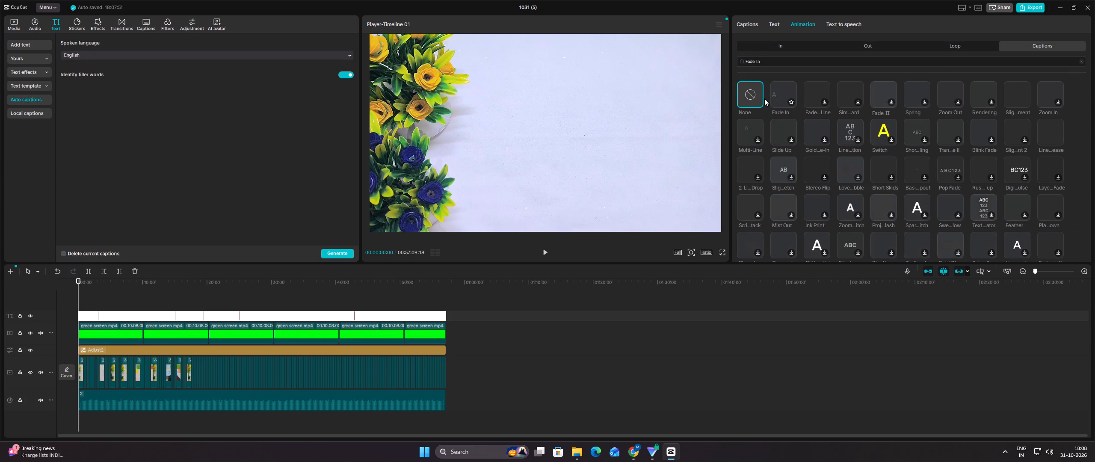
{"action": "left_click", "coordinate": [773, 96]}
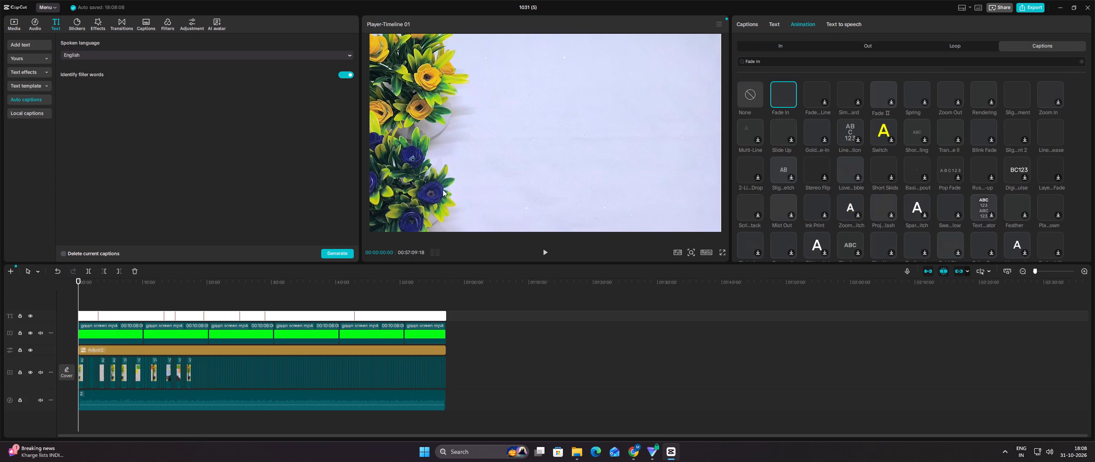
Play the opening from the start to check the caption animation.
{"action": "left_click", "coordinate": [87, 301]}
{"action": "left_click_drag", "start_coordinate": [87, 301], "coordinate": [70, 300]}
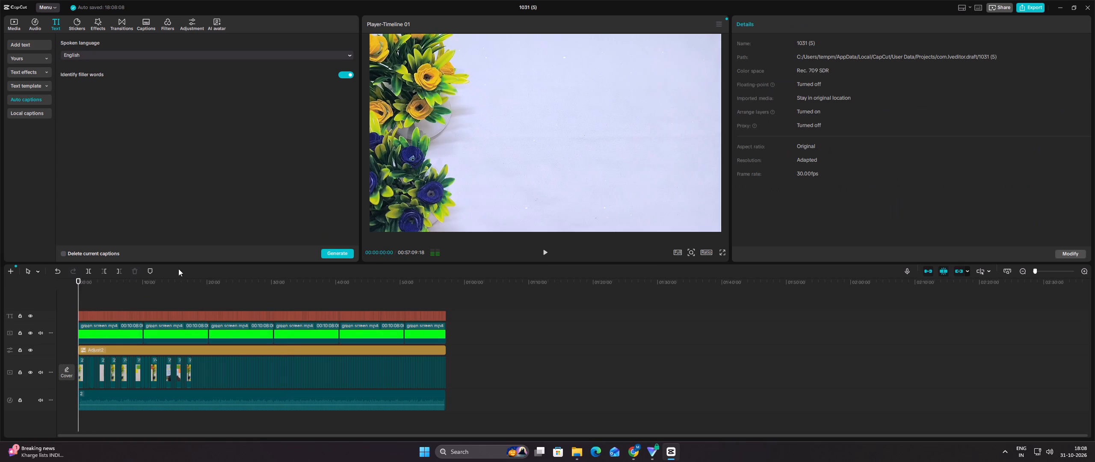
{"action": "left_click", "coordinate": [546, 255]}
{"action": "left_click", "coordinate": [546, 255]}
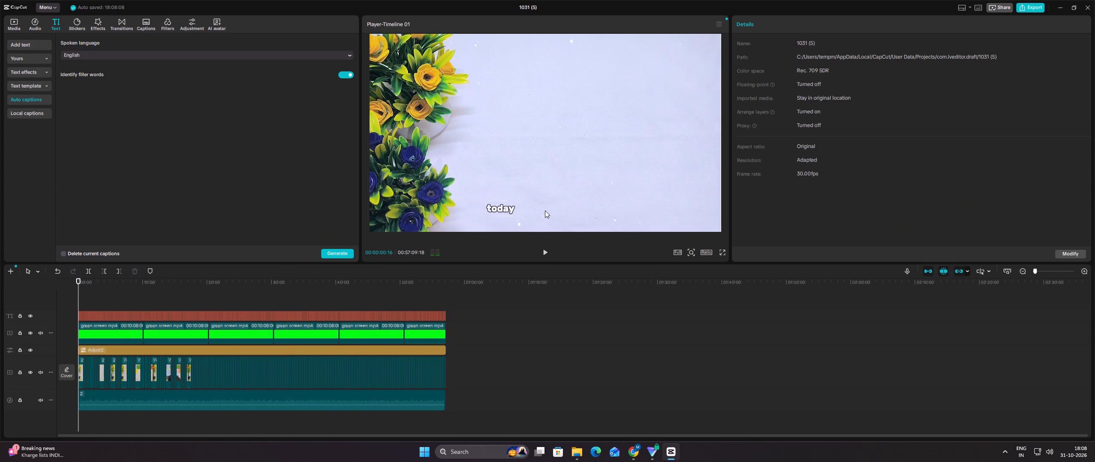
Add a black background to all main captions with 17% opacity and 14% rounded corners.
{"action": "left_click", "coordinate": [545, 210]}
{"action": "scroll", "coordinate": [758, 162], "scroll_direction": "up", "scroll_amount": 1}
{"action": "scroll", "coordinate": [758, 162], "scroll_direction": "down", "scroll_amount": 12}
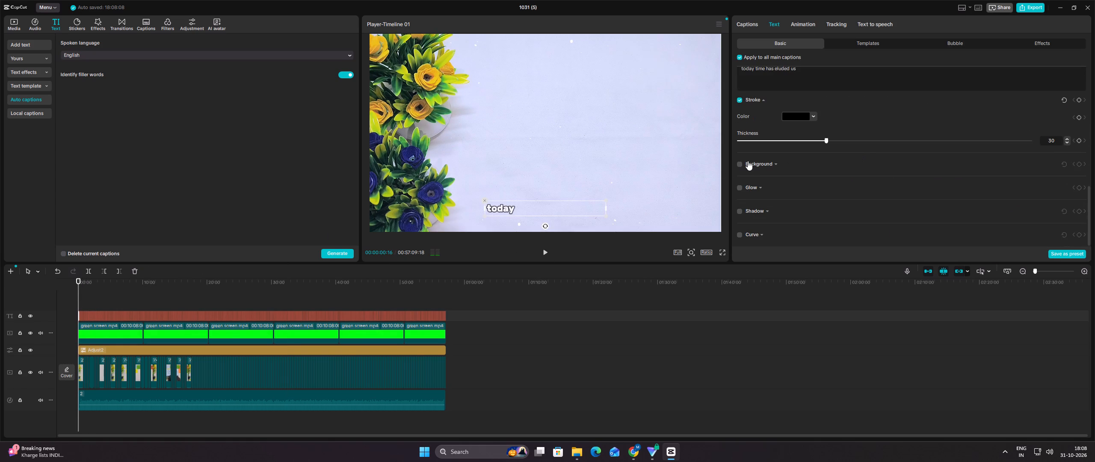
{"action": "left_click", "coordinate": [745, 161]}
{"action": "left_click", "coordinate": [744, 164]}
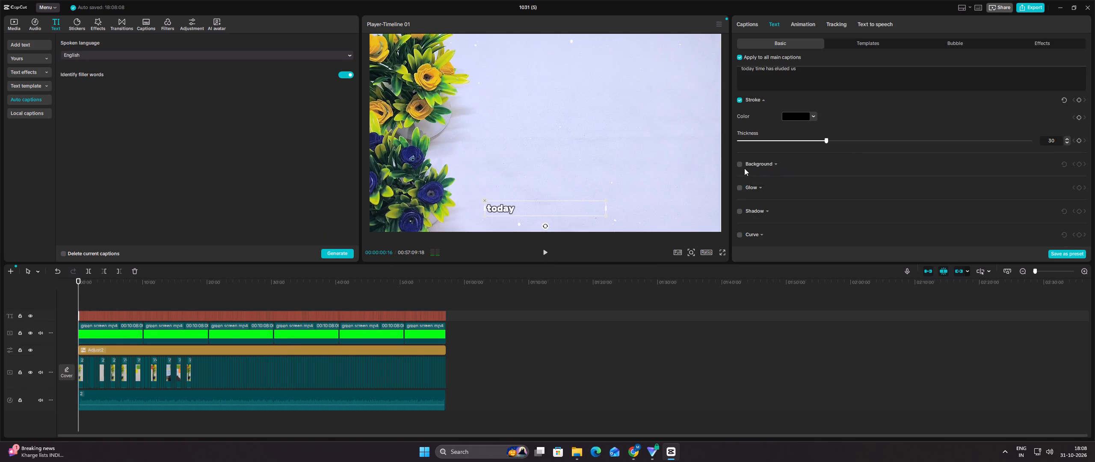
{"action": "left_click", "coordinate": [741, 166]}
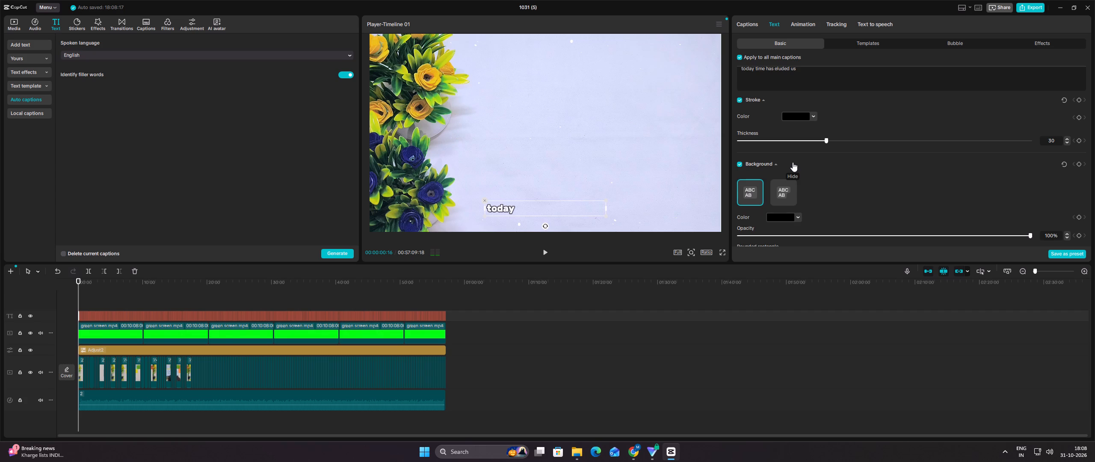
{"action": "scroll", "coordinate": [817, 163], "scroll_direction": "down", "scroll_amount": 1}
{"action": "left_click_drag", "start_coordinate": [803, 194], "coordinate": [801, 194]}
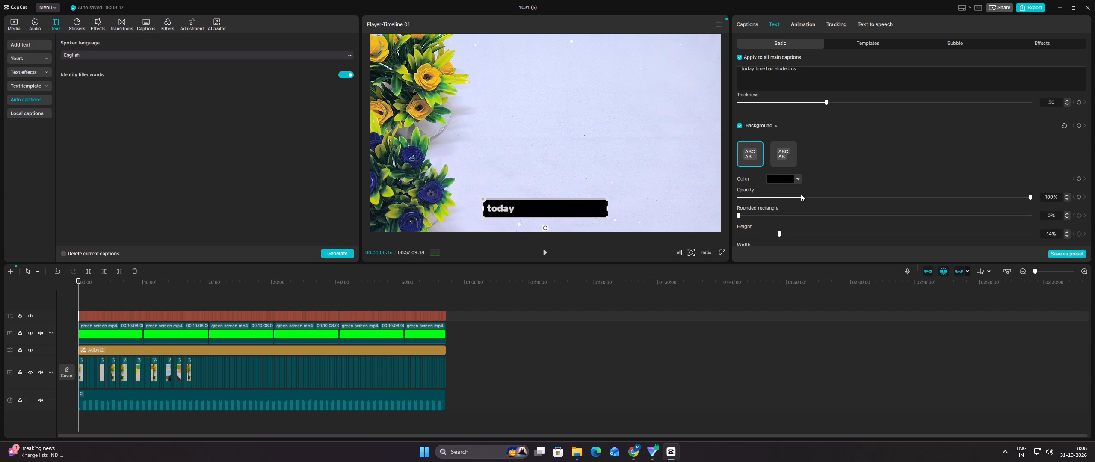
{"action": "left_click_drag", "start_coordinate": [801, 194], "coordinate": [789, 195]}
{"action": "left_click", "coordinate": [778, 212]}
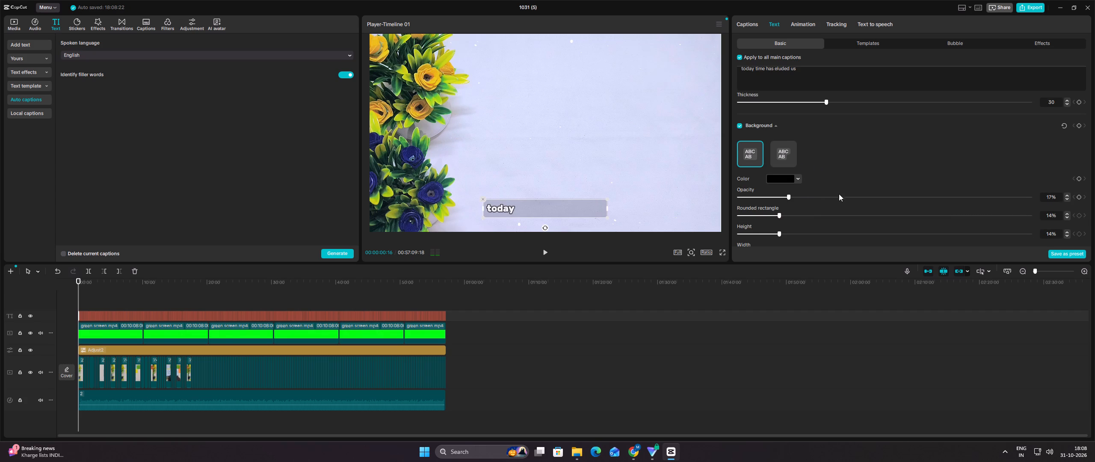
{"action": "scroll", "coordinate": [840, 192], "scroll_direction": "down", "scroll_amount": 1}
{"action": "scroll", "coordinate": [840, 192], "scroll_direction": "up", "scroll_amount": 14}
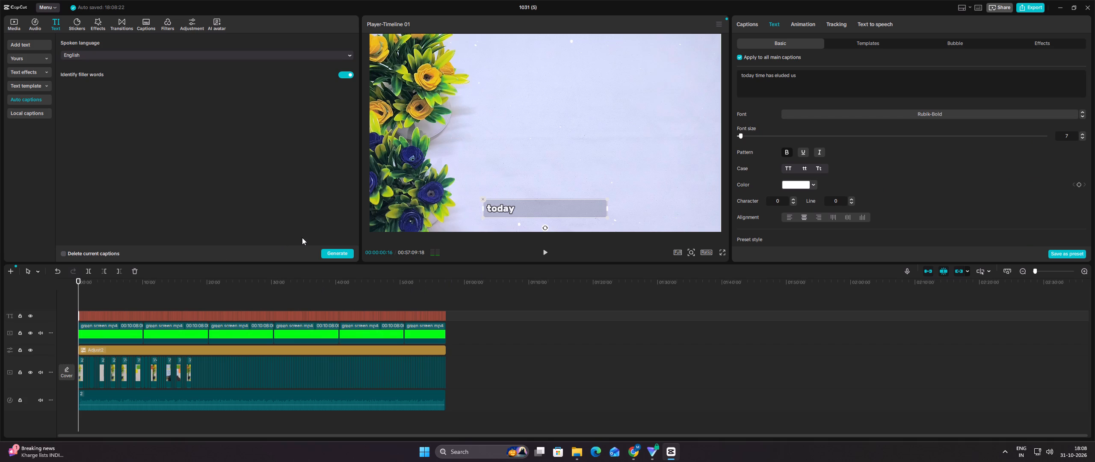
Import the WhatsApp subscribe clip from the god says 1111 channel no 7 folder and place it above the captions, ending at about 11:46.
{"action": "scroll", "coordinate": [302, 237], "scroll_direction": "up", "scroll_amount": 5, "text": "ctrl"}
{"action": "scroll", "coordinate": [89, 302], "scroll_direction": "up", "scroll_amount": 8, "text": "ctrl"}
{"action": "scroll", "coordinate": [153, 298], "scroll_direction": "up", "scroll_amount": 3, "text": "ctrl"}
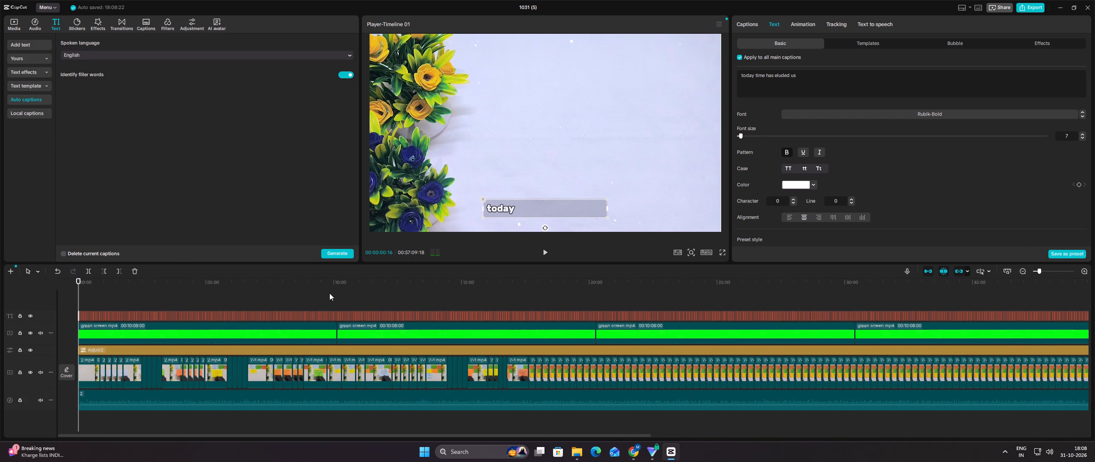
{"action": "left_click", "coordinate": [381, 297]}
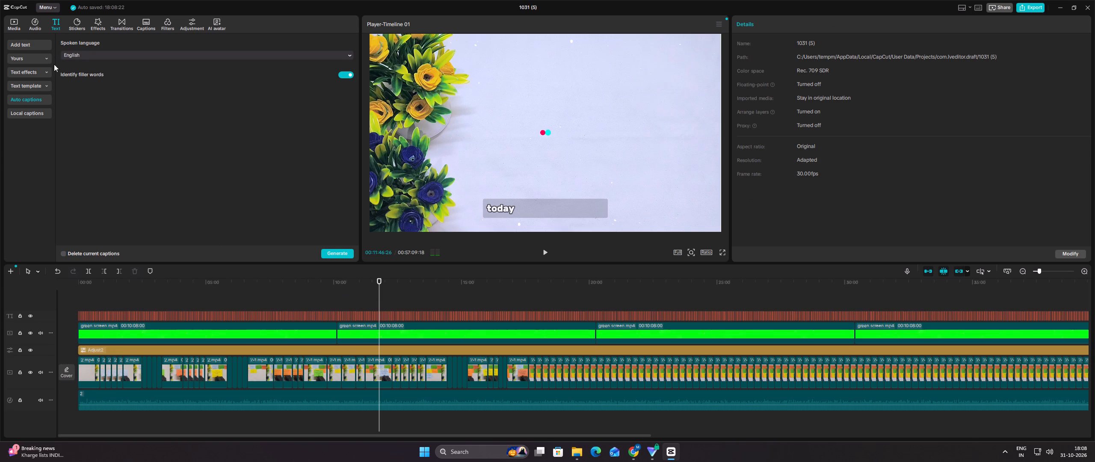
{"action": "left_click", "coordinate": [18, 28]}
{"action": "left_click", "coordinate": [68, 48]}
{"action": "left_click", "coordinate": [86, 59]}
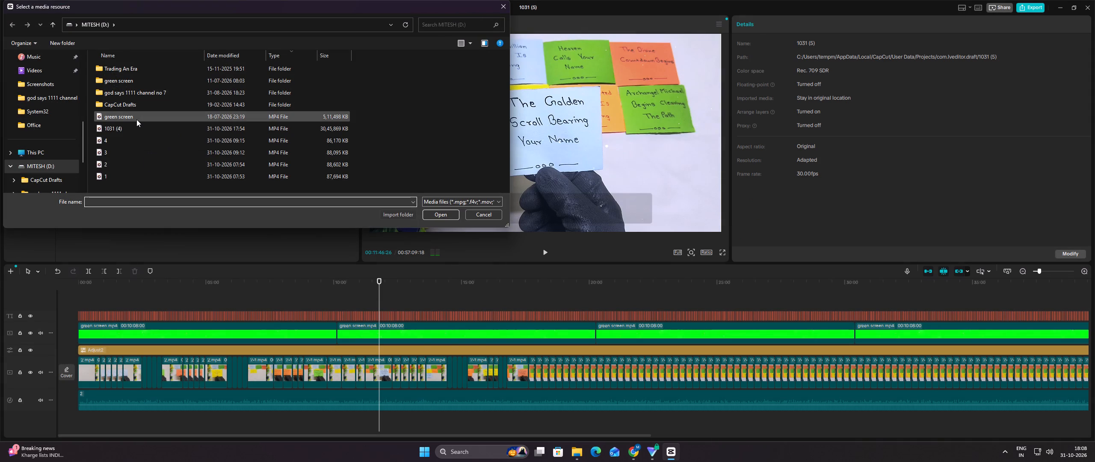
{"action": "double_click", "coordinate": [161, 94]}
{"action": "double_click", "coordinate": [169, 86]}
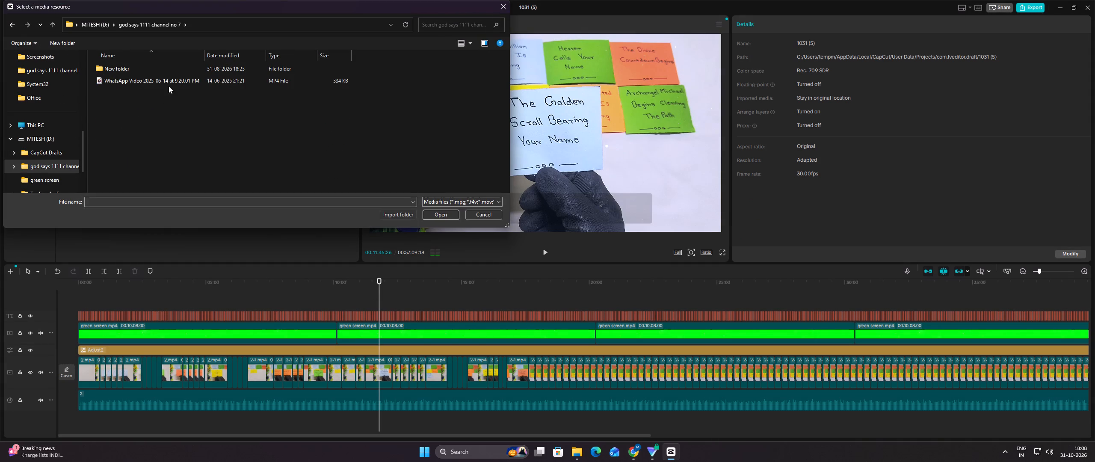
{"action": "double_click", "coordinate": [172, 83]}
{"action": "left_click", "coordinate": [185, 145]}
{"action": "left_click_drag", "start_coordinate": [311, 73], "coordinate": [344, 127]}
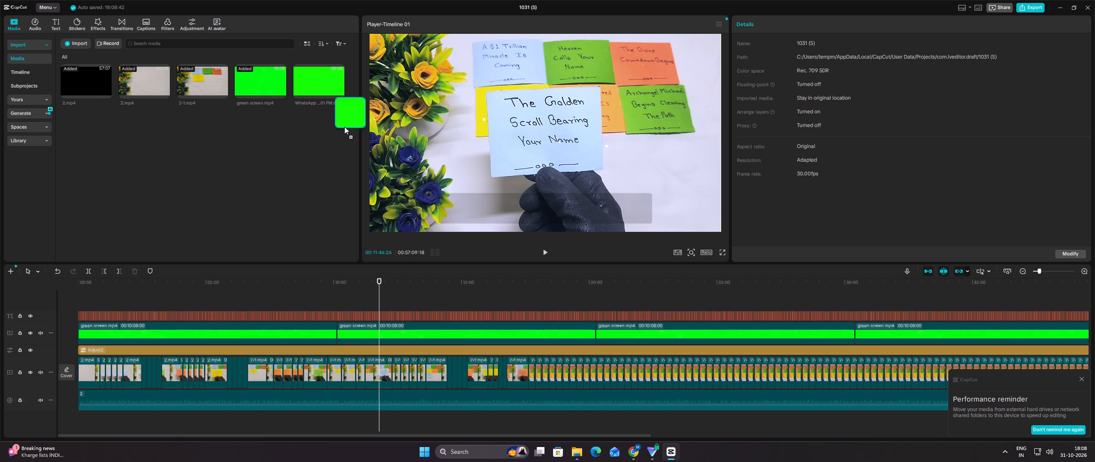
{"action": "left_click_drag", "start_coordinate": [344, 127], "coordinate": [376, 298]}
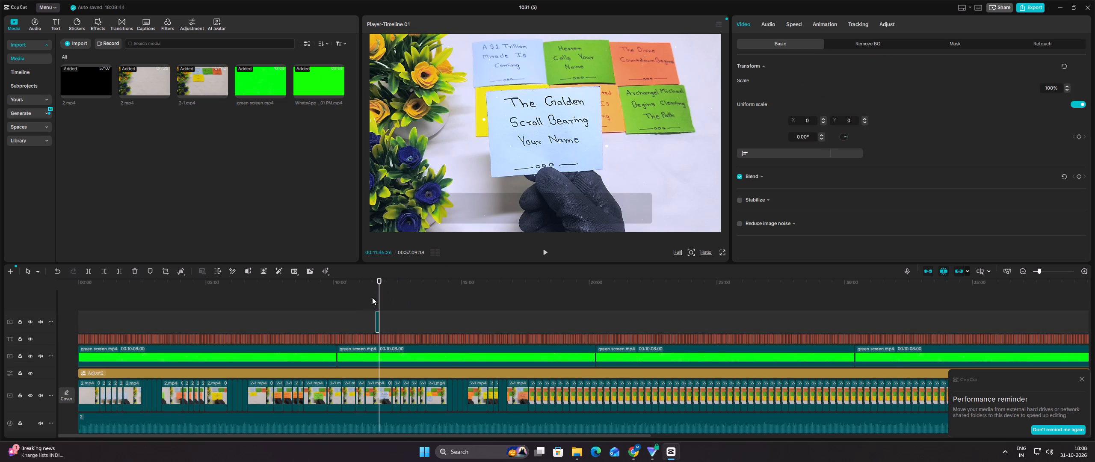
Scale the green-screen subscribe clip down to a small overlay and move it onto the note cards in the frame's upper right.
{"action": "scroll", "coordinate": [376, 299], "scroll_direction": "up", "scroll_amount": 9, "text": "ctrl"}
{"action": "left_click", "coordinate": [377, 299]}
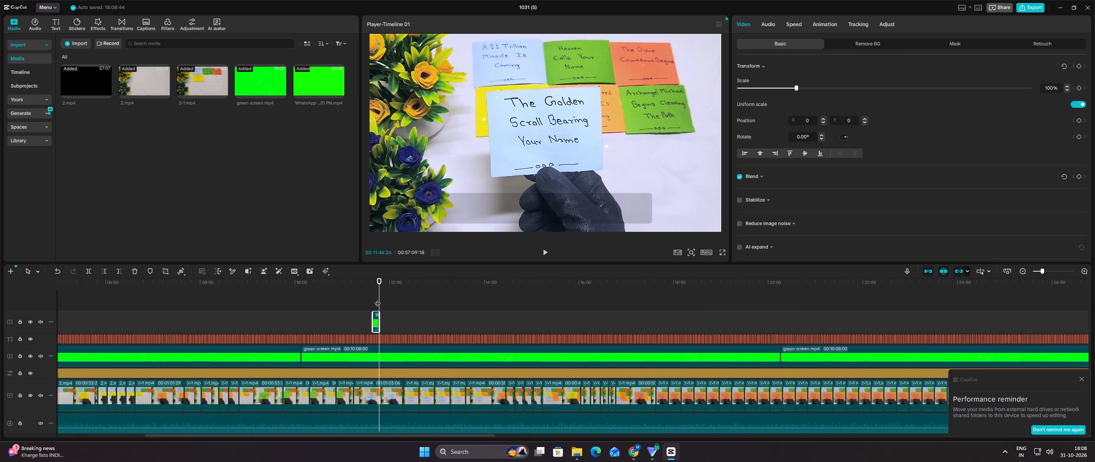
{"action": "left_click", "coordinate": [377, 299]}
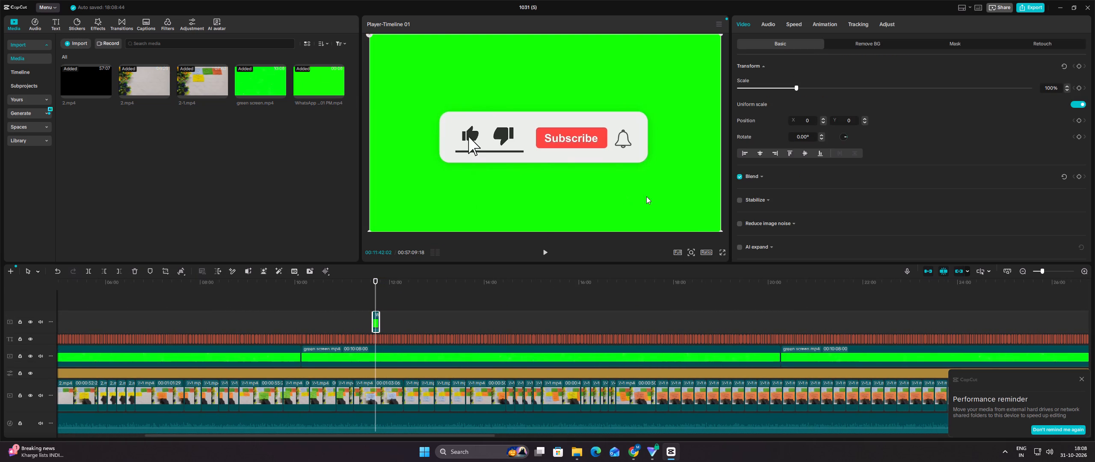
{"action": "left_click_drag", "start_coordinate": [721, 231], "coordinate": [715, 230]}
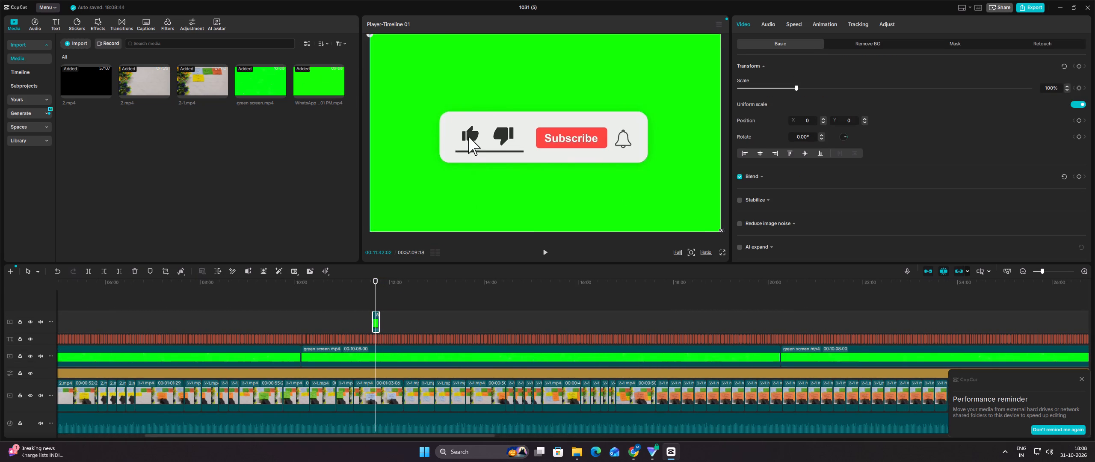
{"action": "left_click_drag", "start_coordinate": [715, 230], "coordinate": [543, 138]}
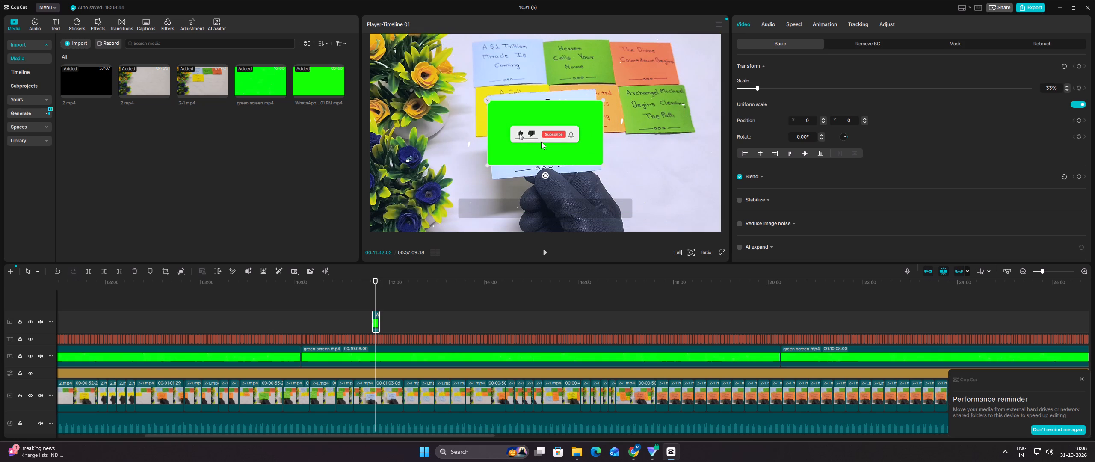
{"action": "left_click_drag", "start_coordinate": [603, 163], "coordinate": [556, 138]}
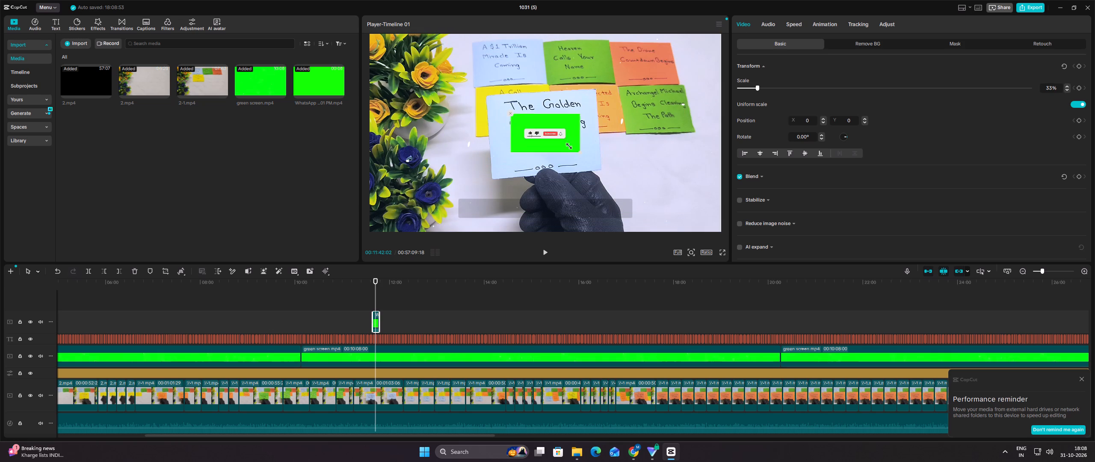
{"action": "left_click_drag", "start_coordinate": [556, 138], "coordinate": [559, 138]}
{"action": "left_click_drag", "start_coordinate": [551, 136], "coordinate": [642, 89]}
Mute the subscribe clip by lowering its volume to the minimum.
{"action": "left_click", "coordinate": [777, 22]}
{"action": "left_click_drag", "start_coordinate": [766, 88], "coordinate": [714, 92]}
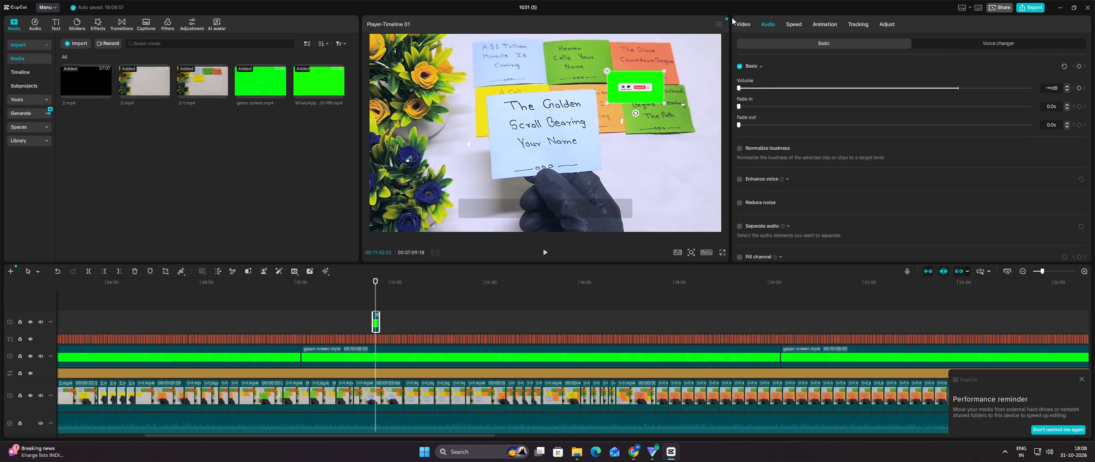
Key out the subscribe clip's green background with Chroma key at intensity 43 and move it into the frame's top-right corner.
{"action": "left_click", "coordinate": [739, 21]}
{"action": "left_click", "coordinate": [845, 46]}
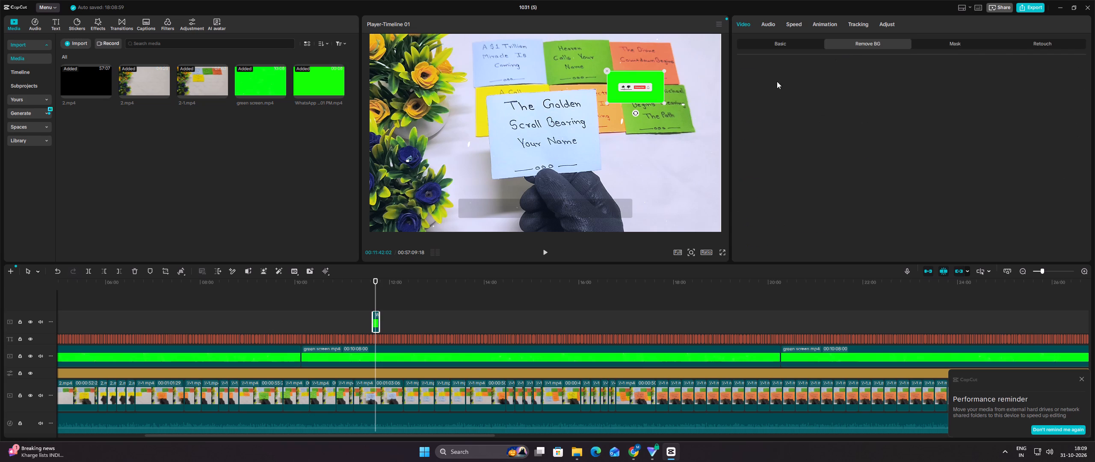
{"action": "left_click", "coordinate": [739, 87]}
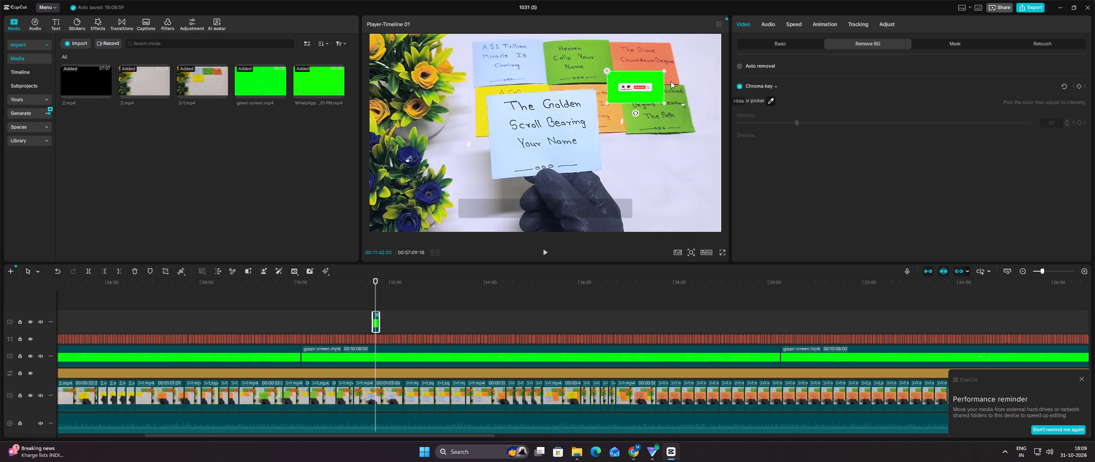
{"action": "left_click", "coordinate": [660, 79]}
{"action": "left_click", "coordinate": [661, 101]}
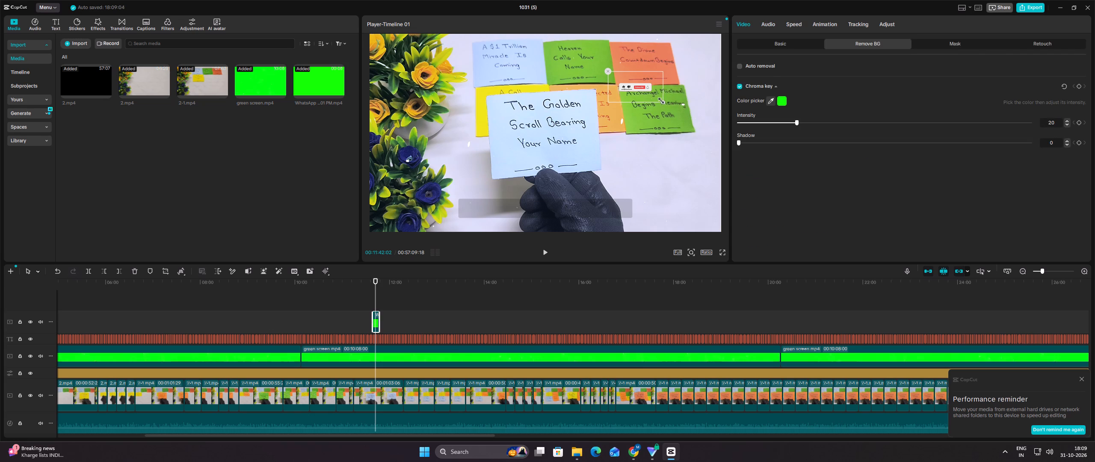
{"action": "left_click_drag", "start_coordinate": [635, 94], "coordinate": [698, 50]}
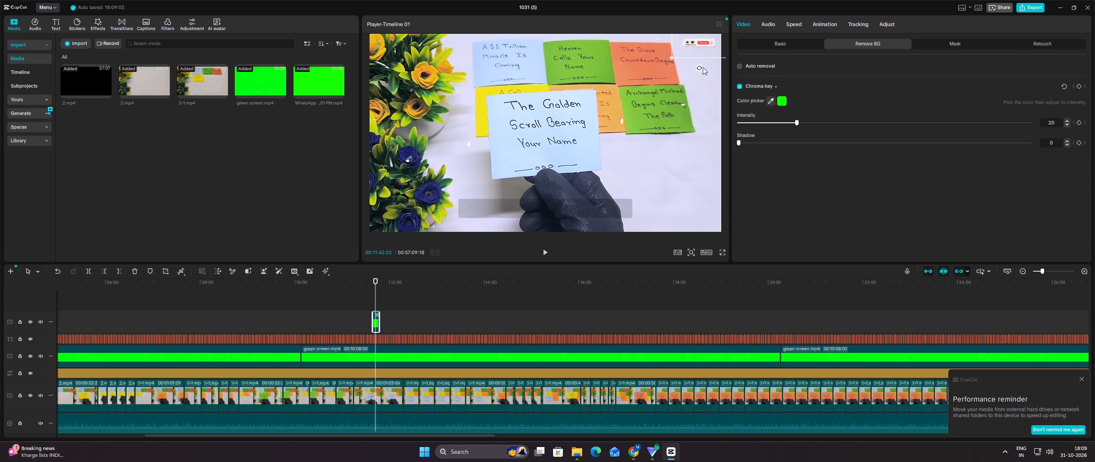
{"action": "left_click_drag", "start_coordinate": [822, 125], "coordinate": [864, 121]}
Copy the keyed subscribe clip and paste it on the same track at about 31:30.
{"action": "right_click", "coordinate": [379, 319]}
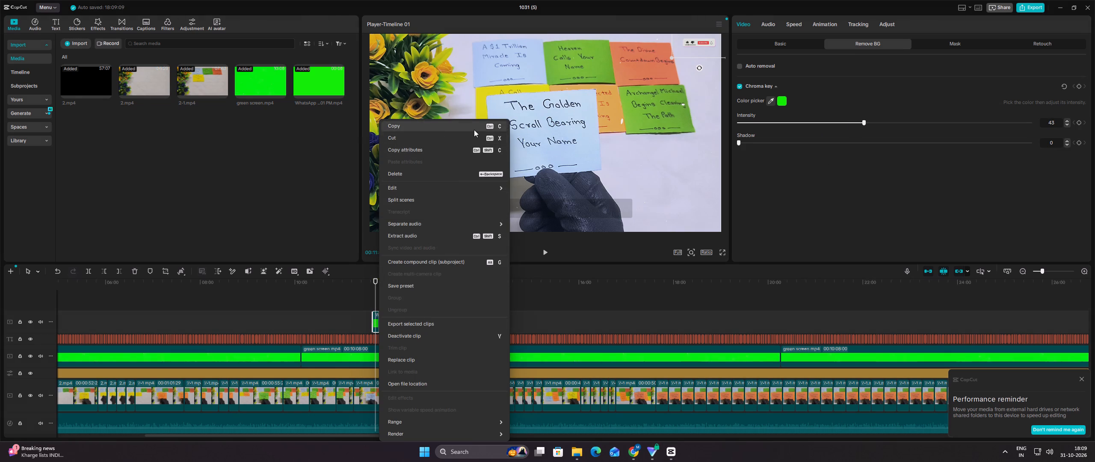
{"action": "left_click", "coordinate": [474, 130]}
{"action": "scroll", "coordinate": [472, 315], "scroll_direction": "down", "scroll_amount": 7, "text": "ctrl"}
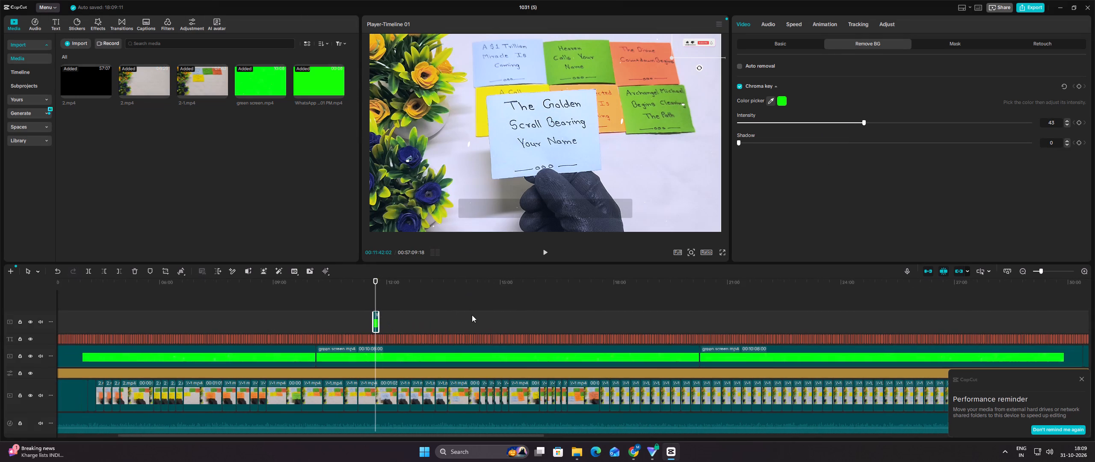
{"action": "scroll", "coordinate": [472, 315], "scroll_direction": "down", "scroll_amount": 9, "text": "ctrl"}
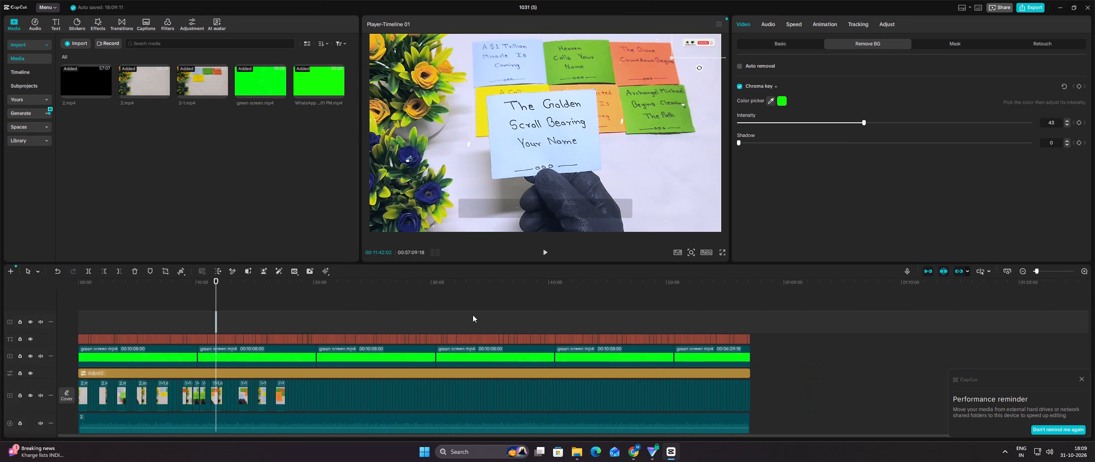
{"action": "left_click", "coordinate": [452, 321]}
{"action": "right_click", "coordinate": [452, 321]}
{"action": "left_click", "coordinate": [491, 370]}
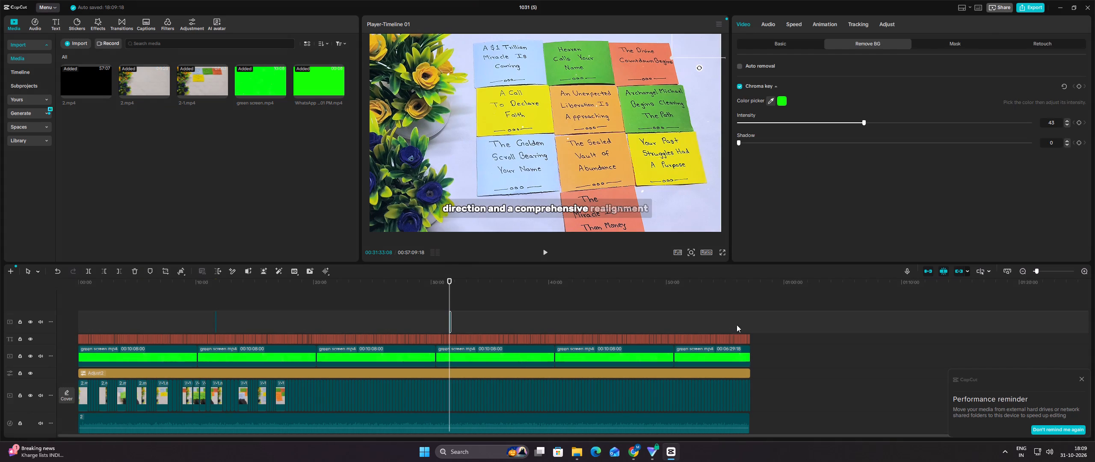
Paste another copy of the subscribe clip at about 56:30 and briefly play the timeline to check it.
{"action": "left_click", "coordinate": [742, 321]}
{"action": "right_click", "coordinate": [741, 321]}
{"action": "left_click", "coordinate": [749, 364]}
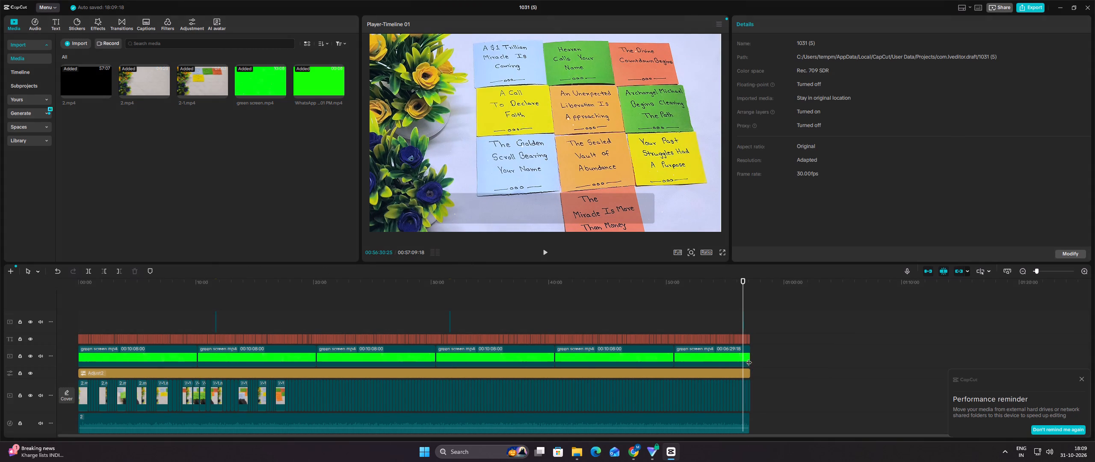
{"action": "left_click", "coordinate": [539, 253]}
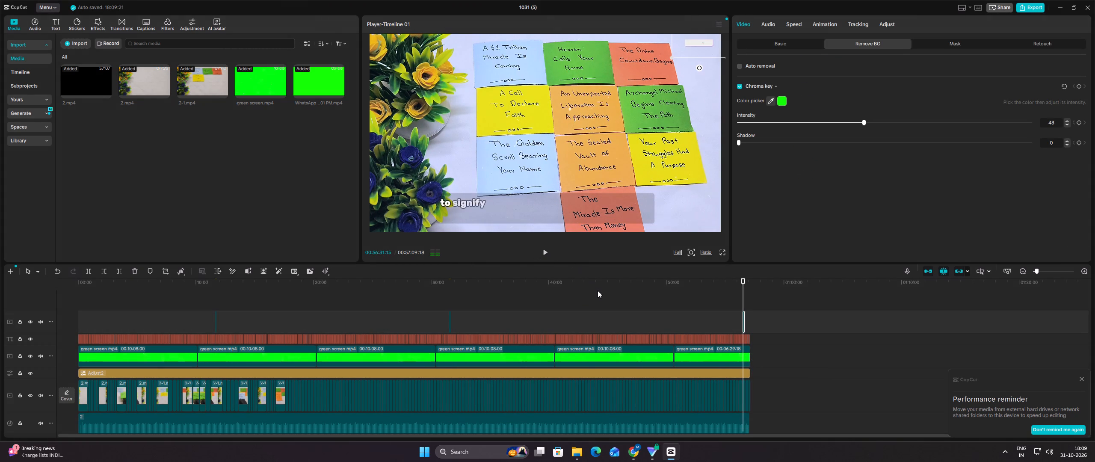
{"action": "left_click", "coordinate": [633, 311]}
{"action": "left_click", "coordinate": [548, 253]}
{"action": "left_click", "coordinate": [548, 253]}
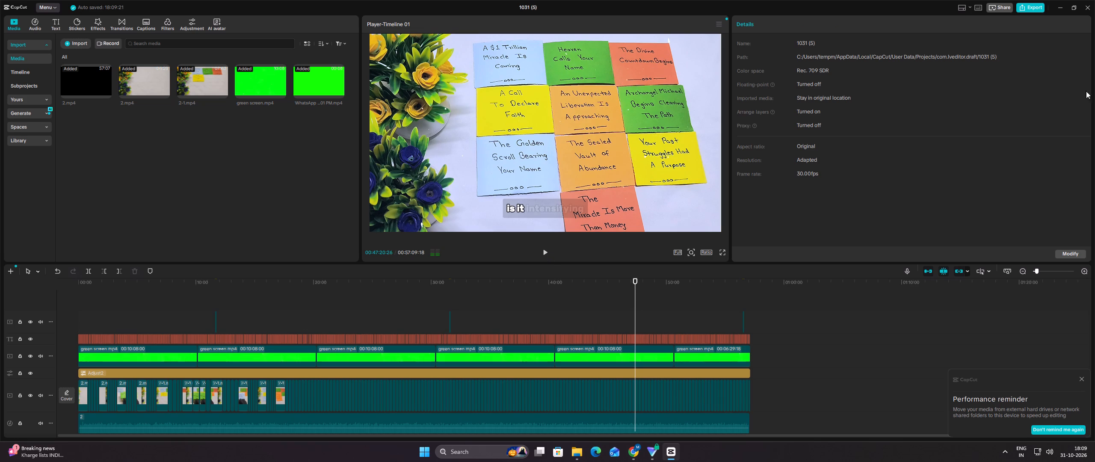
Export 1031 (5) to the D: drive as a 1080P HEVC mp4 at 30fps, leaving it to run in the background.
{"action": "left_click", "coordinate": [1037, 9]}
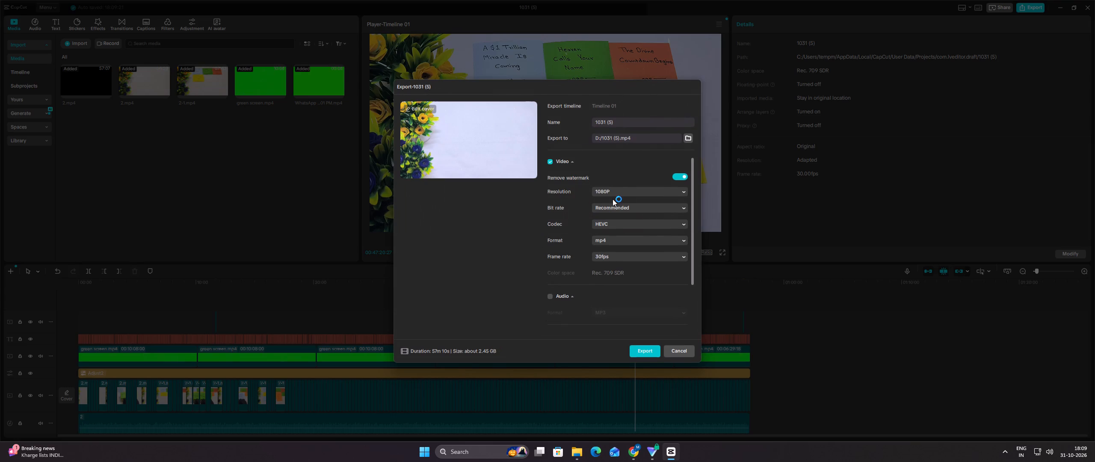
{"action": "left_click", "coordinate": [686, 138]}
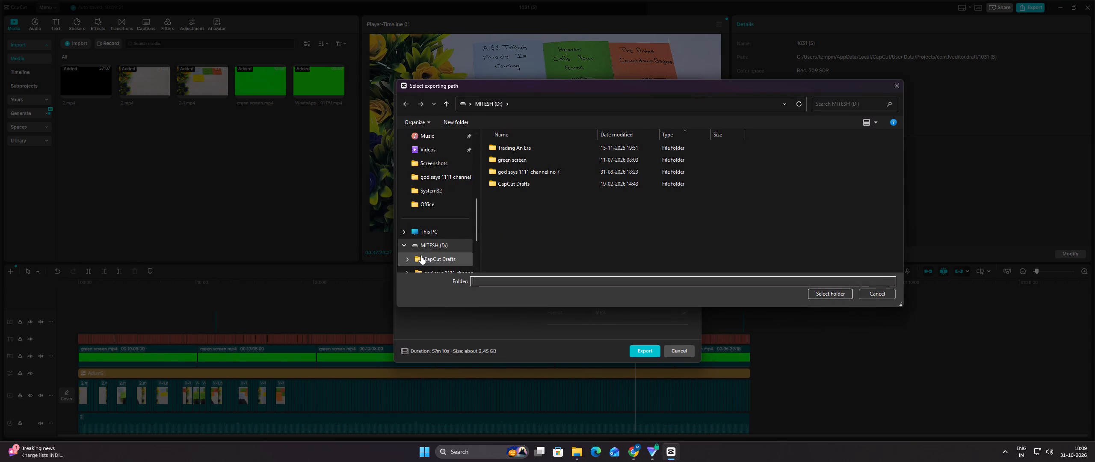
{"action": "left_click", "coordinate": [431, 245]}
{"action": "left_click", "coordinate": [820, 291]}
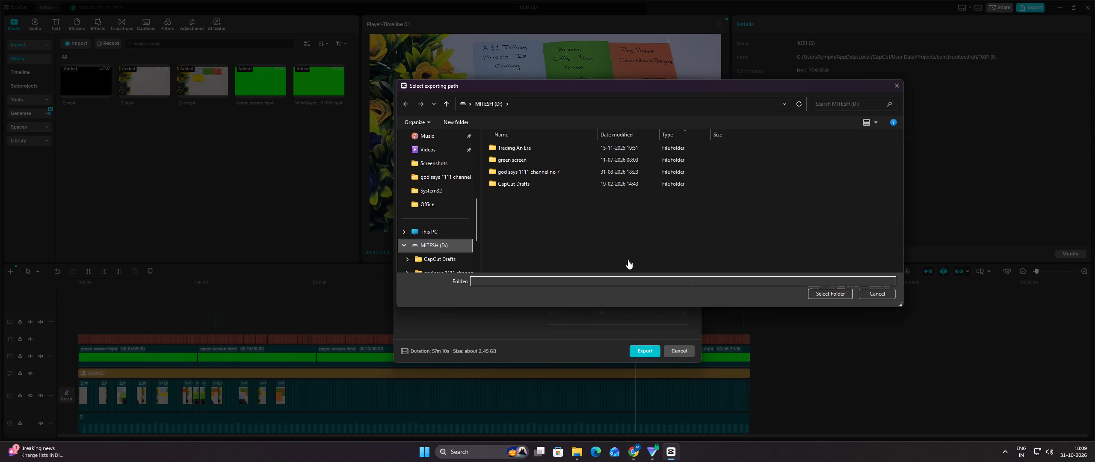
{"action": "left_click", "coordinate": [810, 295]}
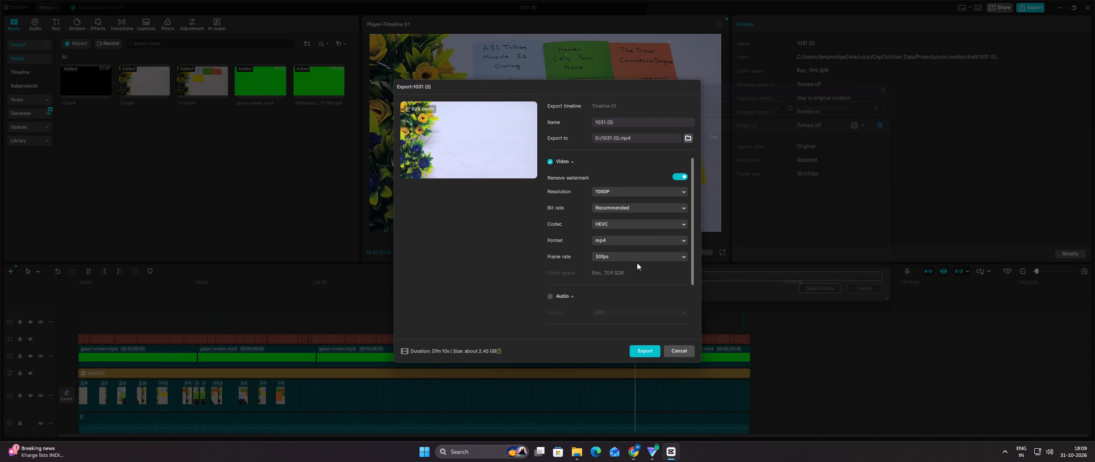
{"action": "left_click", "coordinate": [655, 346]}
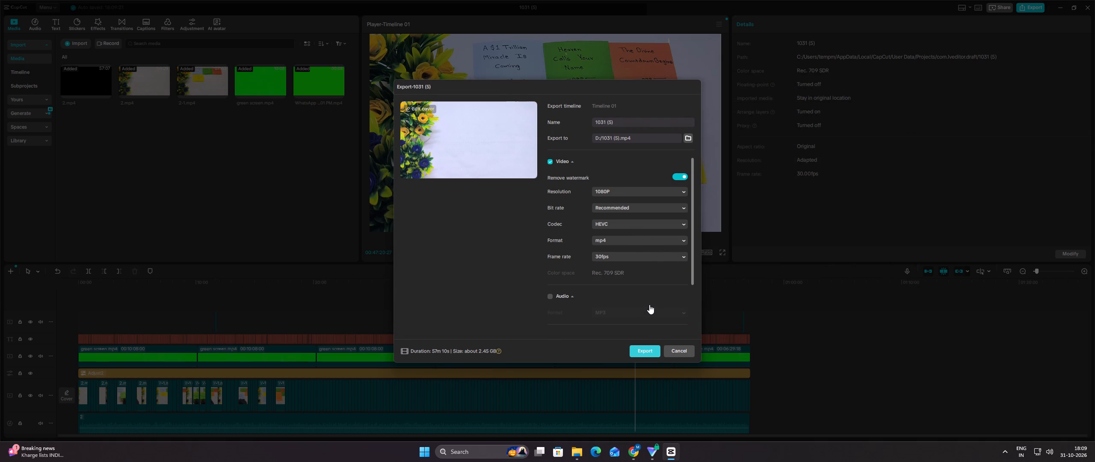
{"action": "left_click", "coordinate": [649, 310]}
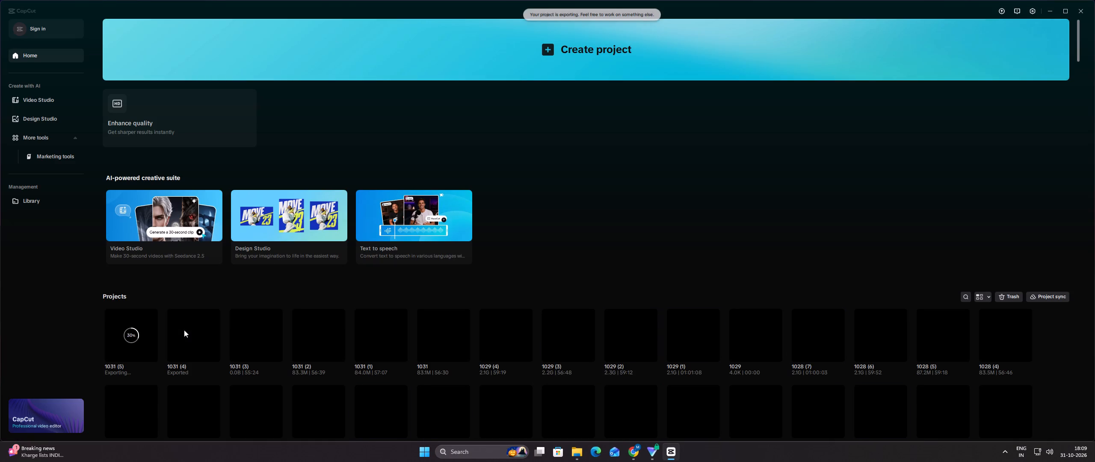
Open the finished export of project 1031 (4) and dismiss its sharing window.
{"action": "left_click", "coordinate": [184, 330]}
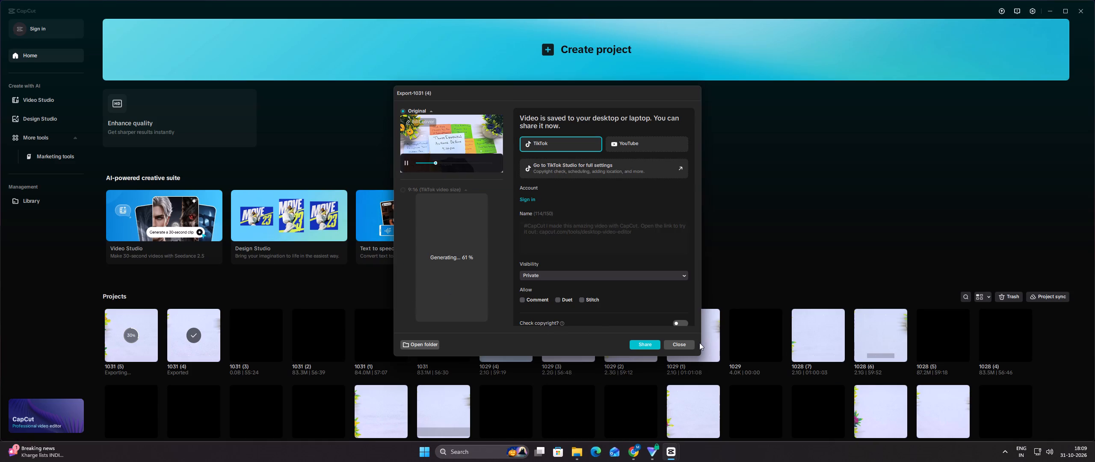
{"action": "left_click", "coordinate": [691, 344]}
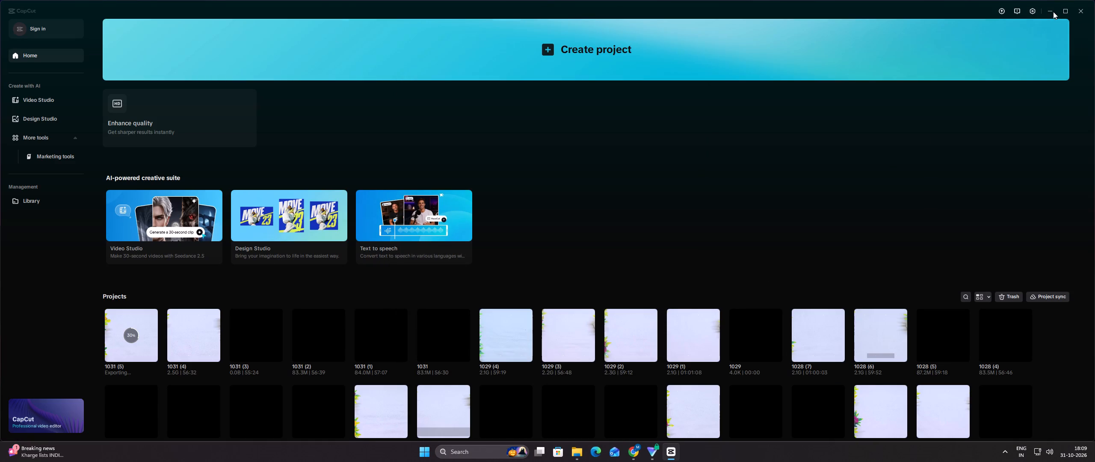
Minimize CapCut, switch to Proton VPN and disconnect the VPN.
{"action": "left_click", "coordinate": [1054, 11]}
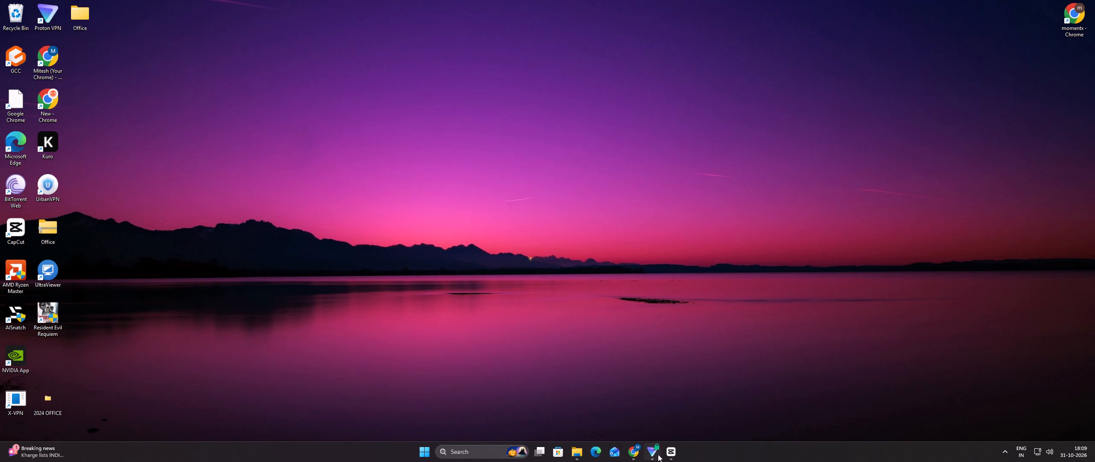
{"action": "left_click", "coordinate": [658, 454]}
{"action": "left_click", "coordinate": [624, 168]}
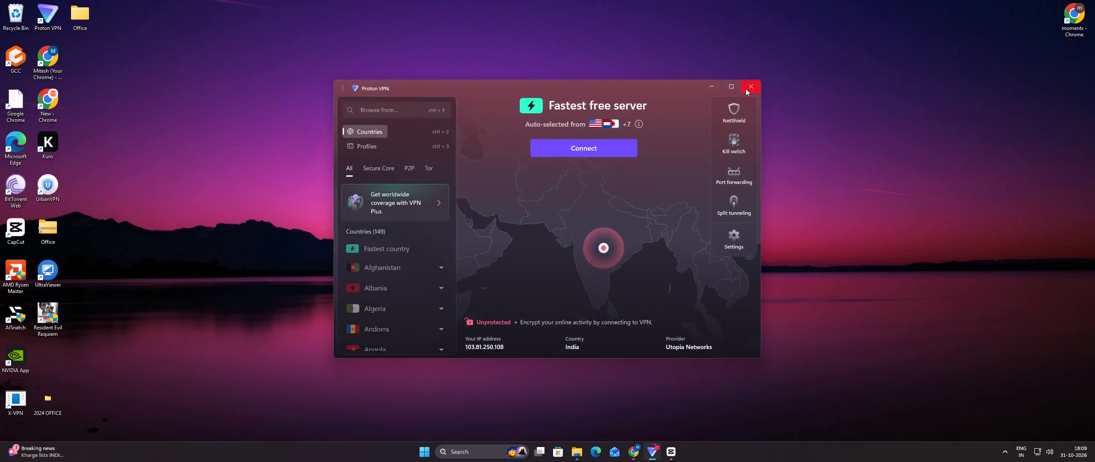
Close the Proton VPN window.
{"action": "left_click", "coordinate": [746, 89]}
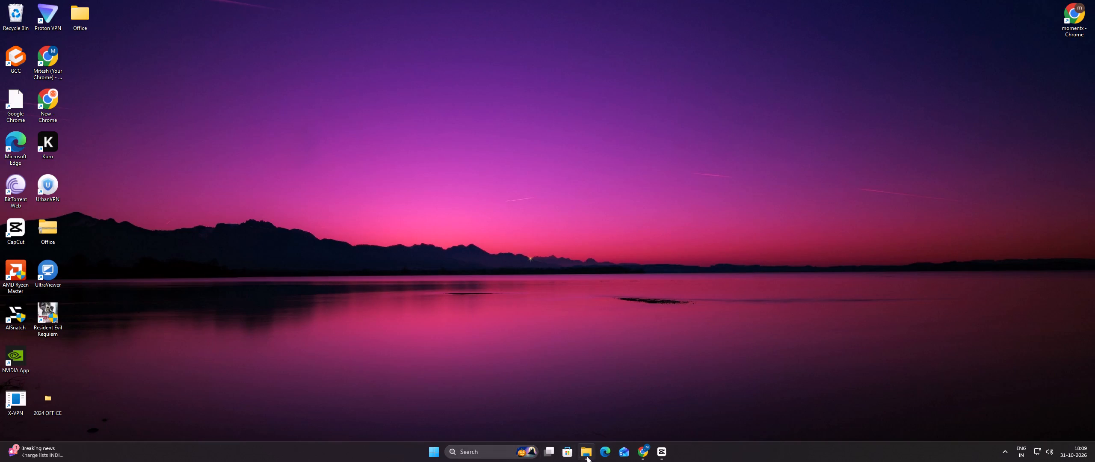
In File Explorer, rename the exported video 1031 (4) on the D: drive as z1 and minimize the window.
{"action": "left_click", "coordinate": [587, 456]}
{"action": "left_click", "coordinate": [4, 356]}
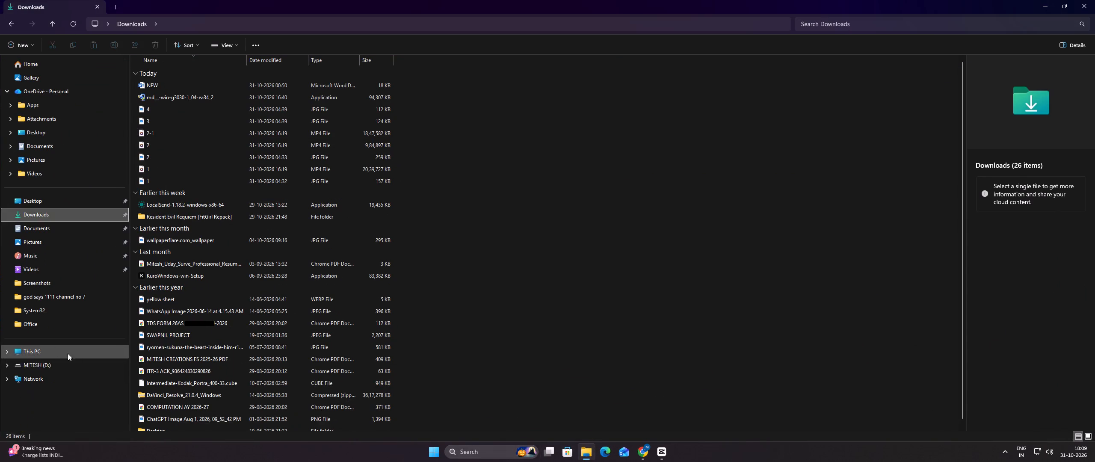
{"action": "left_click", "coordinate": [80, 360]}
{"action": "left_click", "coordinate": [273, 195]}
{"action": "right_click", "coordinate": [273, 195]}
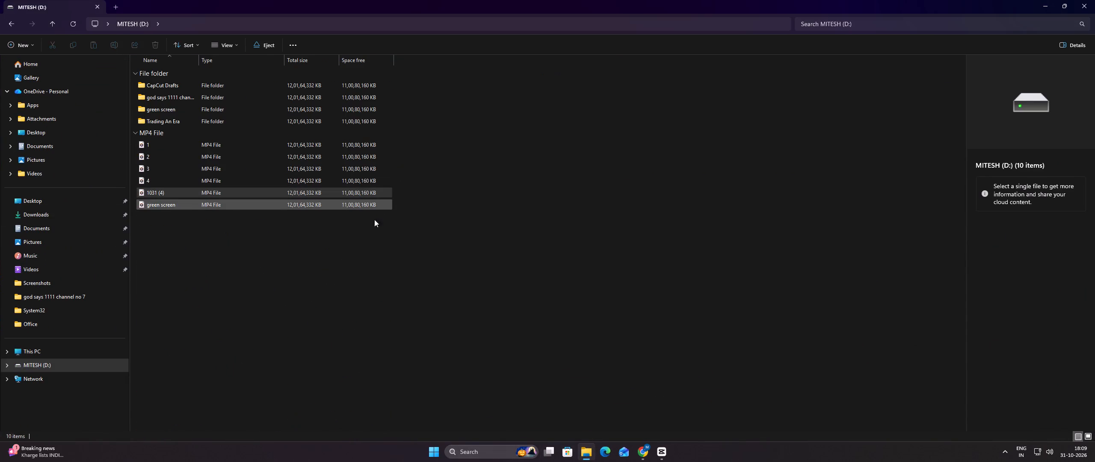
{"action": "left_click", "coordinate": [351, 212]}
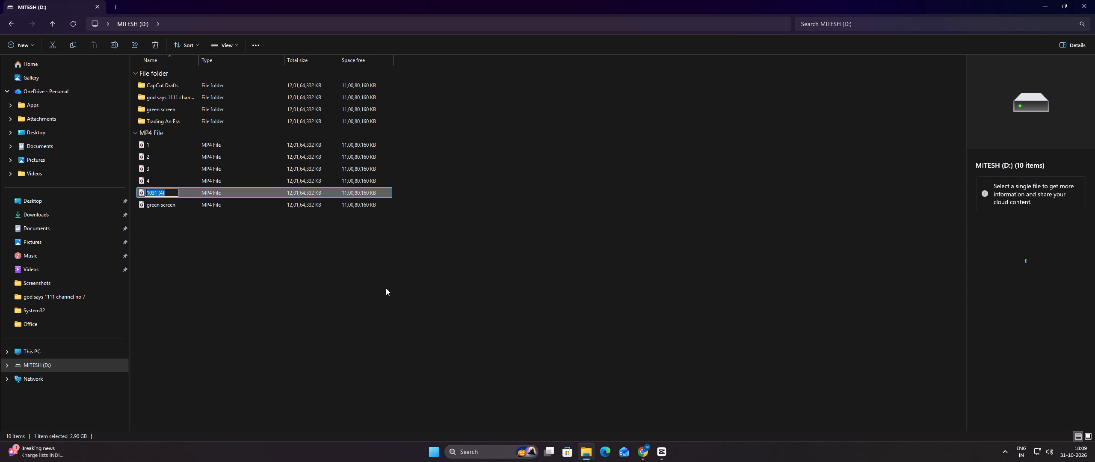
{"action": "type", "text": "z1"}
{"action": "left_click", "coordinate": [386, 288]}
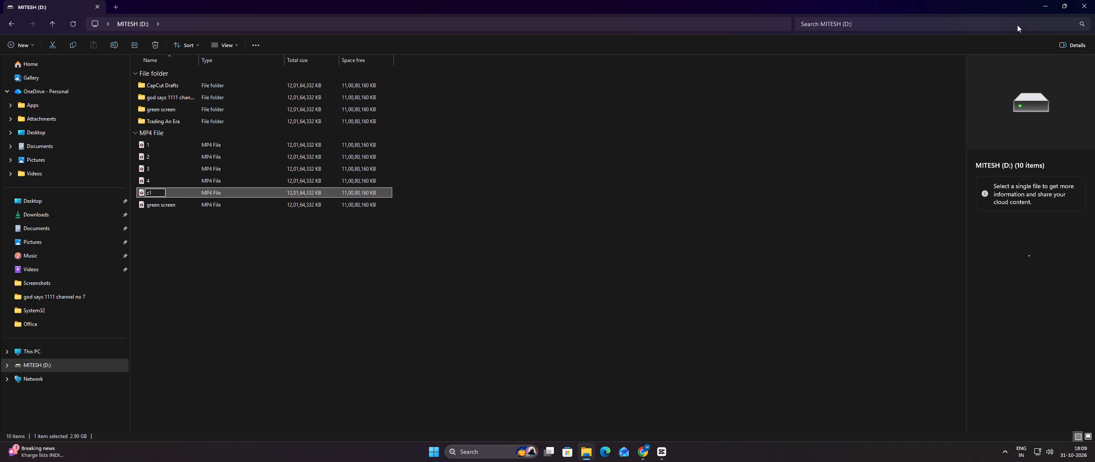
{"action": "left_click", "coordinate": [1051, 7]}
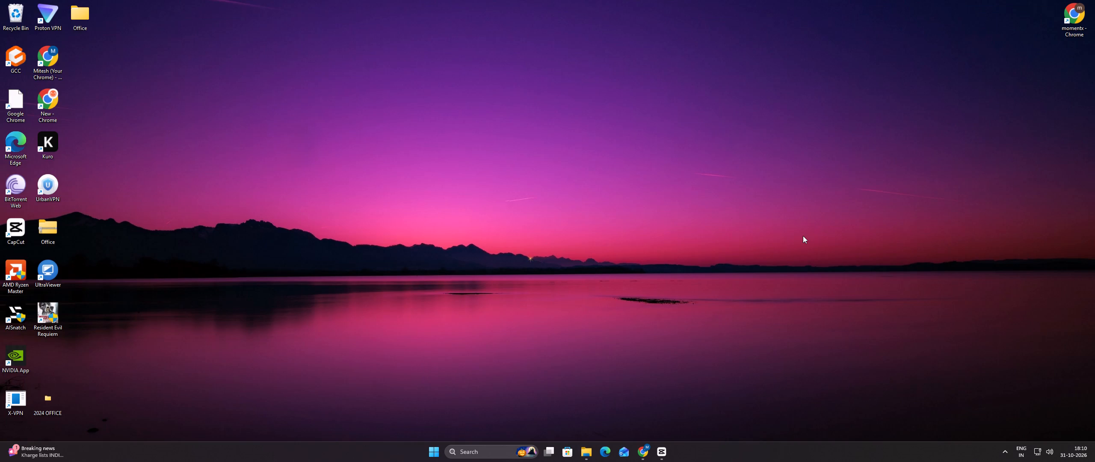
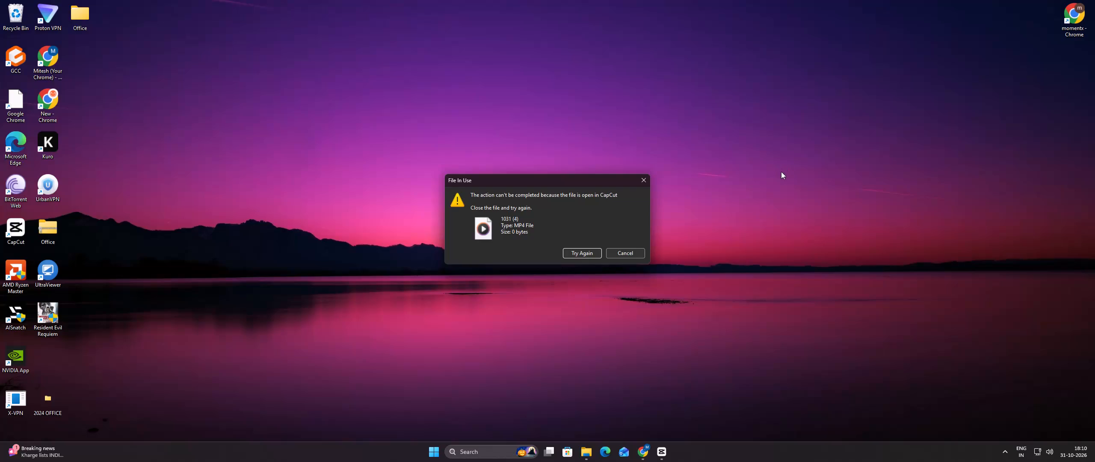
Dismiss the File In Use dialog for the exported video 1031 (4) without retrying.
{"action": "left_click", "coordinate": [637, 185]}
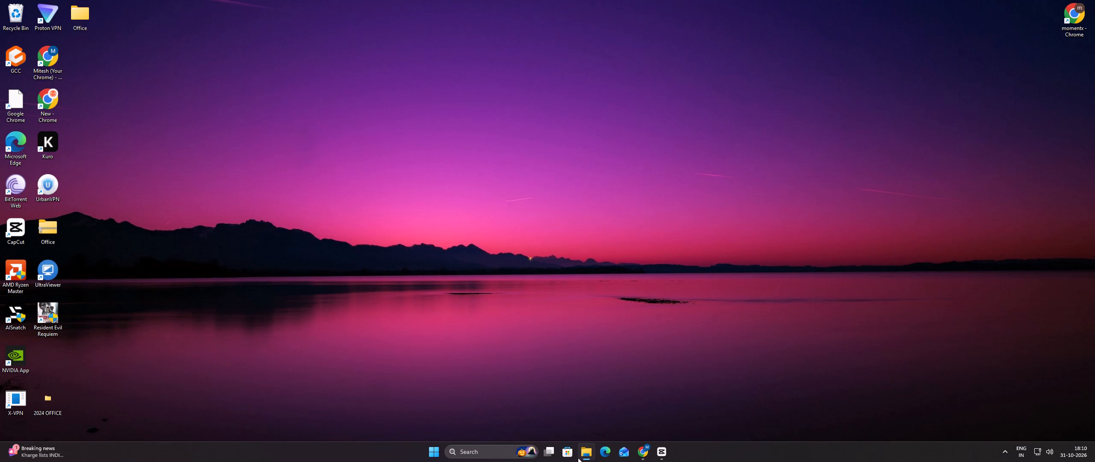
Return to File Explorer, refresh the D: drive and open the name of exported video 1031 (4) for editing.
{"action": "left_click", "coordinate": [590, 447]}
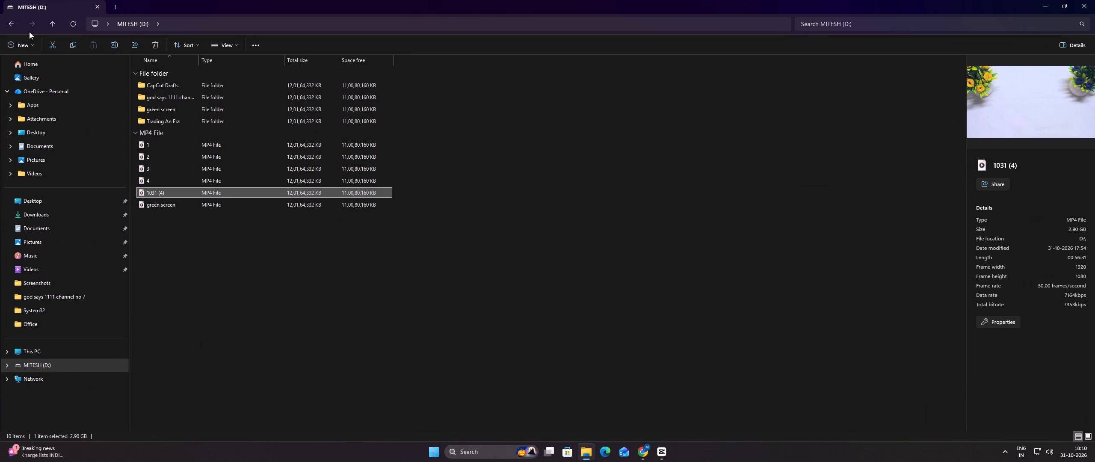
{"action": "left_click", "coordinate": [74, 22]}
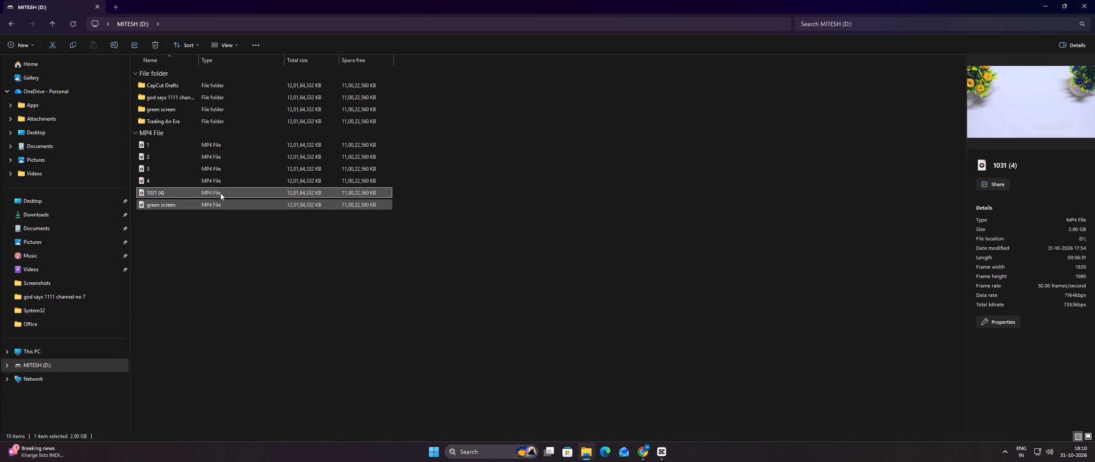
{"action": "right_click", "coordinate": [213, 195]}
{"action": "left_click", "coordinate": [272, 213]}
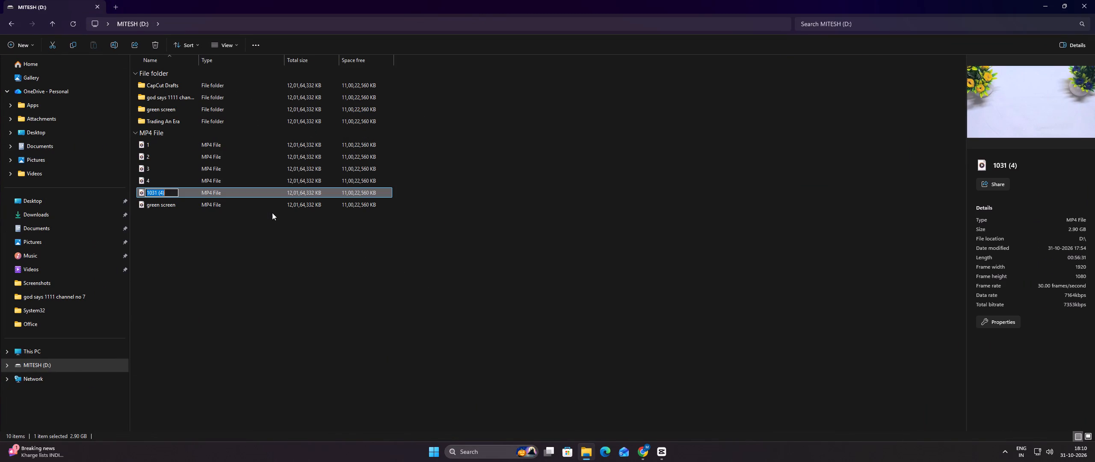
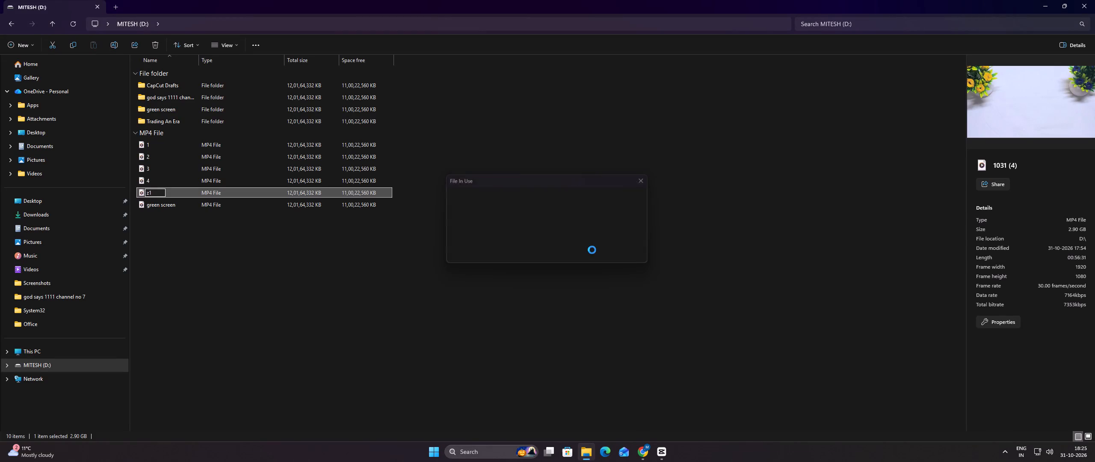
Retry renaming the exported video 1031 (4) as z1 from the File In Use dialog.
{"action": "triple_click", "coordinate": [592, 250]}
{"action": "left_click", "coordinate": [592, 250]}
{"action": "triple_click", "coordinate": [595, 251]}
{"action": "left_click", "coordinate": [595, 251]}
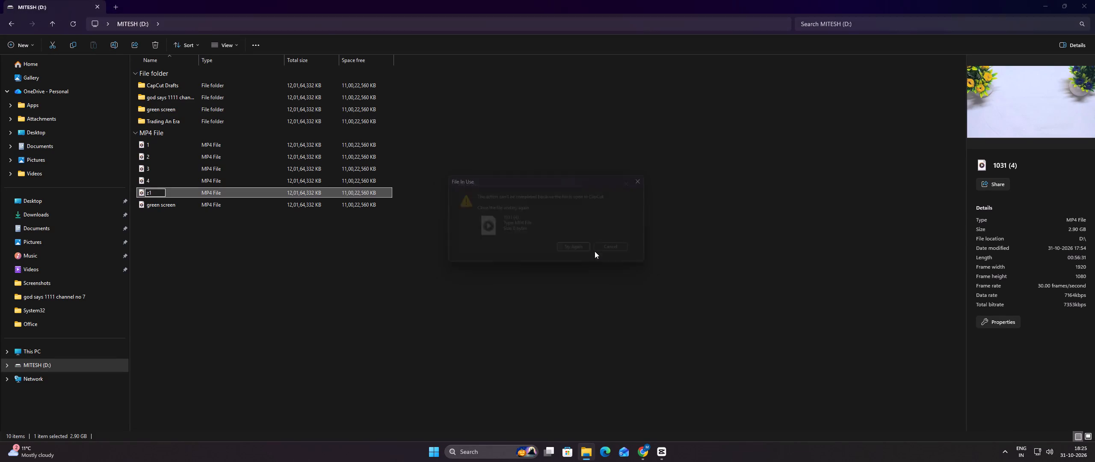
Switch to CapCut's home screen to check the export of project 1031 (5).
{"action": "left_click", "coordinate": [663, 456]}
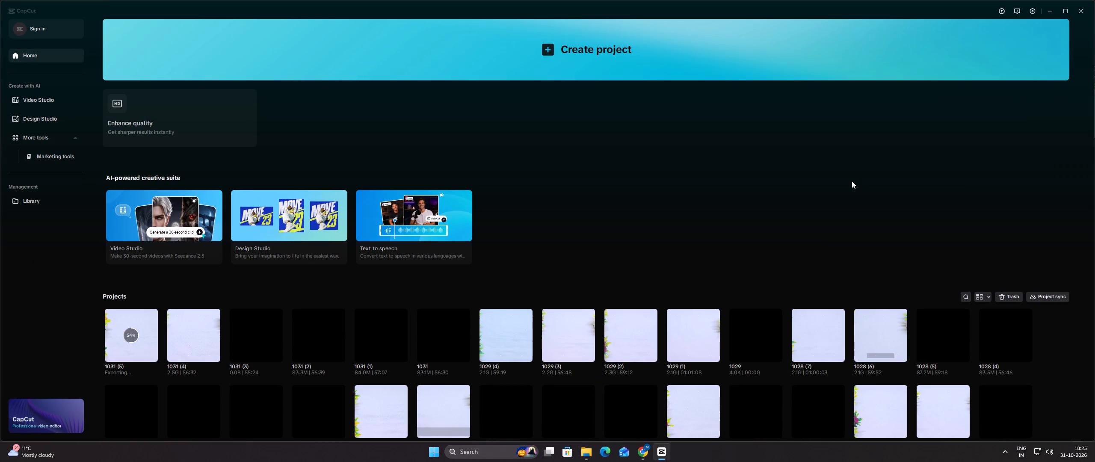